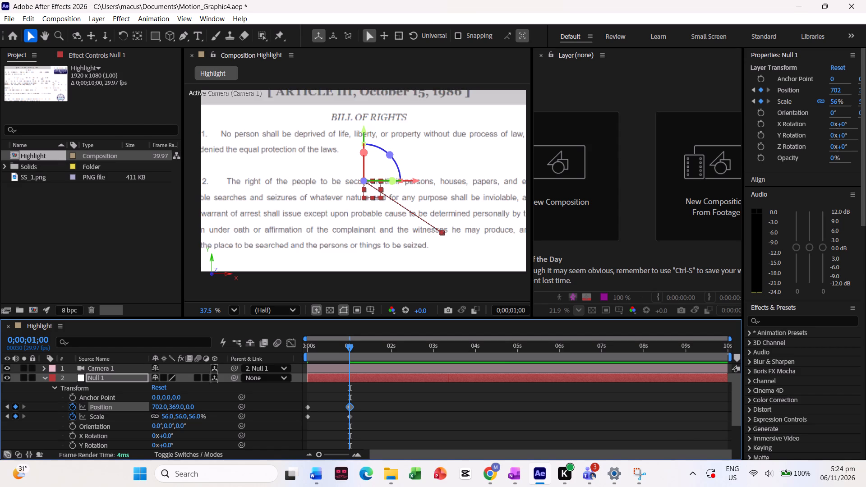
Set the Z position of Null 1 to 84 at its one-second Position keyframe to adjust the camera zoom.
drag(191, 409, 185, 411)
drag(185, 411, 129, 427)
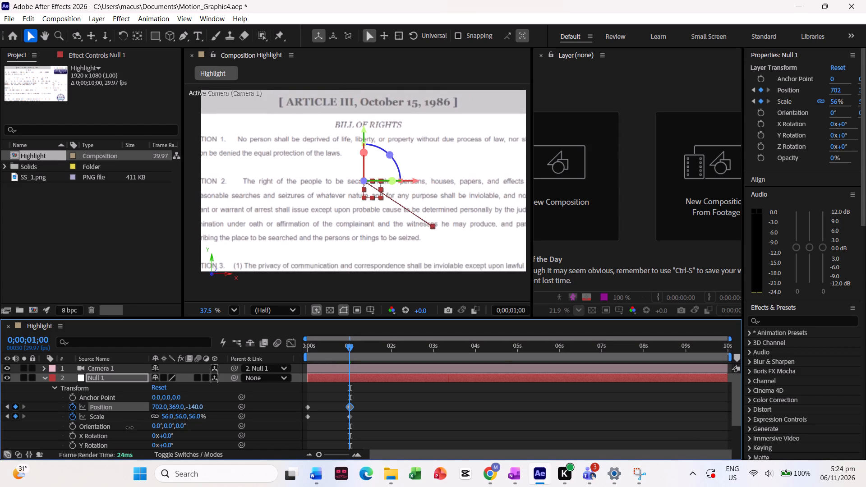
drag(129, 427, 69, 446)
drag(198, 405, 411, 407)
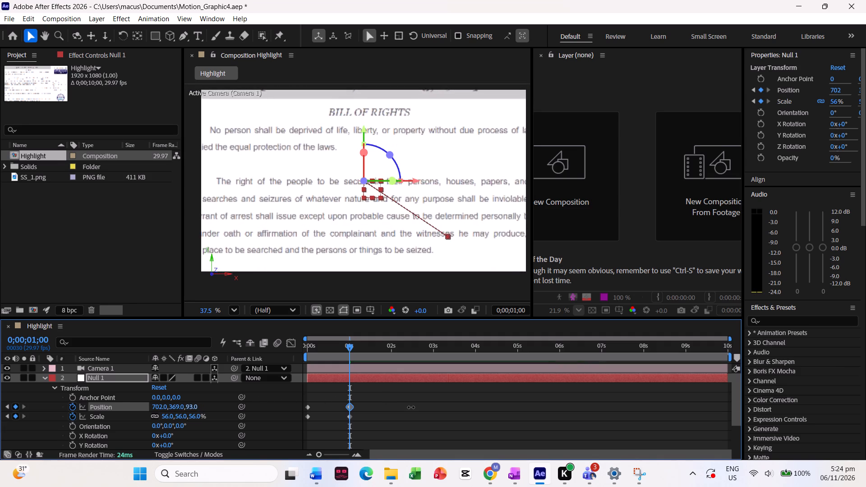
drag(411, 407, 399, 400)
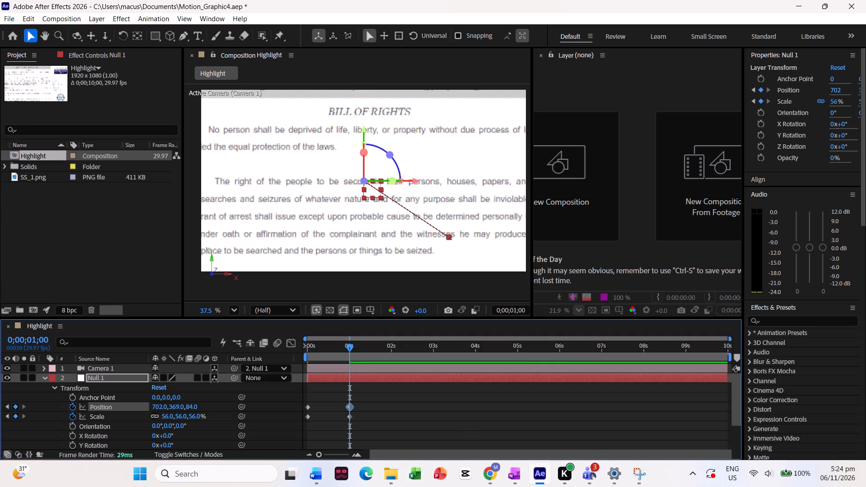
Preview the Highlight composition's camera move from the first frame.
drag(348, 351, 266, 365)
key(space)
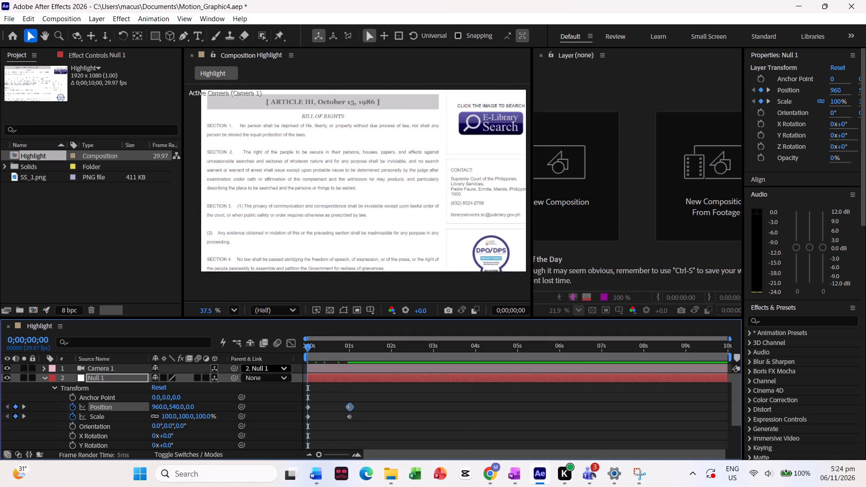
key(space)
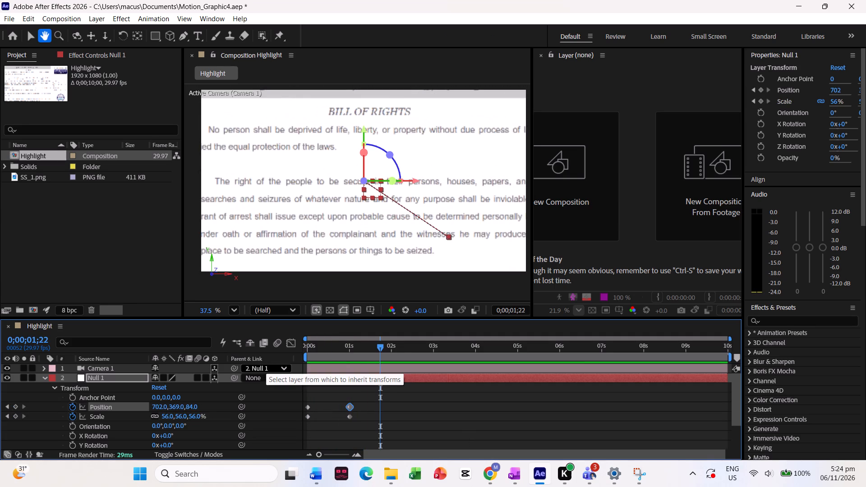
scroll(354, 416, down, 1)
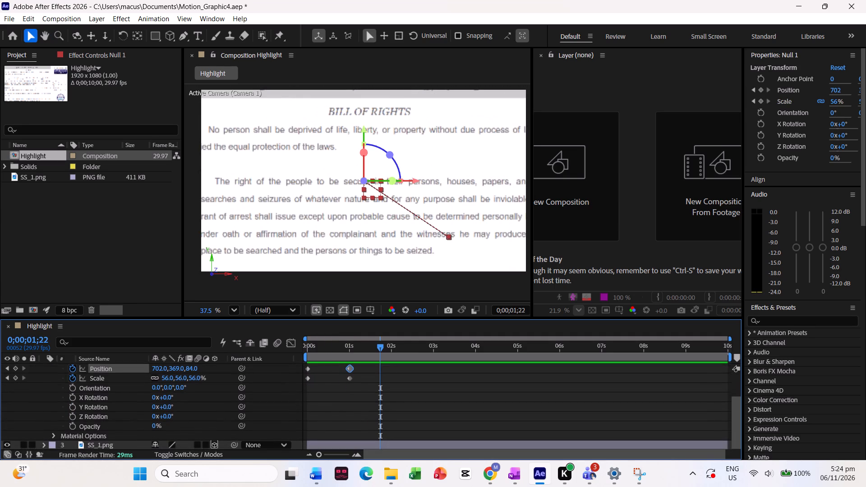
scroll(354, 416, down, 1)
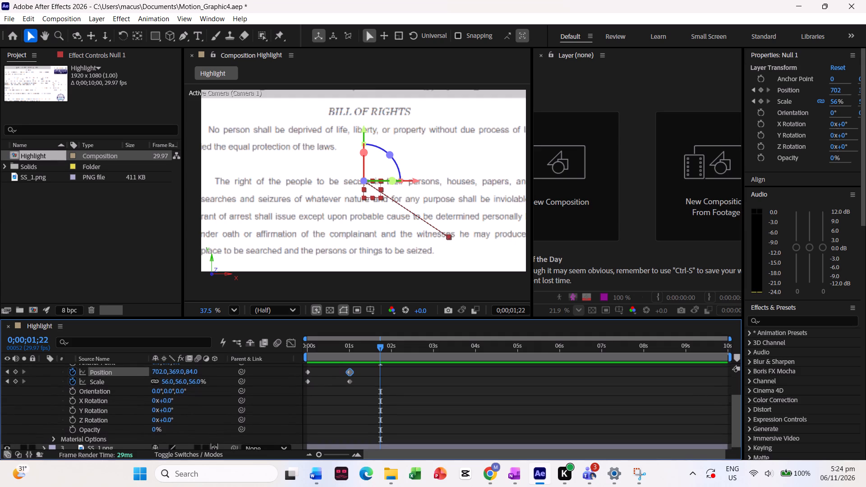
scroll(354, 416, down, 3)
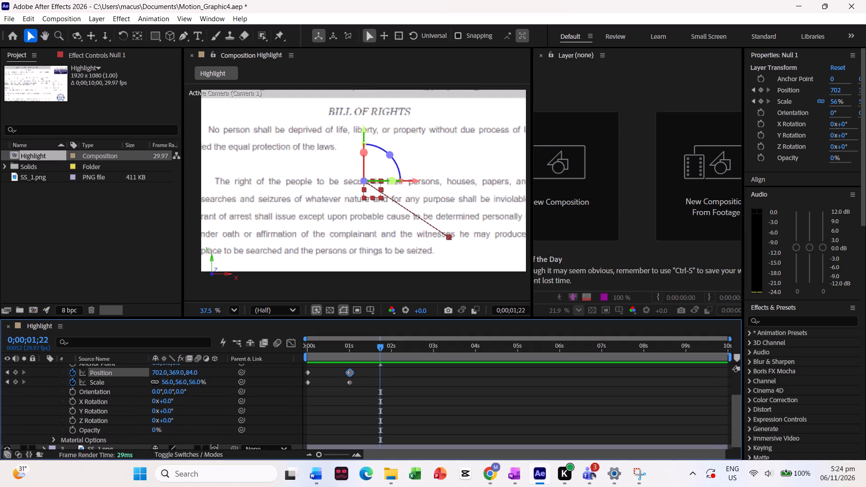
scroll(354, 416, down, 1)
Copy the Smertimba Graphics highlight tutorial's link from Chrome and paste it below the gradient background notes on OneNote's TRICKS page.
click(489, 474)
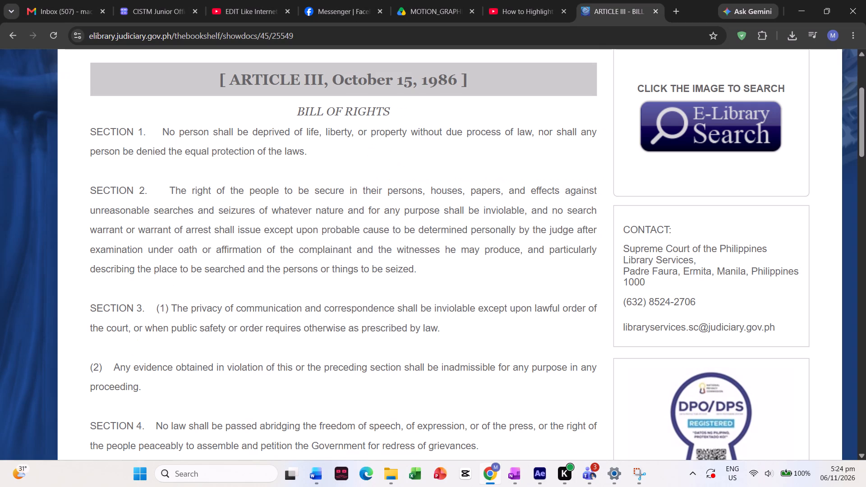
click(517, 3)
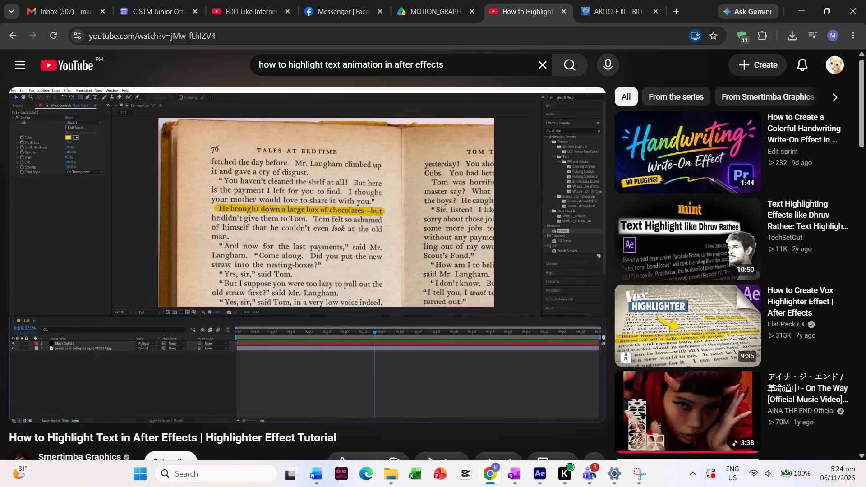
click(377, 34)
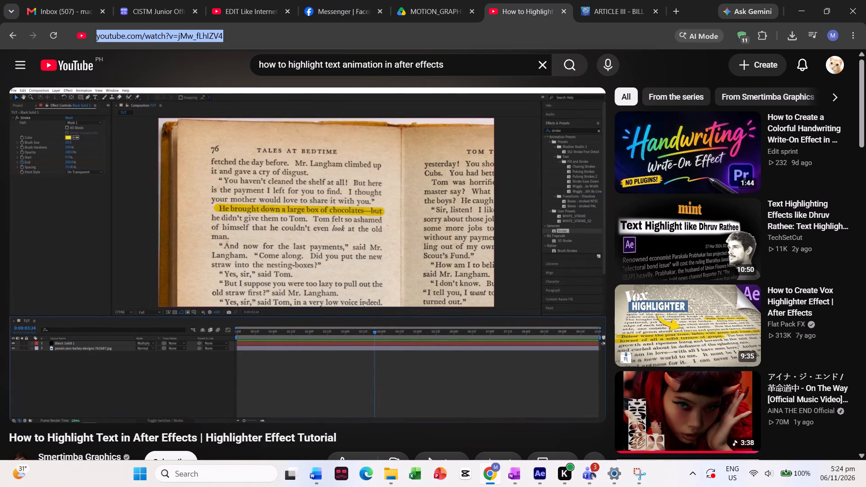
key(ctrl+c)
click(509, 473)
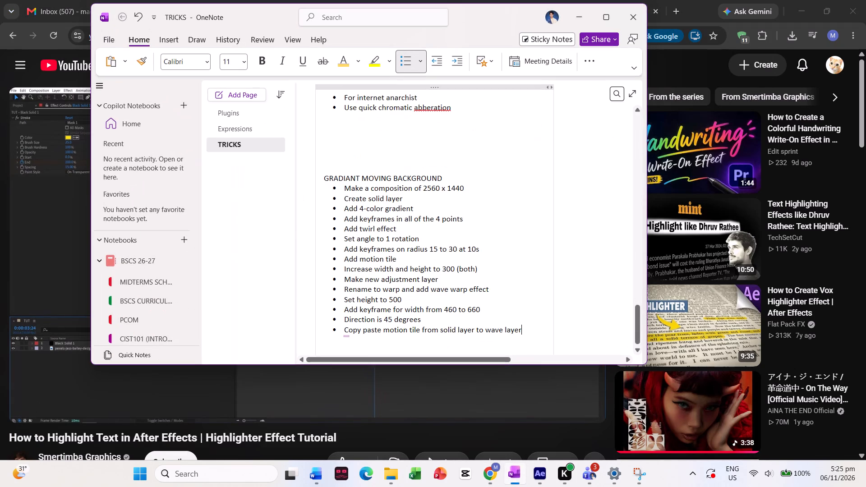
scroll(493, 335, down, 1)
click(537, 243)
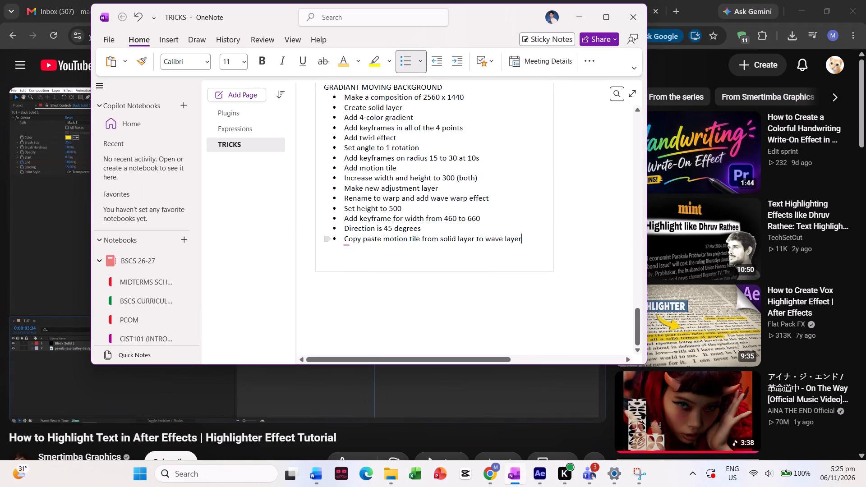
key(Return)
key(Return)
key(Return)
key(Return)
key(Return)
key(Return)
key(ctrl+v)
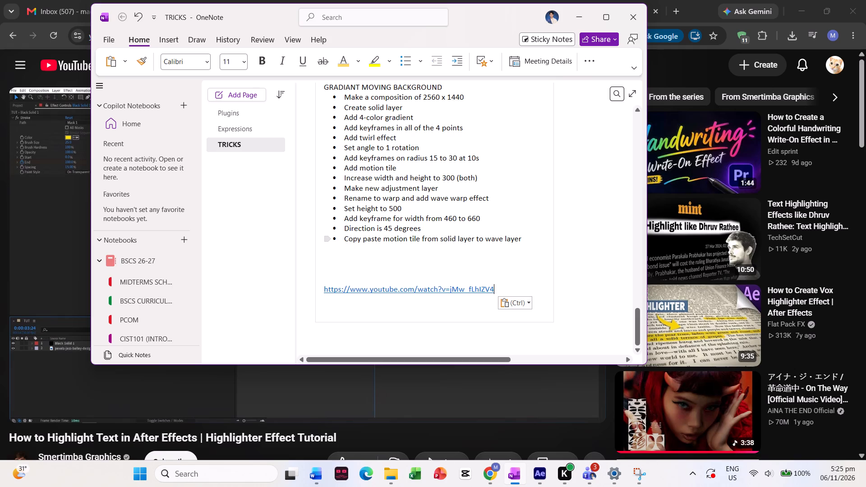
Add the heading "HIGHLIGHT TEXT TUTORIAL" above the pasted video link.
click(493, 270)
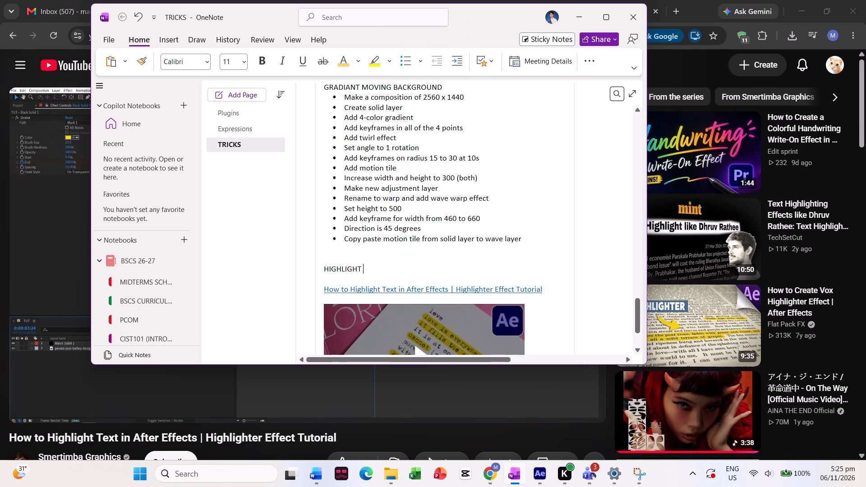
text(TEXT TUTORIAL)
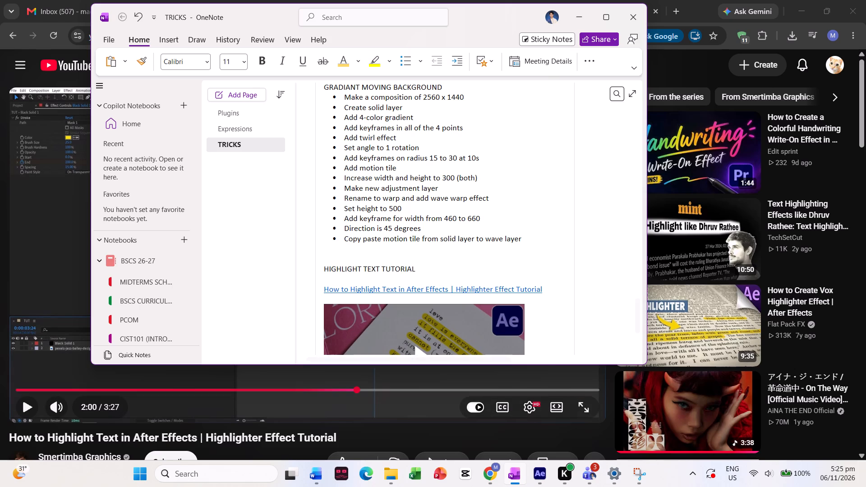
Return to the YouTube results in Chrome and watch part of EdNitin GeoMaps' "Text Highlight Effect Tutorial for BEGINNERS".
click(524, 437)
click(10, 35)
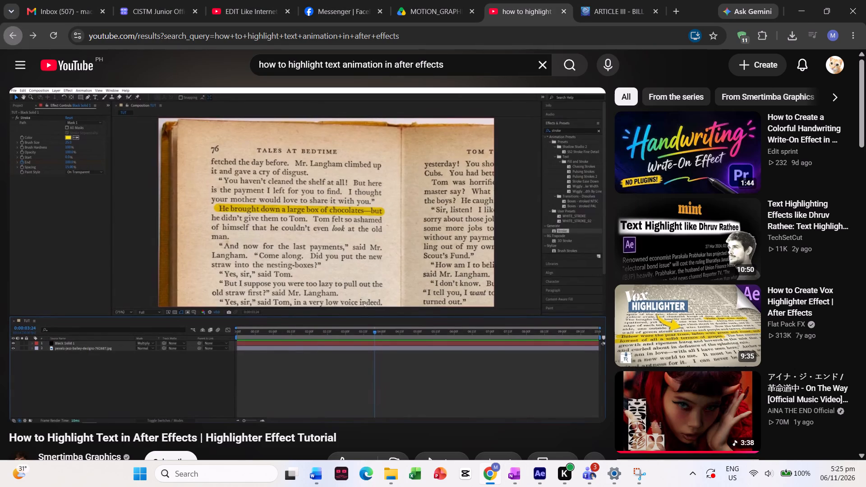
scroll(197, 188, down, 1)
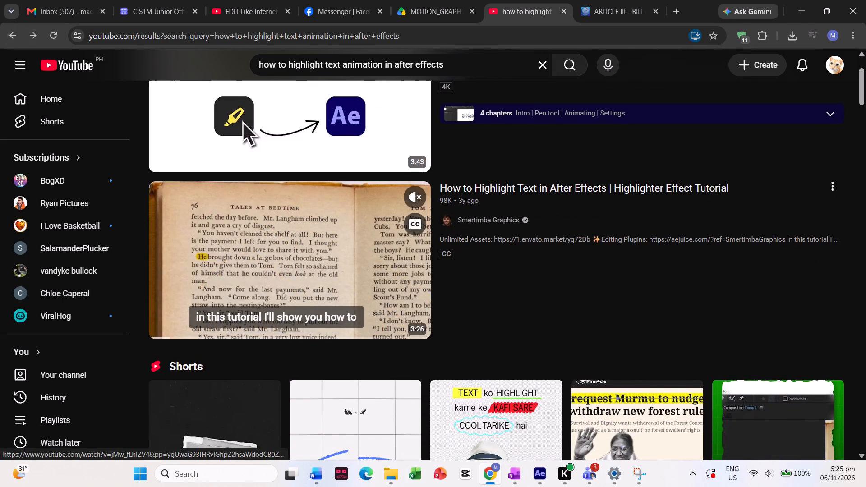
scroll(327, 225, down, 2)
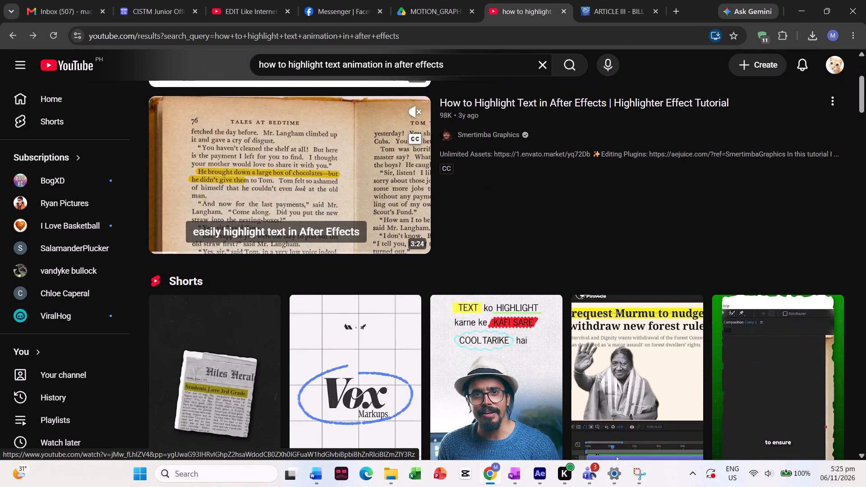
scroll(327, 225, down, 4)
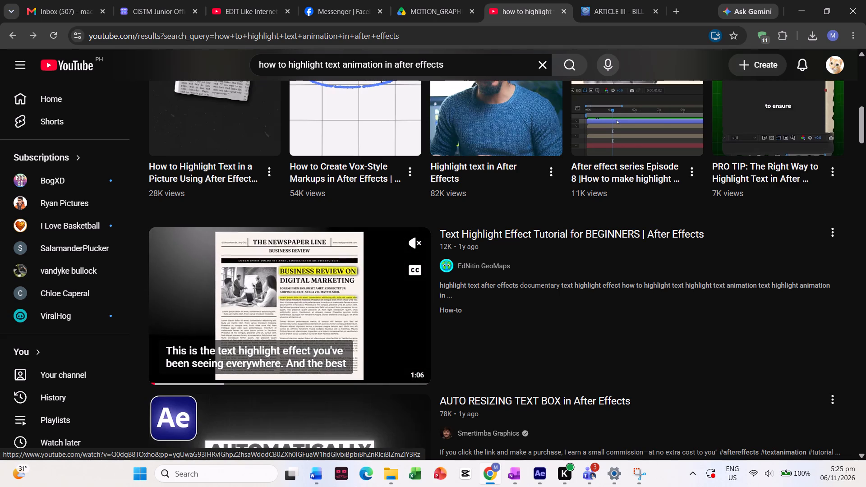
click(247, 291)
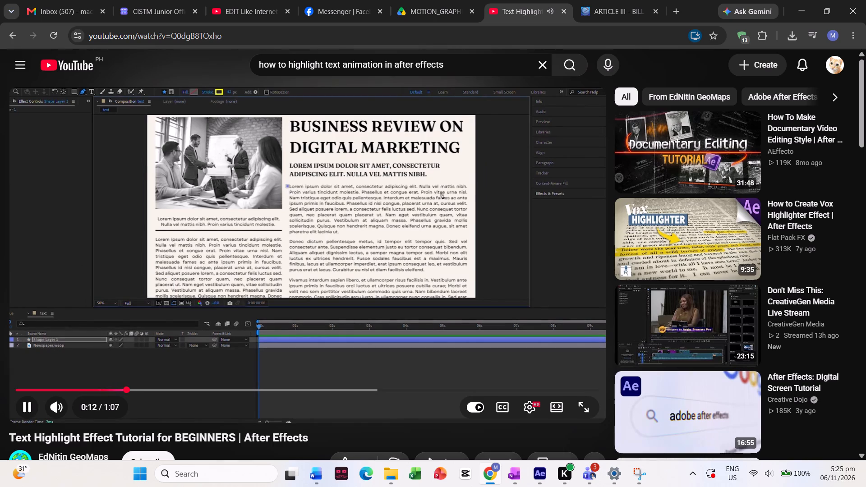
click(230, 299)
Go back to the ARTICLE III Bill of Rights page and zoom it out to show Sections 1 to 4.
click(643, 3)
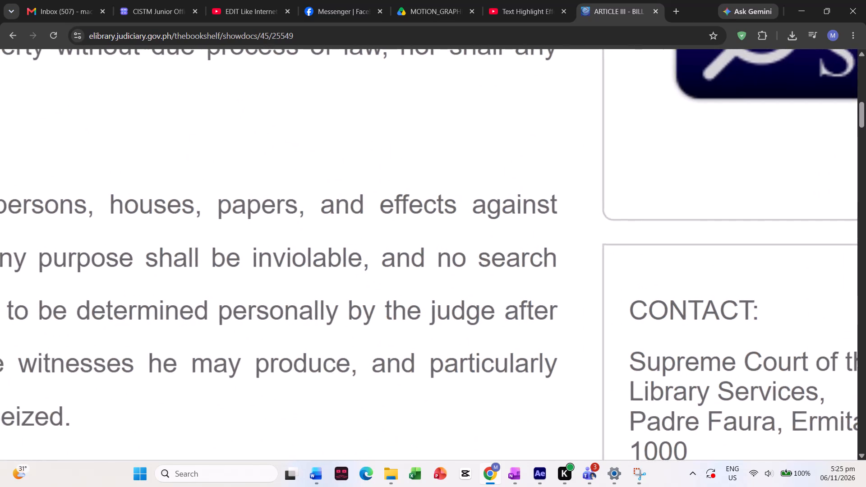
scroll(521, 202, up, 1)
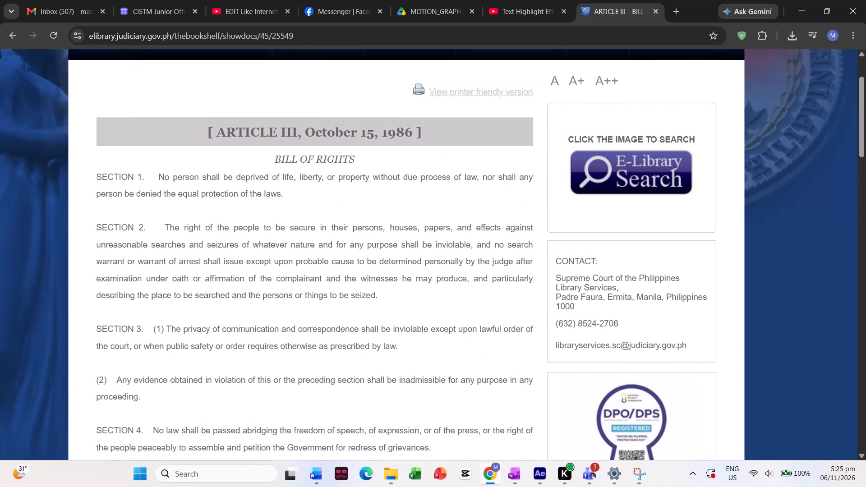
View the printer-friendly version of the ARTICLE III Bill of Rights, close it and return to the original page.
click(472, 97)
click(472, 96)
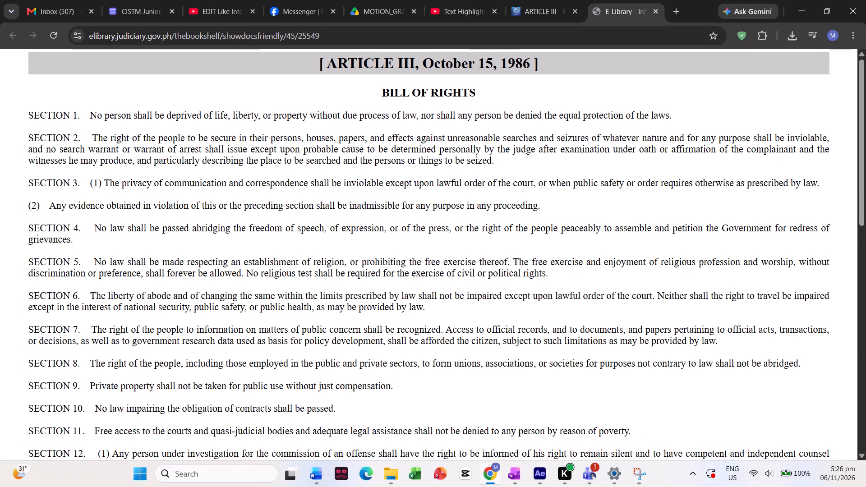
click(655, 13)
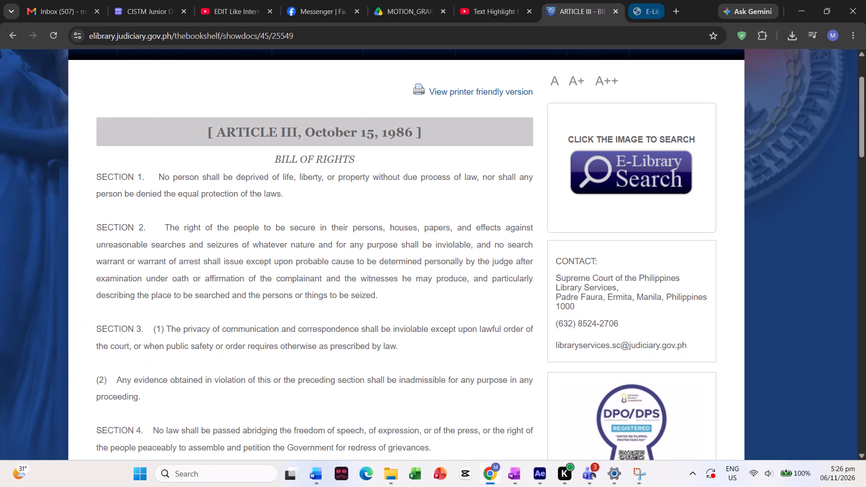
click(478, 213)
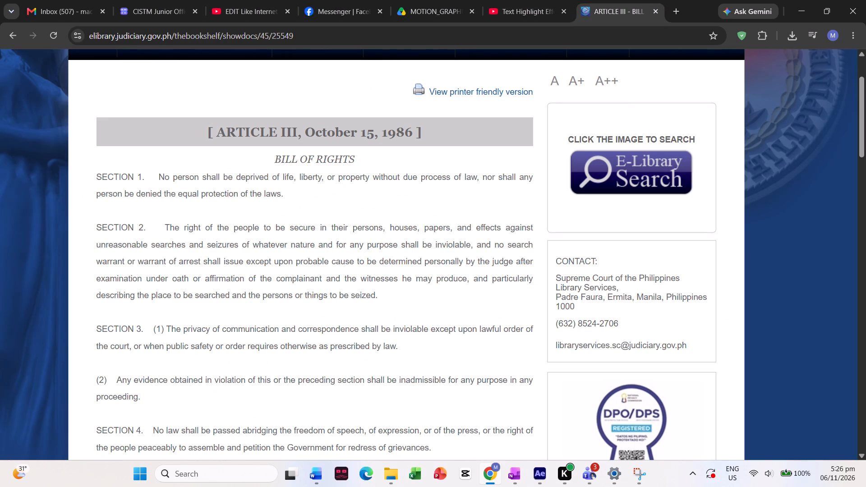
Preview the ARTICLE III page's printout through to its final sections and close the preview without saving.
key(ctrl+p)
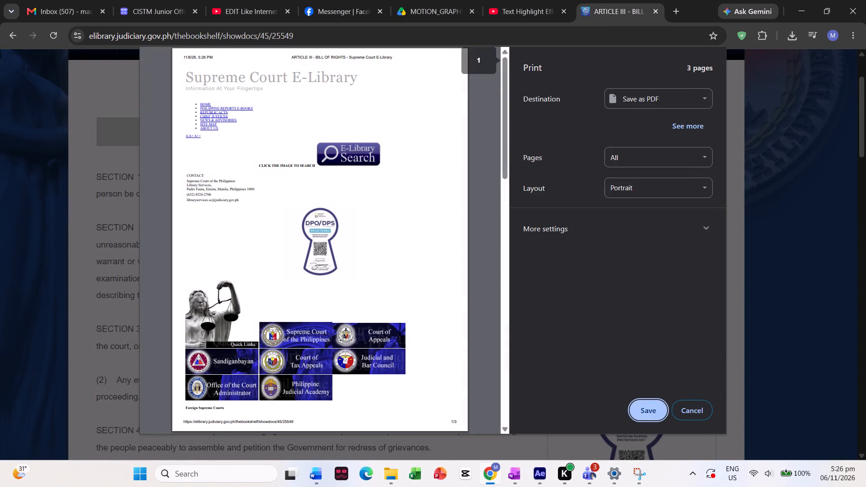
scroll(410, 207, down, 6)
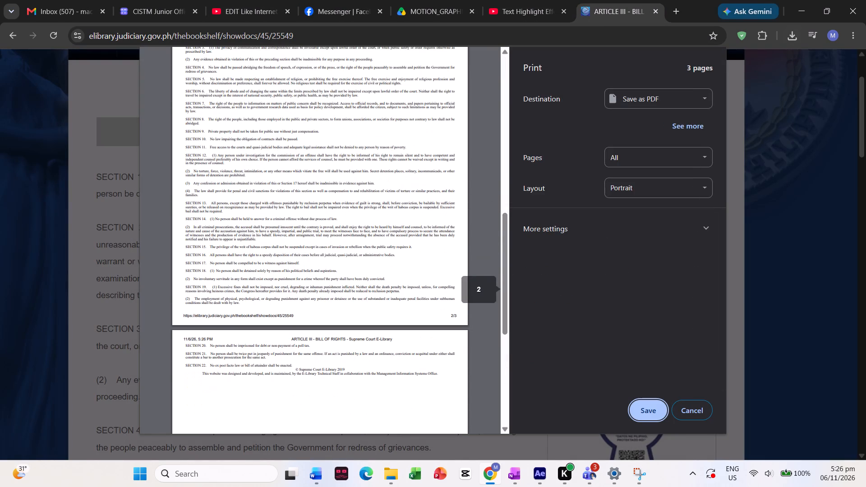
click(694, 413)
Open a new browser tab.
click(682, 11)
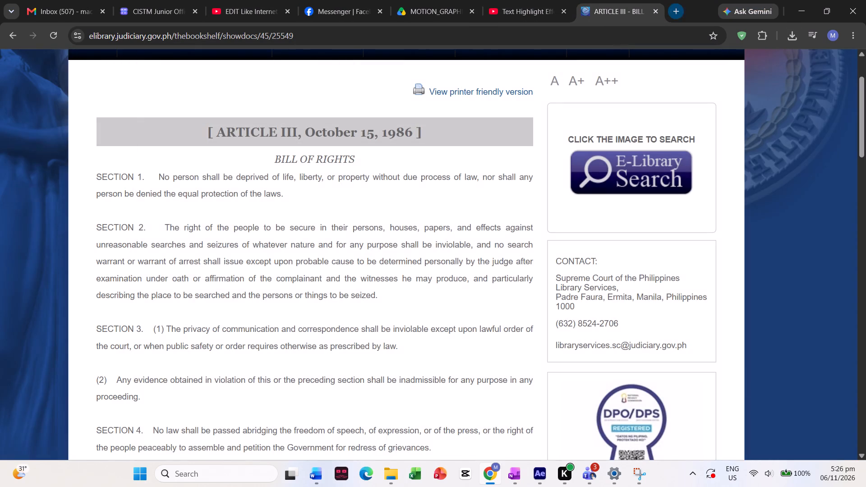
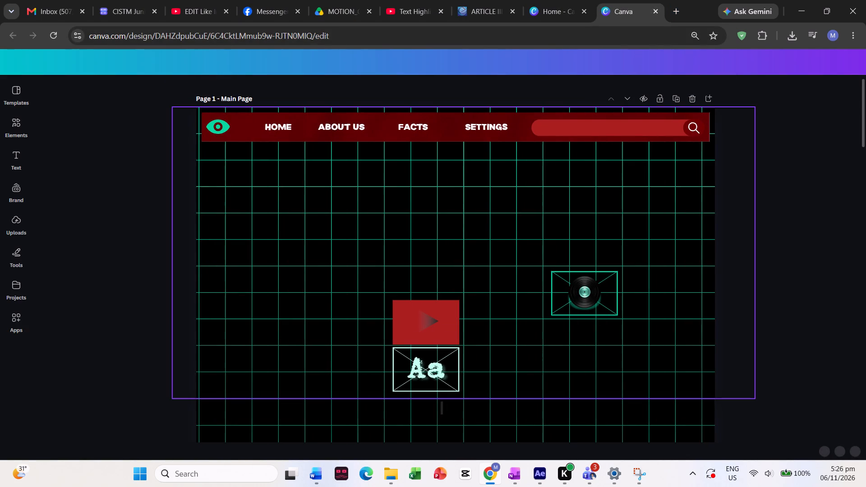
Look through the pages of the open multi-page "Copy of KAS 1 WEBSITE LAYOUT" design in Canva, and close it.
scroll(784, 238, down, 7)
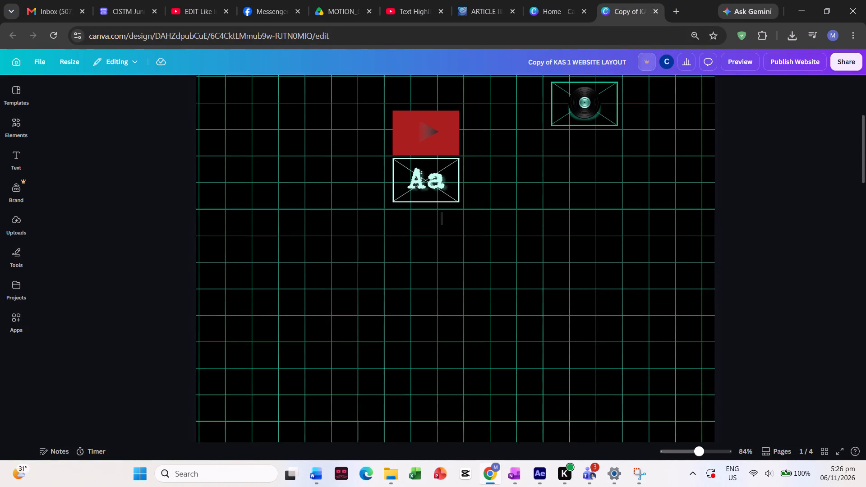
scroll(784, 238, down, 6)
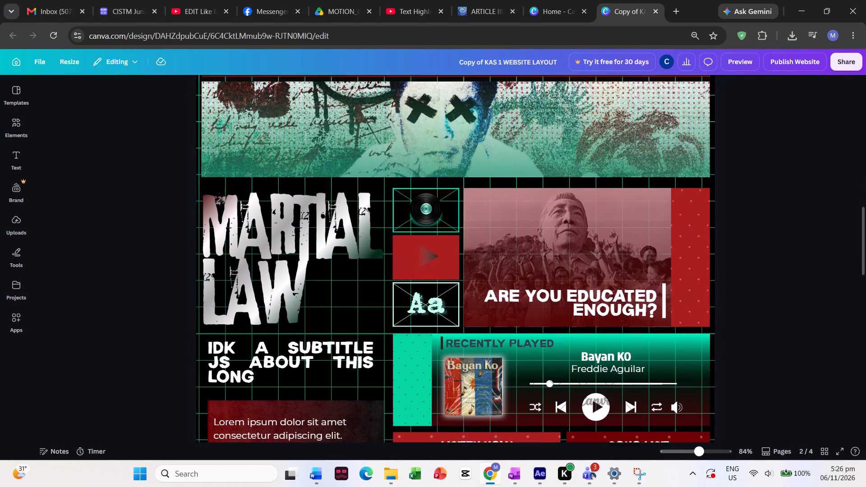
scroll(784, 238, down, 1)
scroll(784, 238, up, 3)
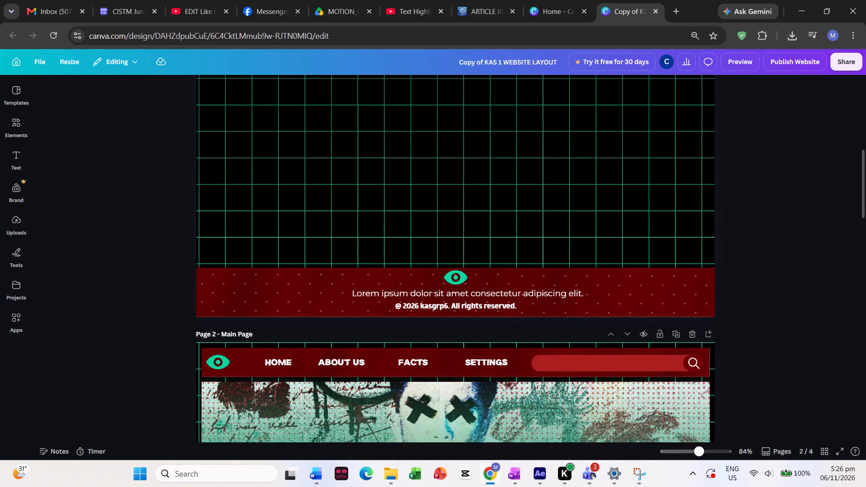
click(656, 14)
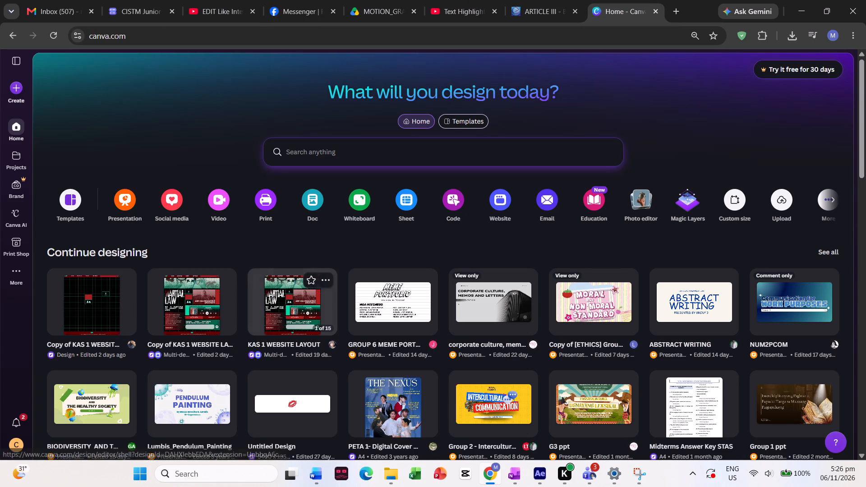
Open the other "Copy of KAS 1 WEBSITE LAYOUT" design, review its Martial Law main page, close it and browse the Canva home page.
click(212, 313)
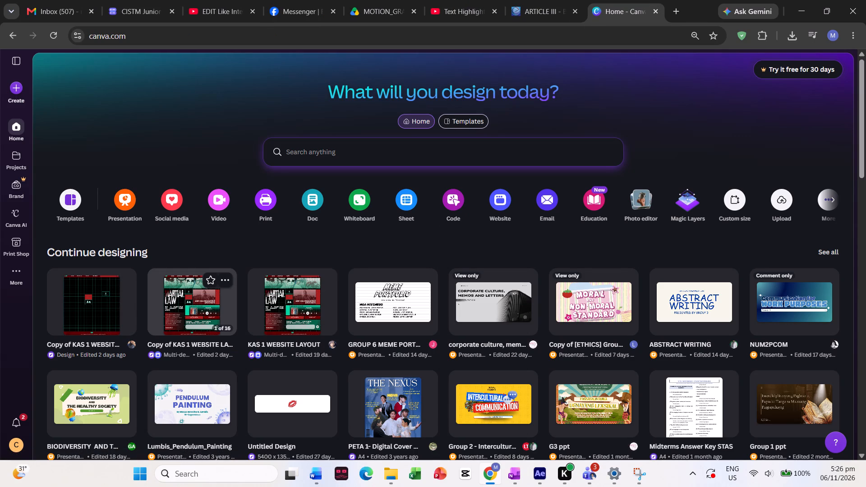
click(562, 0)
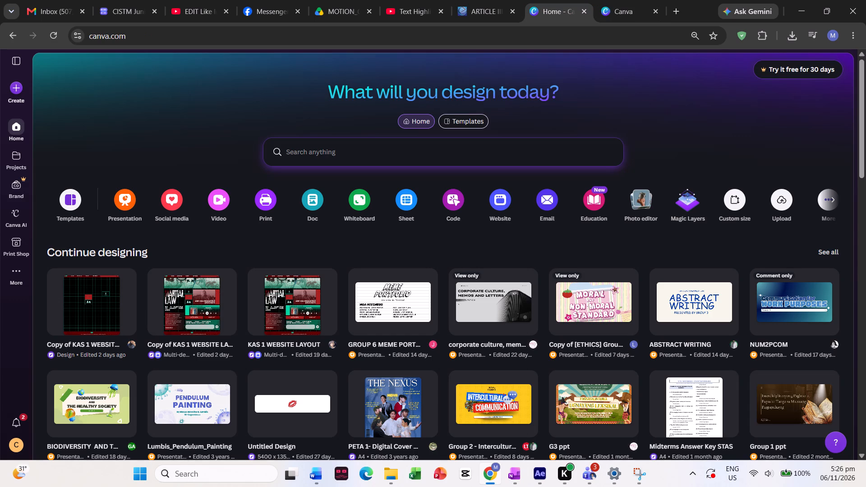
click(644, 1)
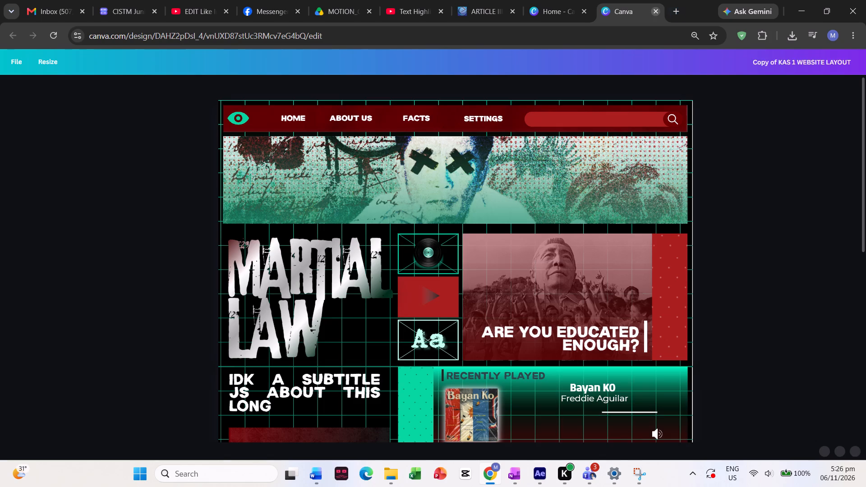
scroll(620, 142, down, 1)
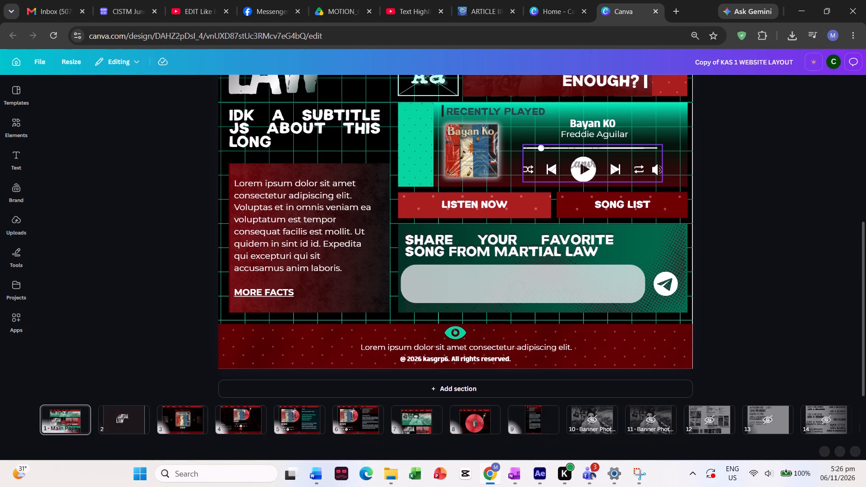
scroll(620, 142, down, 1)
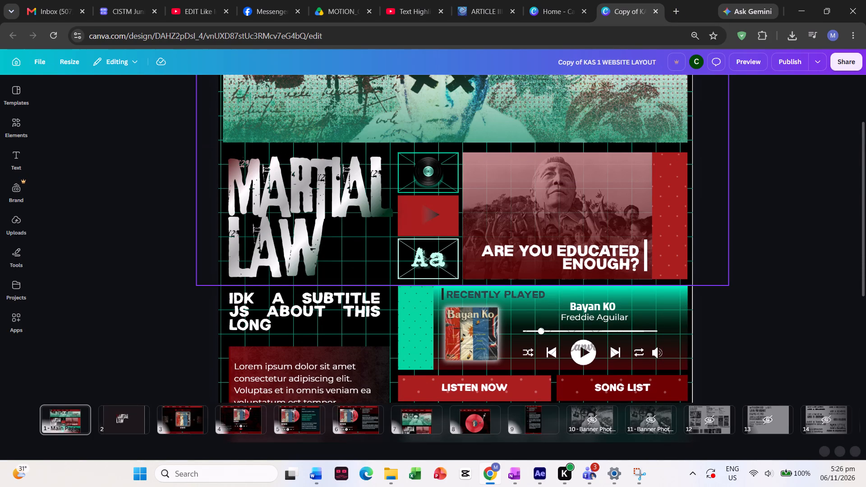
scroll(620, 142, down, 1)
click(654, 14)
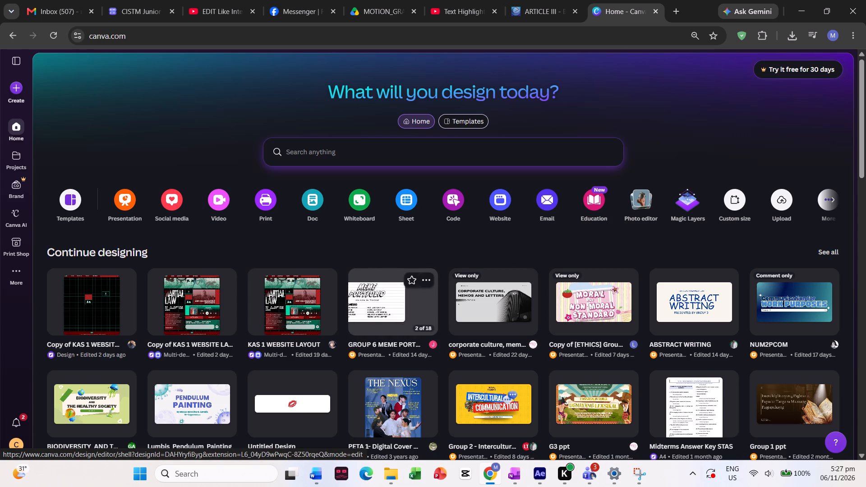
scroll(471, 196, right, 1)
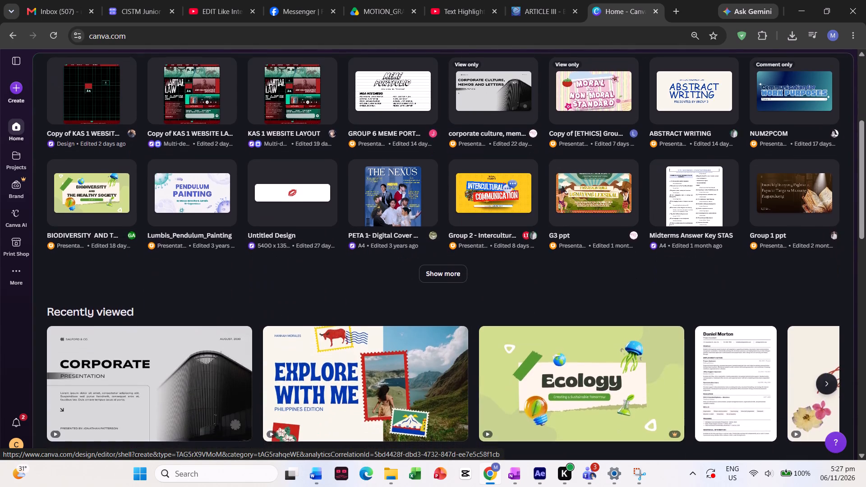
scroll(471, 196, right, 1)
Open Google in a new browser tab and search for images of "sample news letter".
click(674, 14)
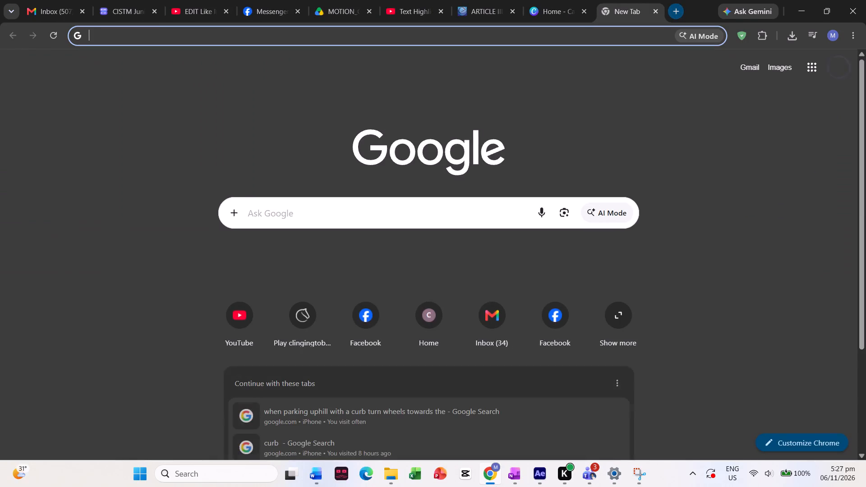
text(google)
key(Return)
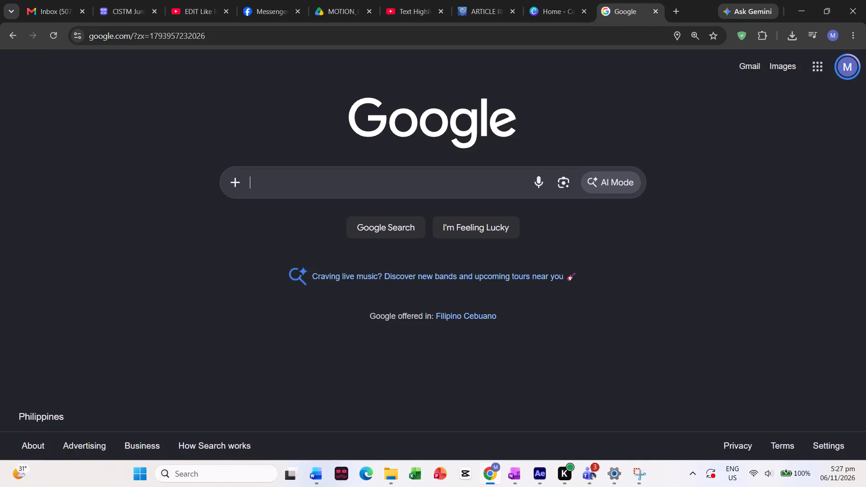
text(sample news letter)
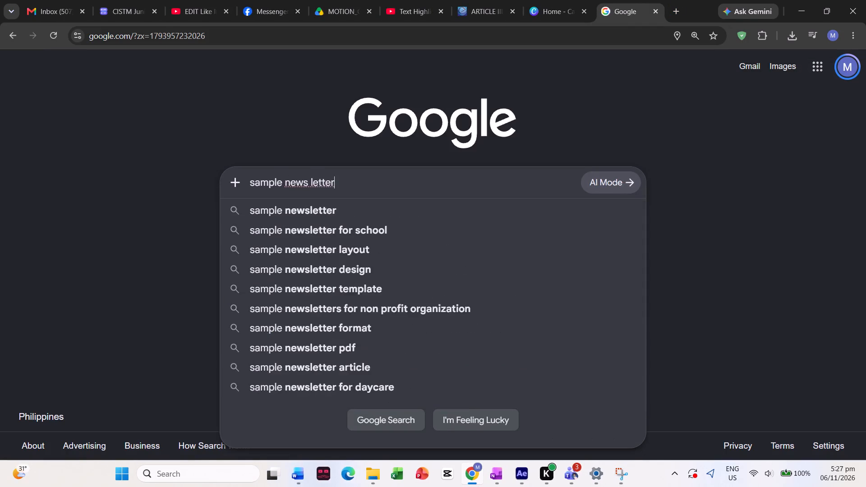
key(Return)
click(180, 114)
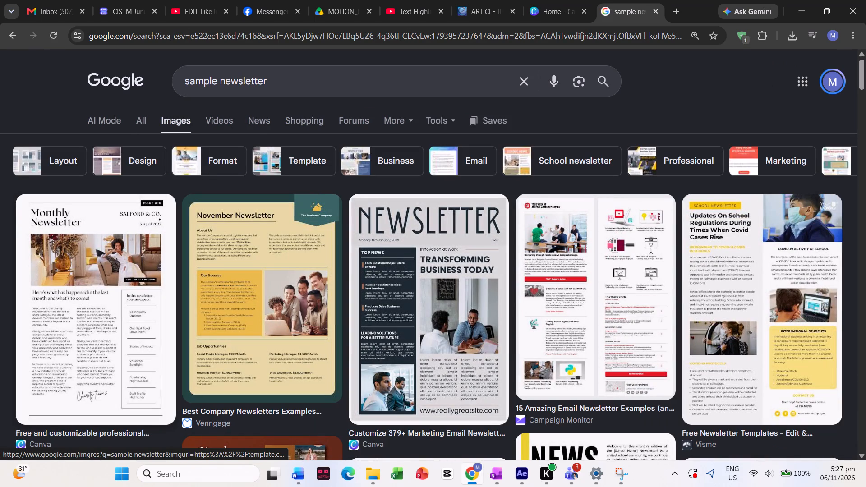
Browse the newsletter images and save Visme's yellow school newsletter image to Downloads as i_Sleek-School-Announcement-Newsletter_full in WEBP format.
click(108, 271)
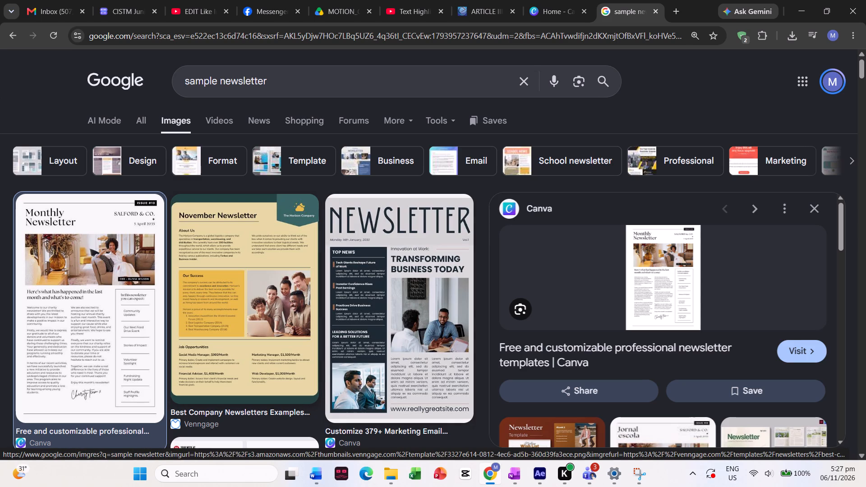
scroll(321, 315, down, 2)
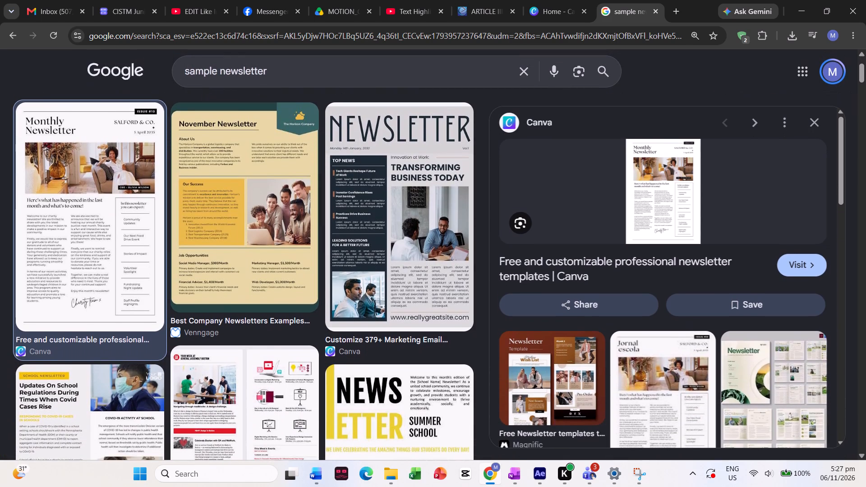
scroll(321, 315, down, 2)
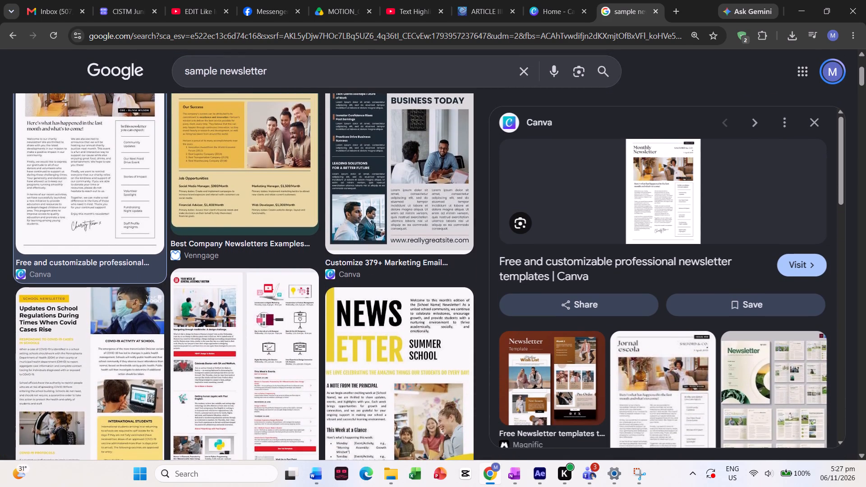
scroll(321, 315, down, 1)
click(45, 363)
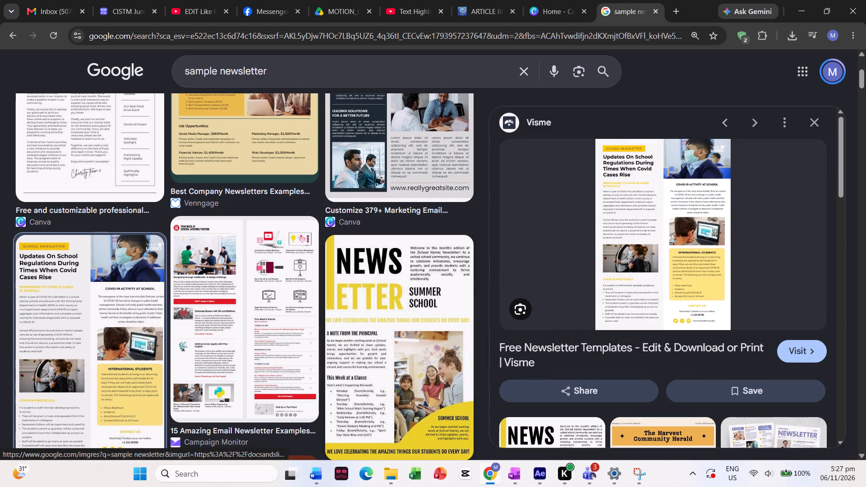
right_click(649, 229)
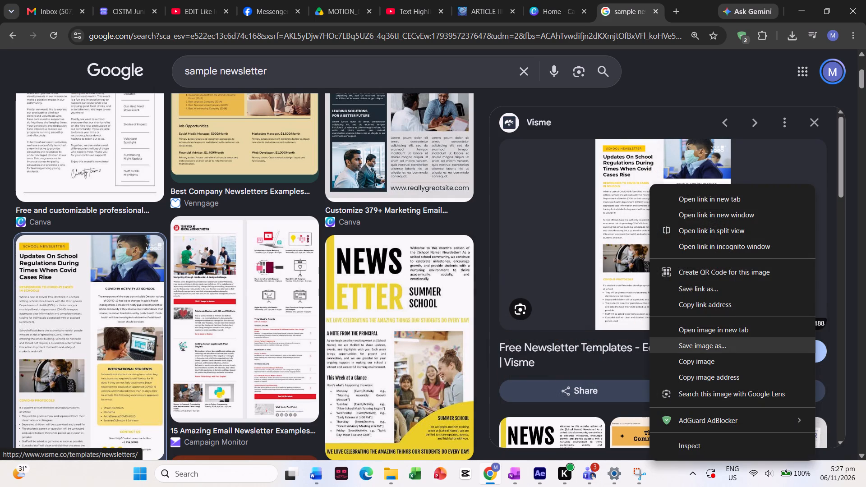
click(719, 346)
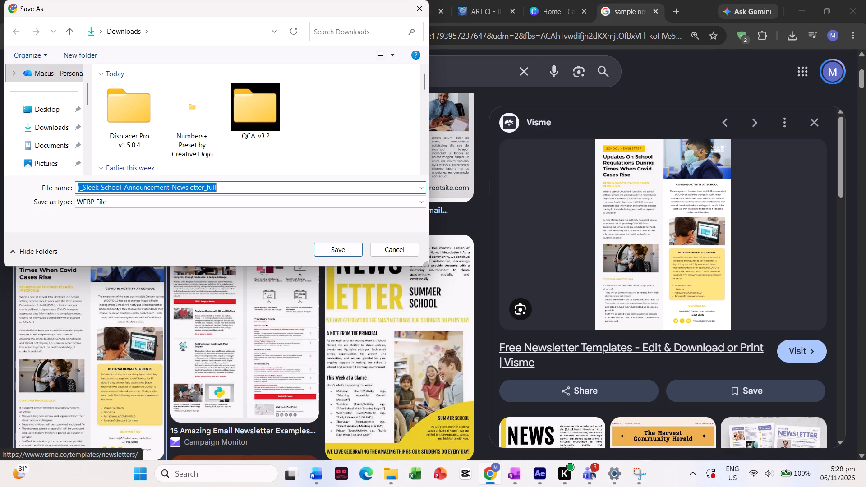
click(345, 207)
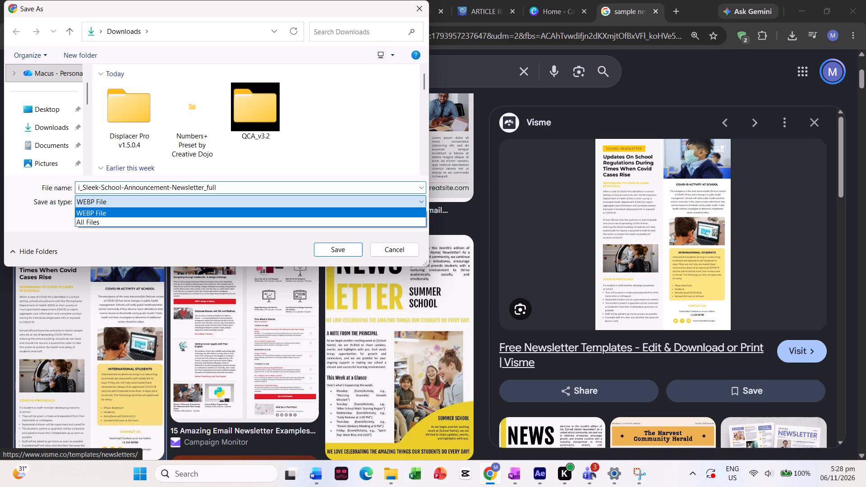
click(345, 207)
click(35, 123)
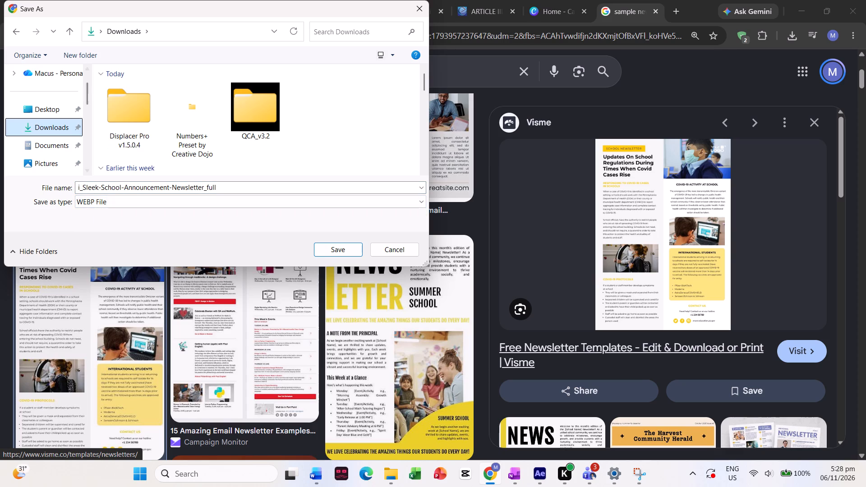
click(336, 256)
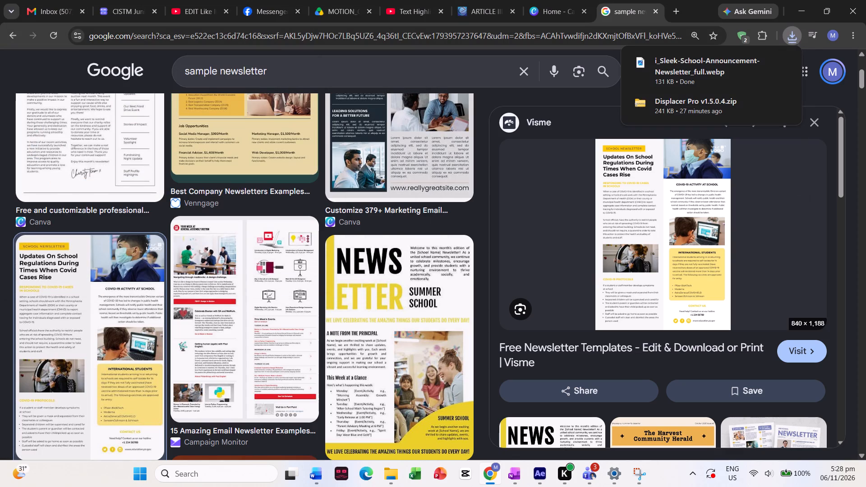
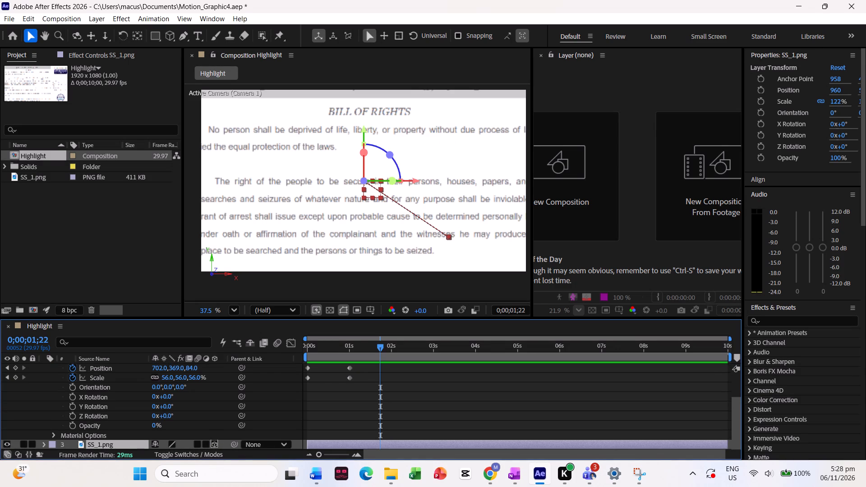
Replace the SS_1.png layer in the Highlight composition with the school newsletter image from the Google results in Chrome.
key(BackSpace)
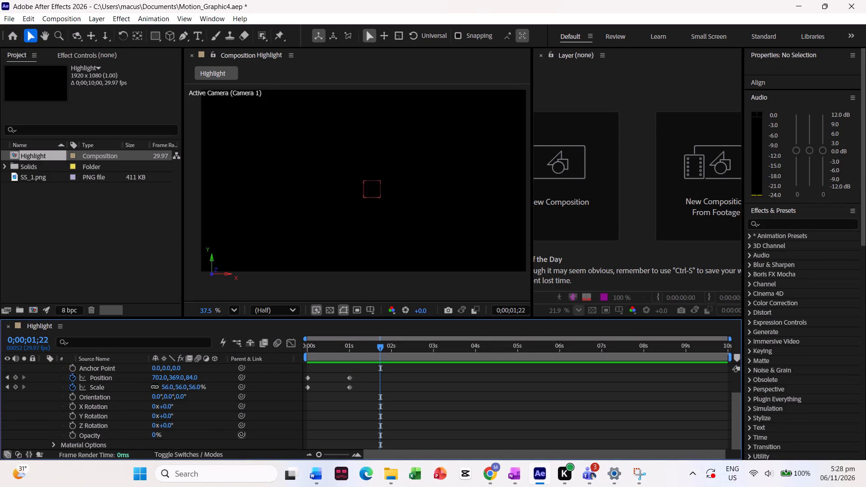
click(489, 475)
drag(677, 68, 540, 478)
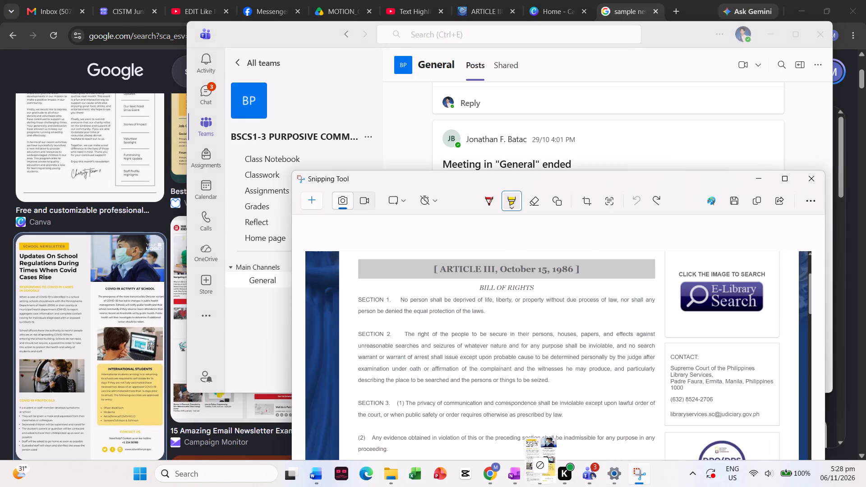
drag(540, 478, 184, 440)
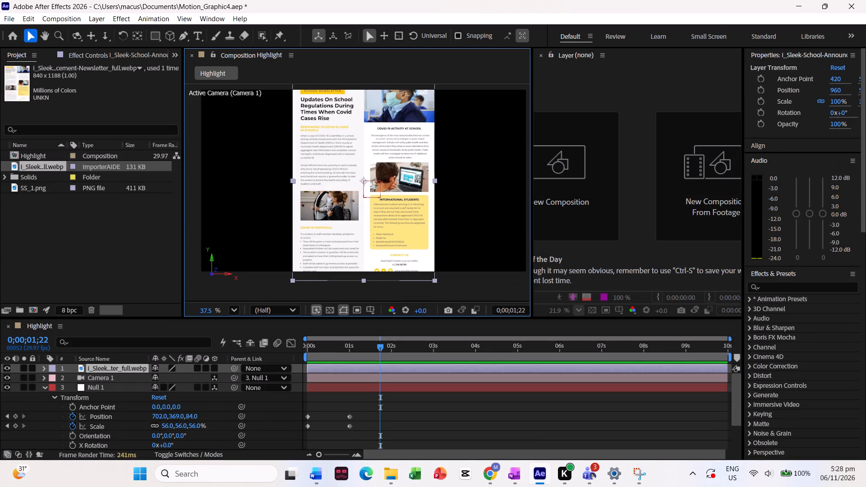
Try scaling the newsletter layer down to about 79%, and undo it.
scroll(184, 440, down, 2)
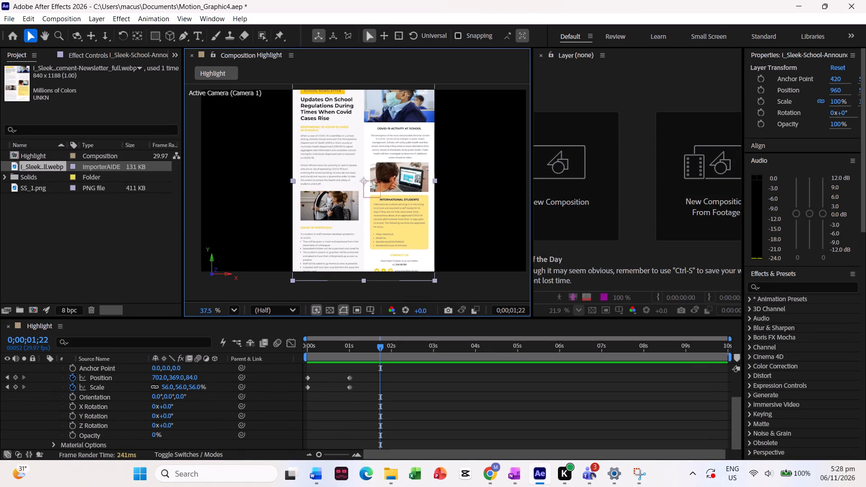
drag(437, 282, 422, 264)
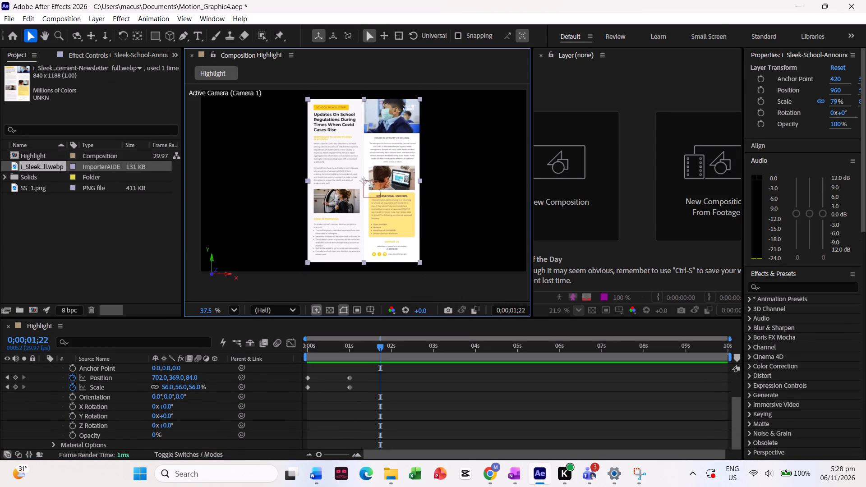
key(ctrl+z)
Reorder the layers so Null 1 is on top, Camera 1 second and the newsletter image at the bottom.
scroll(176, 400, down, 1)
scroll(176, 400, up, 1)
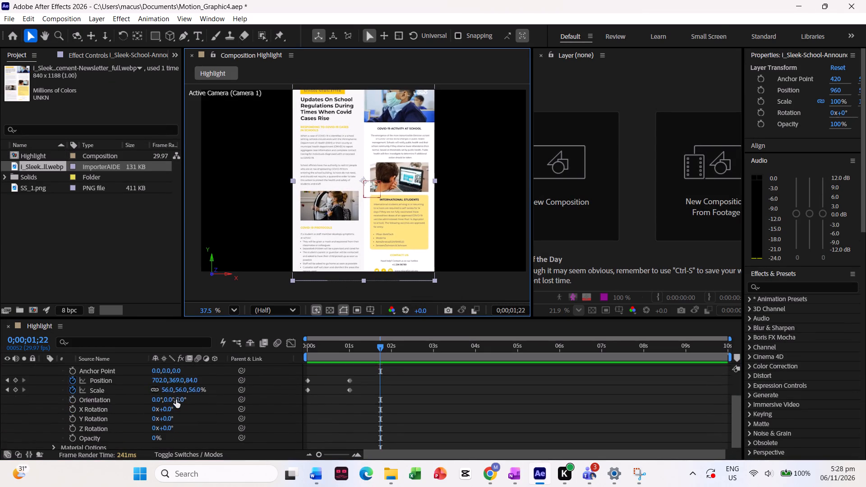
scroll(176, 400, up, 1)
drag(150, 362, 147, 371)
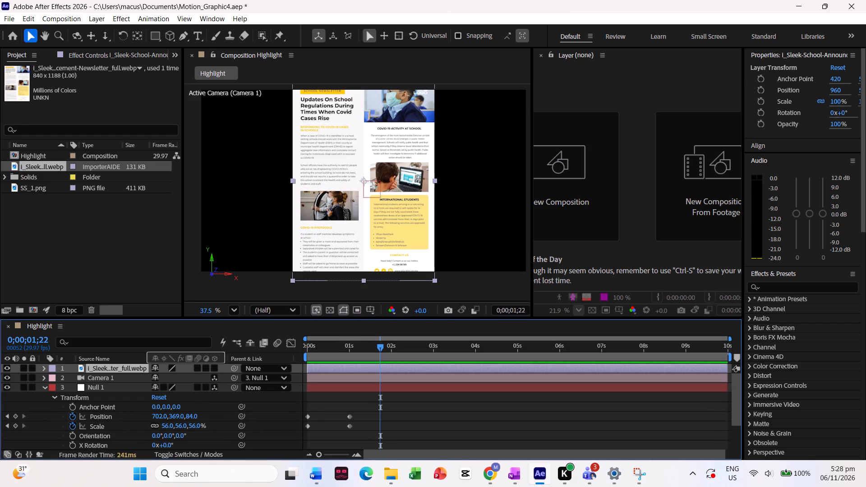
drag(147, 371, 158, 360)
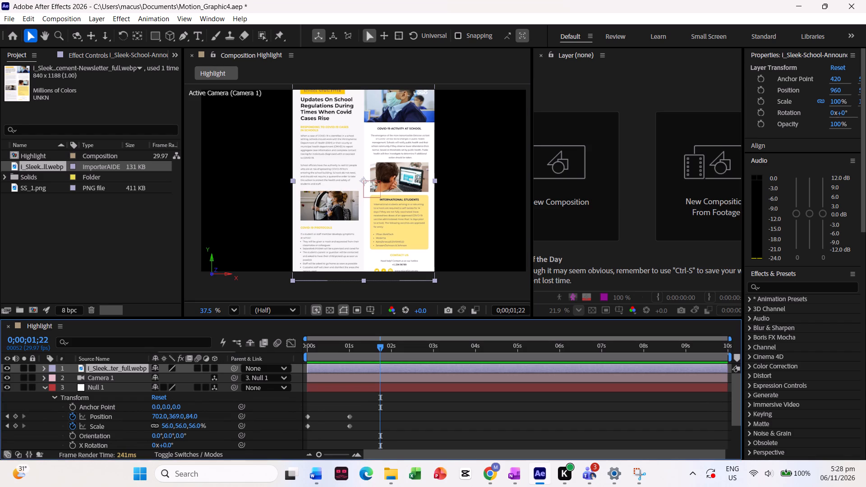
drag(125, 377, 127, 364)
drag(122, 386, 129, 363)
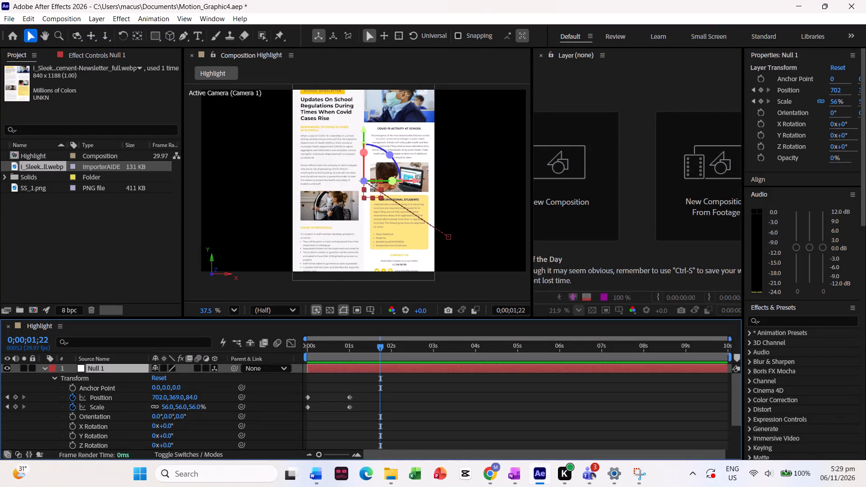
Preview the existing camera animation on the newsletter from the start, and return to 0;00;00;00.
drag(381, 347, 300, 345)
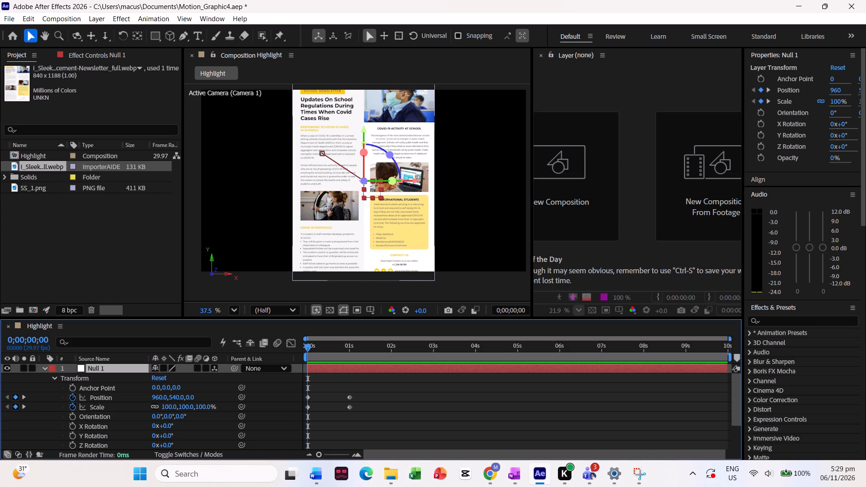
key(space)
key(space)
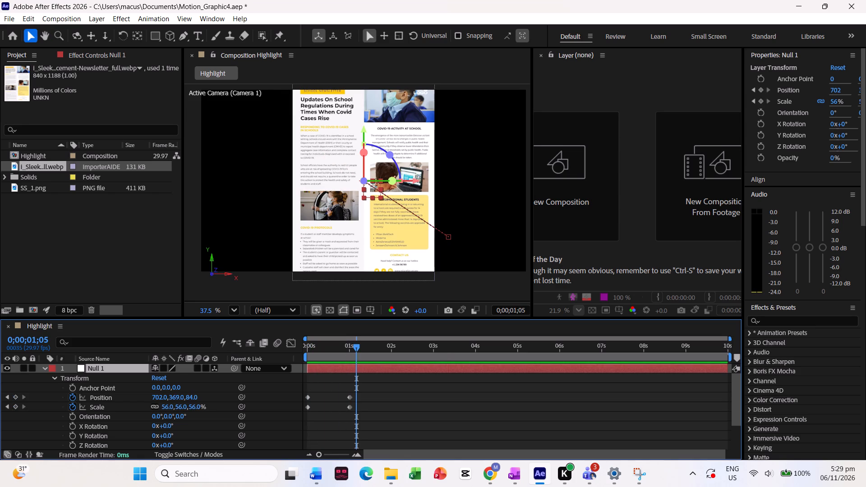
drag(353, 350, 314, 352)
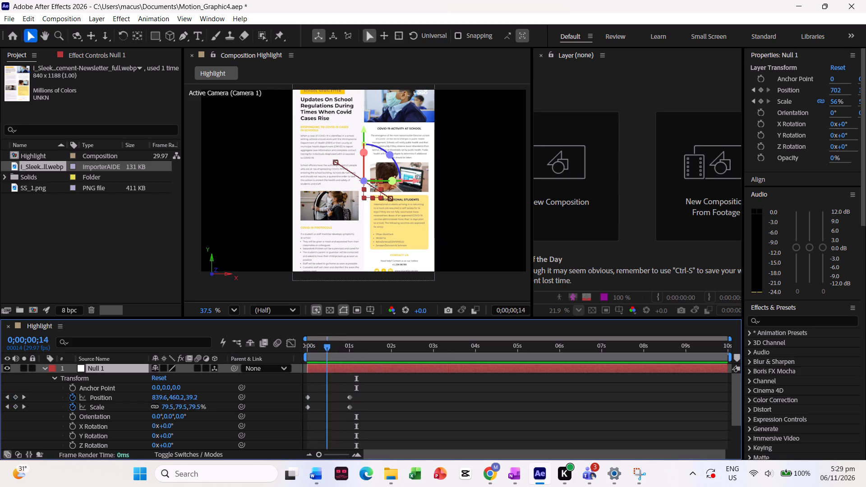
drag(314, 352, 270, 377)
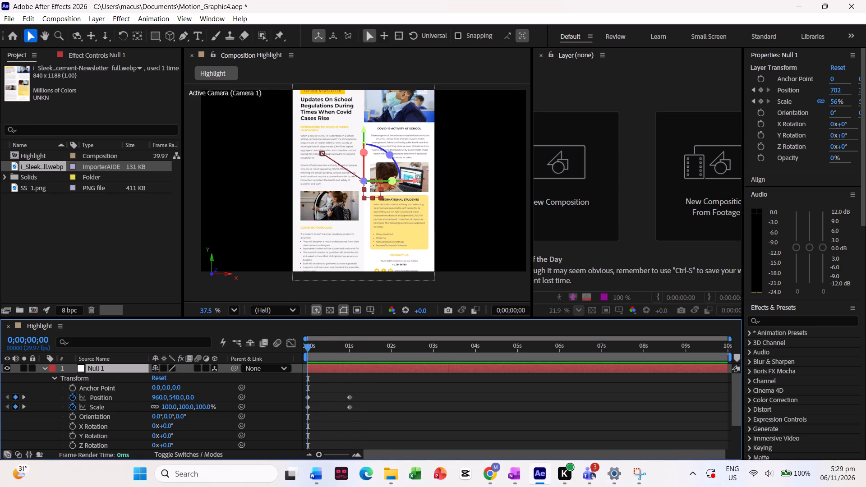
Collapse Null 1's properties, move it to the bottom of the layer stack below the newsletter, and preview the animation.
click(43, 368)
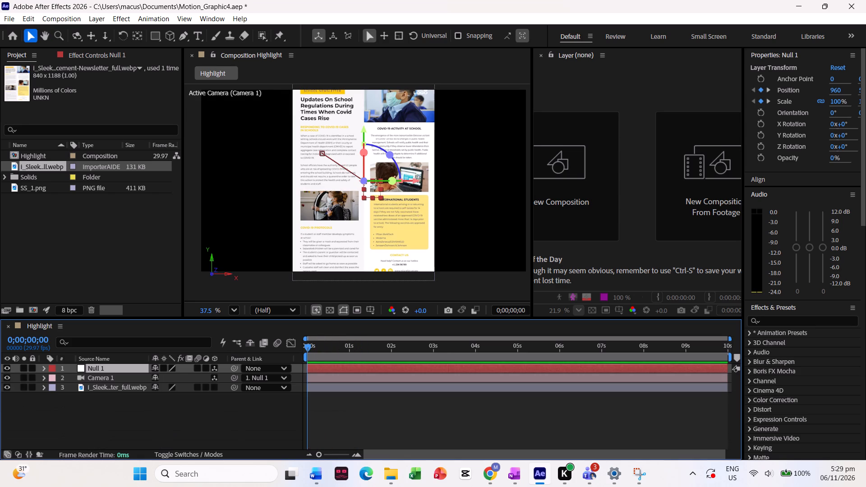
drag(65, 369, 56, 374)
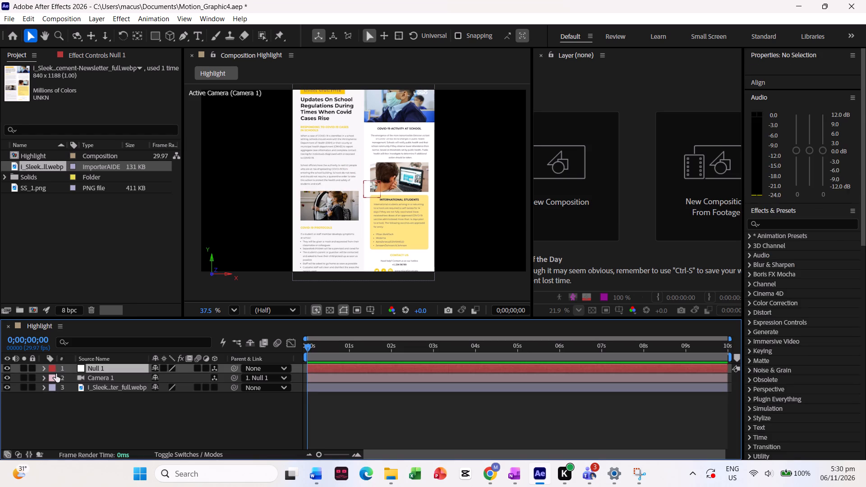
drag(55, 369, 58, 420)
click(57, 418)
drag(58, 372, 50, 369)
click(48, 366)
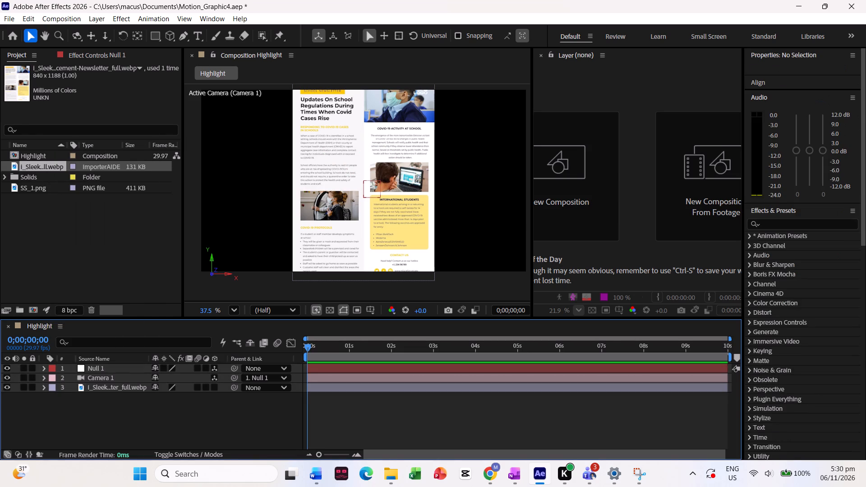
drag(90, 368, 93, 417)
key(space)
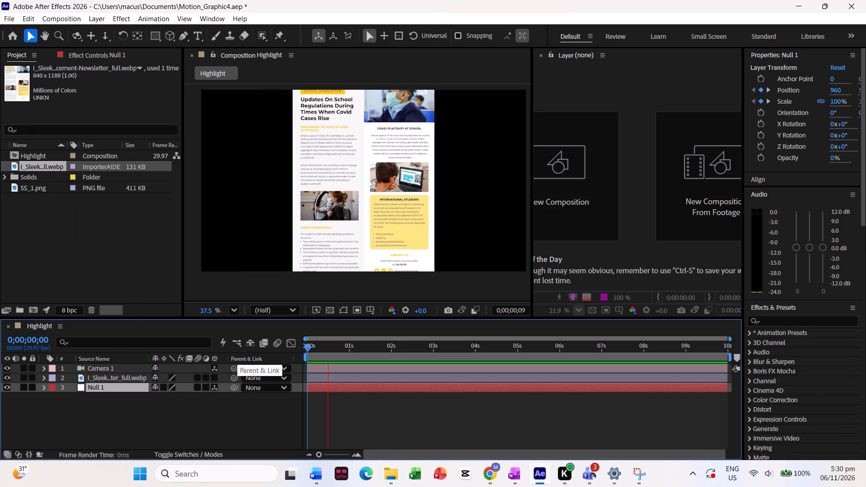
key(space)
Make the newsletter image a 3D layer, preview the camera zoom and return to 0;00;00;00.
click(212, 378)
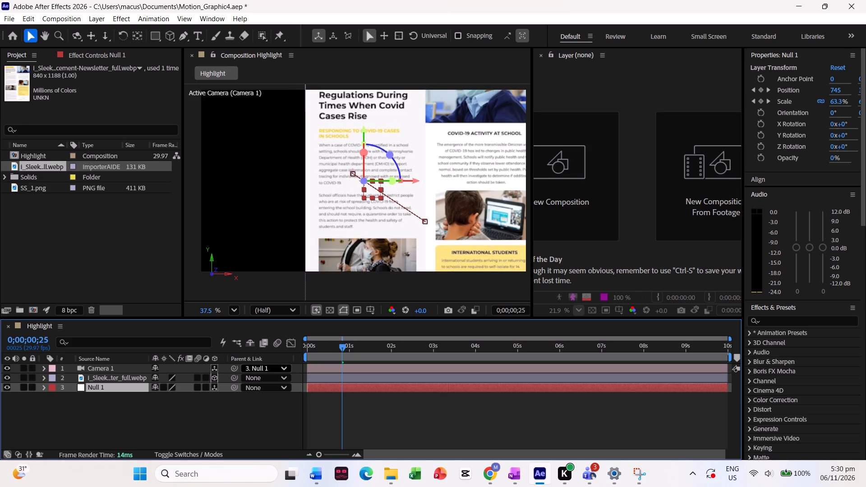
drag(338, 347, 261, 359)
key(space)
key(space)
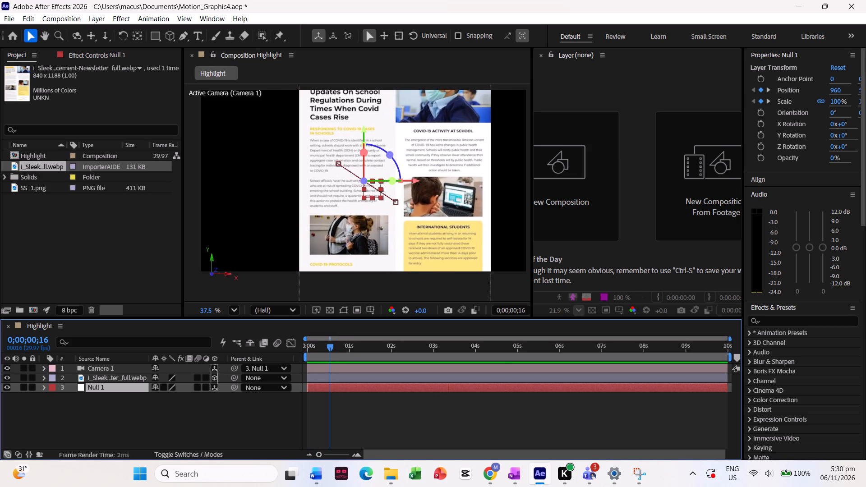
drag(331, 351, 262, 368)
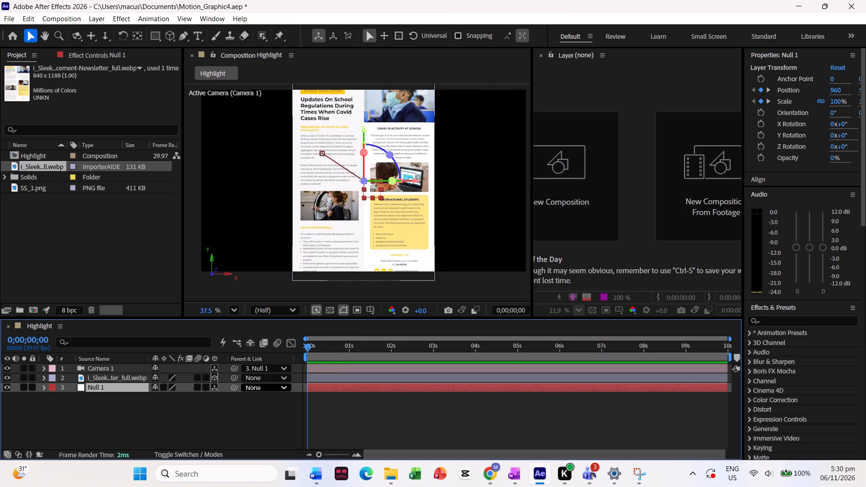
Move Null 1 between Camera 1 and the newsletter layer in the layer order.
click(134, 377)
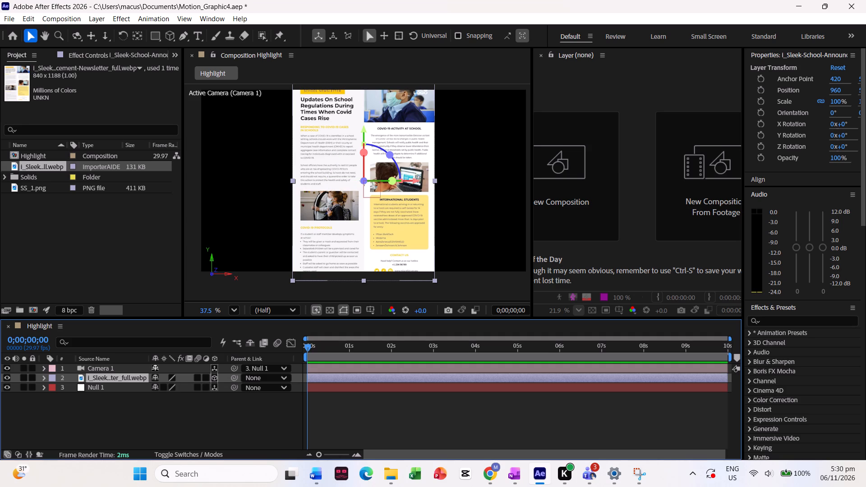
click(124, 390)
drag(123, 387, 124, 375)
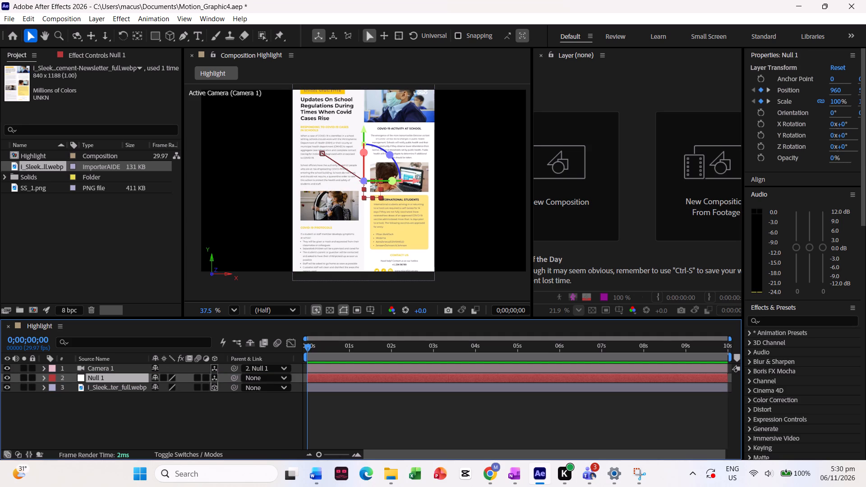
Delete Null 1's Position and Scale keyframes at one second, and collapse its properties.
click(43, 378)
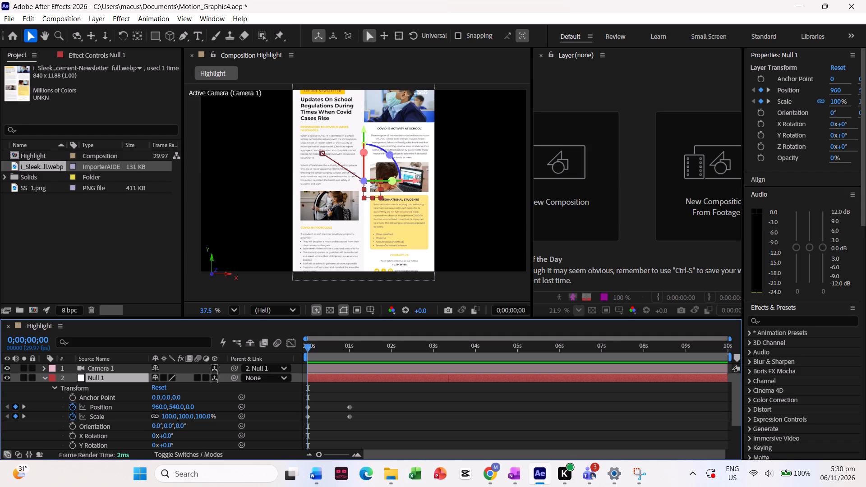
drag(342, 394, 378, 433)
key(BackSpace)
click(44, 377)
click(58, 392)
Switch to Google Chrome.
click(492, 474)
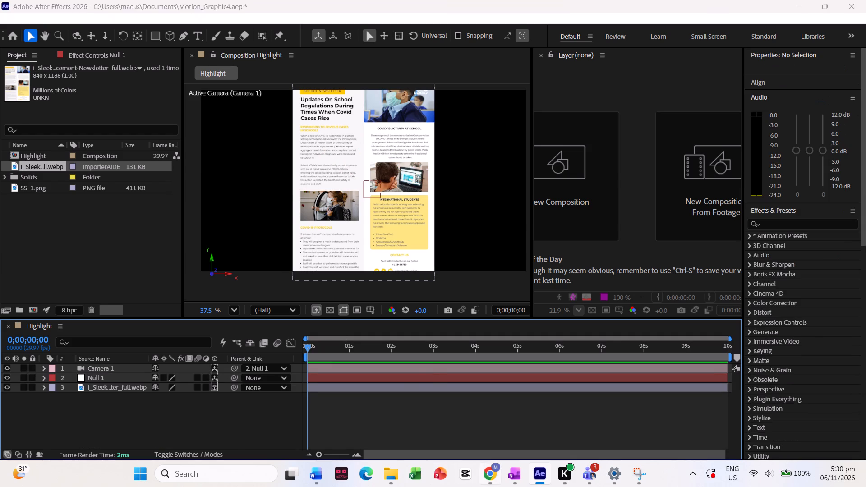
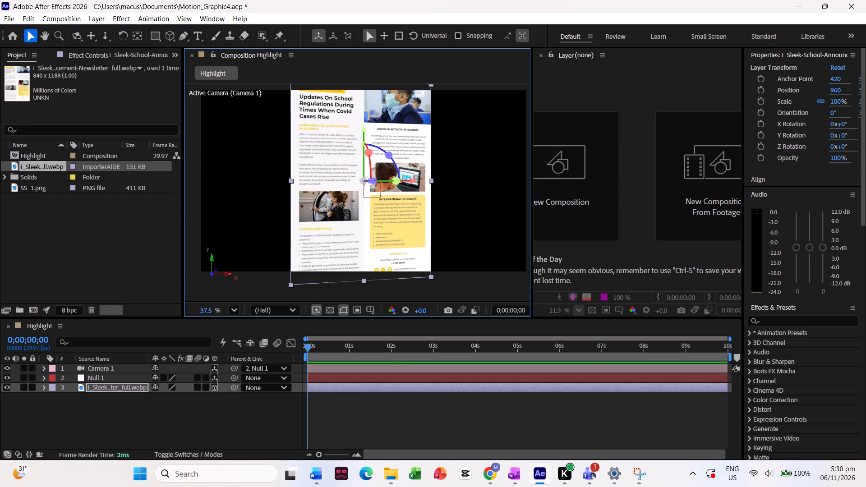
Scale the newsletter image layer down to 82% at the start of the Highlight composition.
key(s)
click(77, 397)
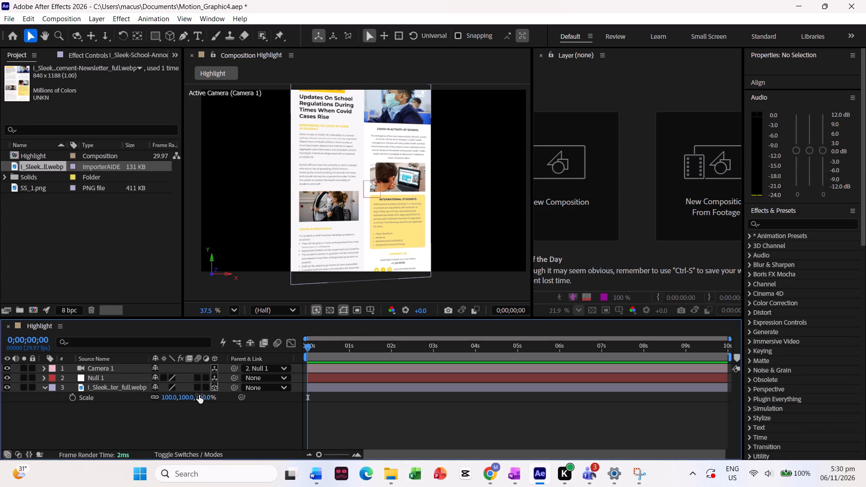
drag(199, 395, 192, 399)
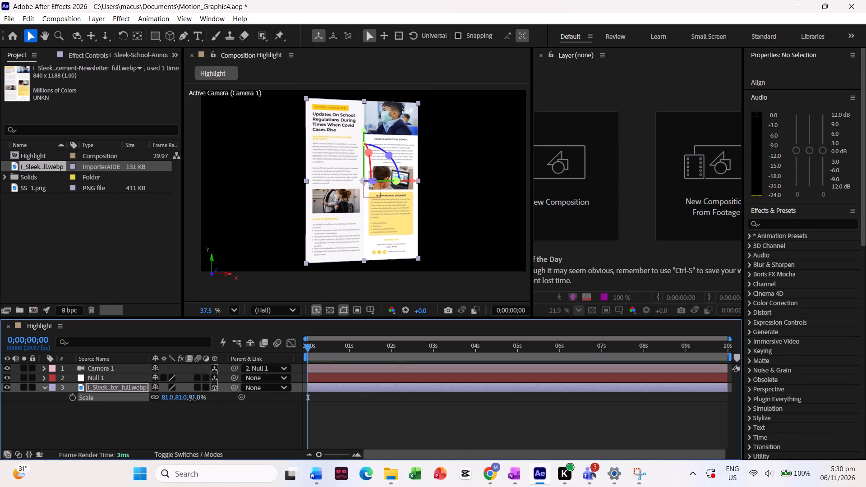
drag(192, 399, 194, 401)
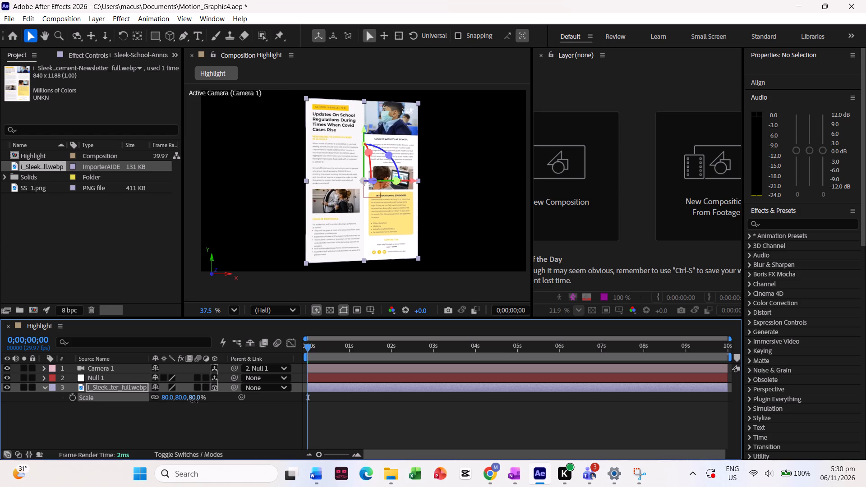
drag(194, 401, 195, 401)
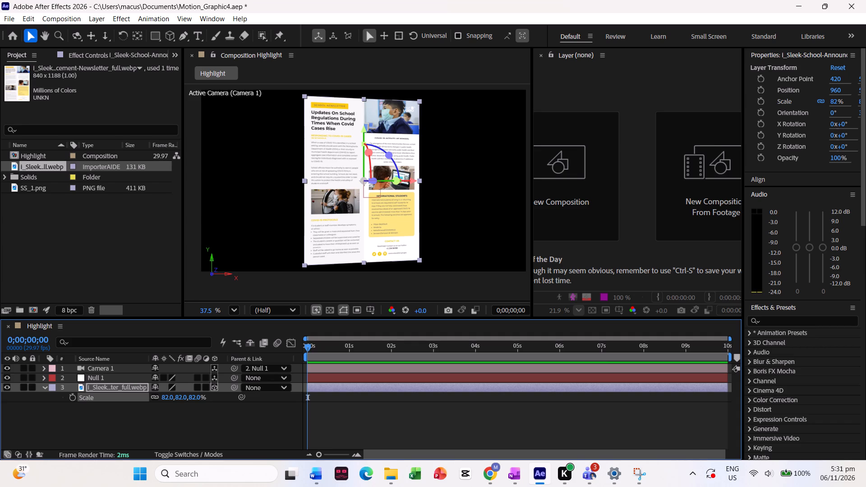
Rotate the newsletter image layer slightly about its Y axis in the composition view.
click(395, 180)
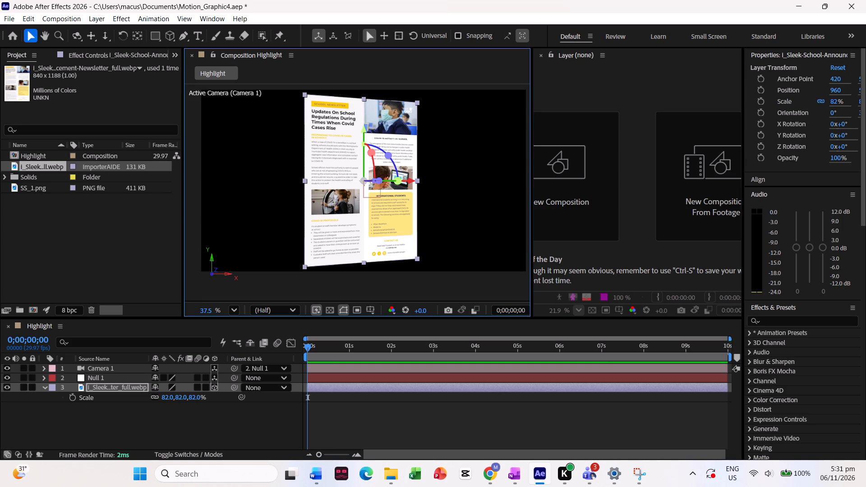
Deselect the newsletter image layer in the Highlight composition.
click(440, 237)
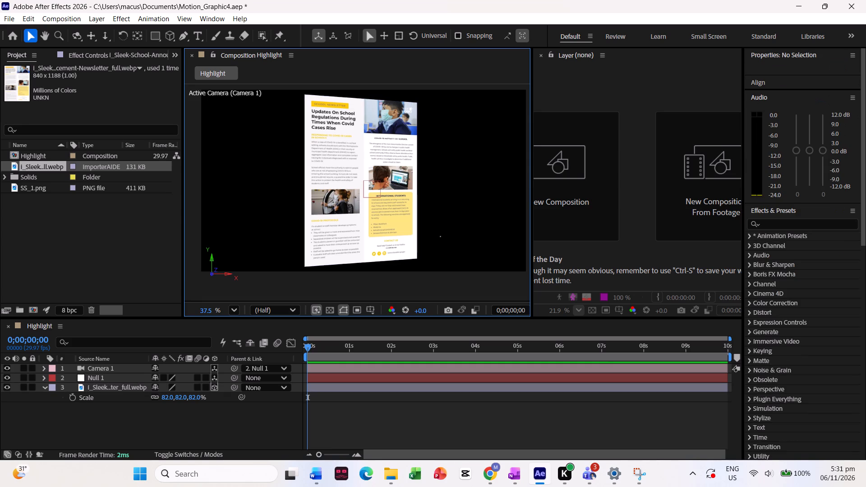
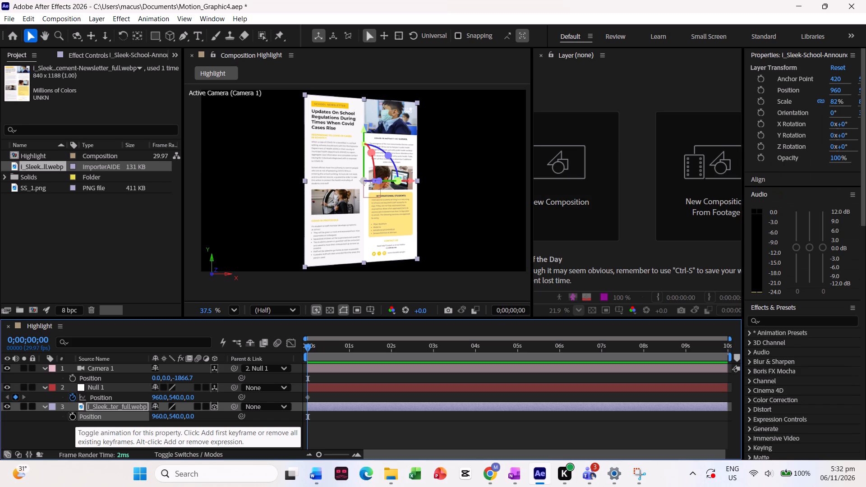
Enable Position keyframing on the newsletter image layer at the composition's start and turn it off for Null 1.
click(73, 420)
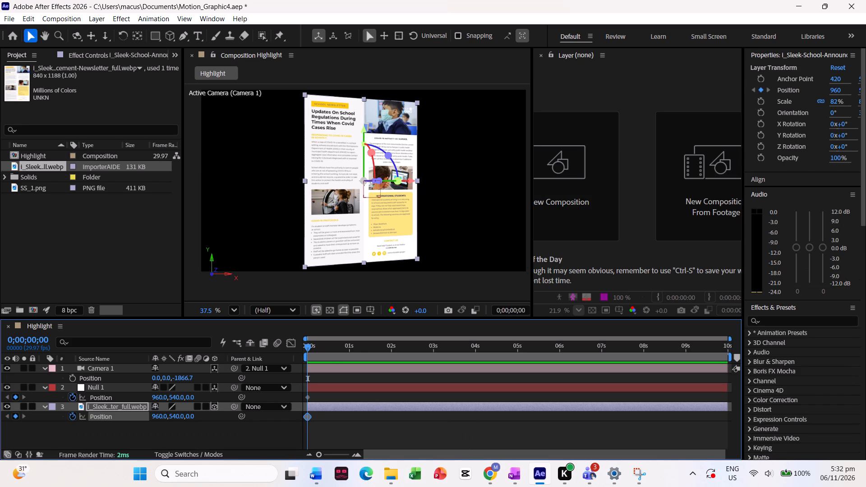
click(72, 397)
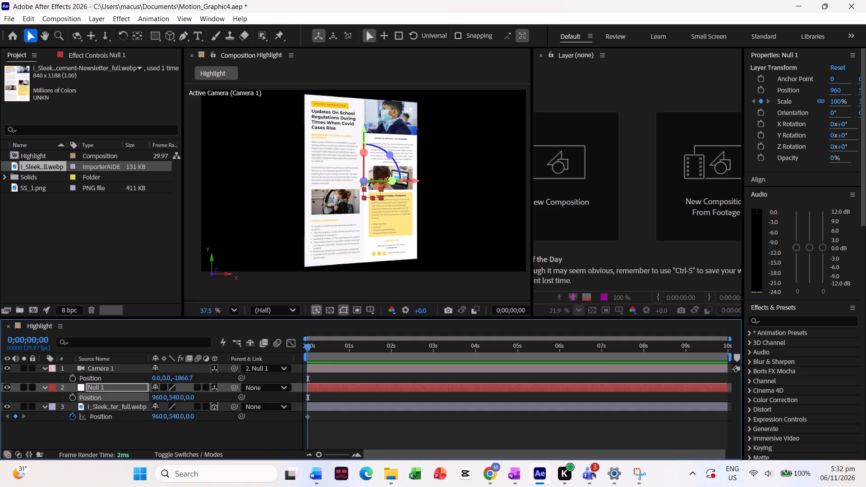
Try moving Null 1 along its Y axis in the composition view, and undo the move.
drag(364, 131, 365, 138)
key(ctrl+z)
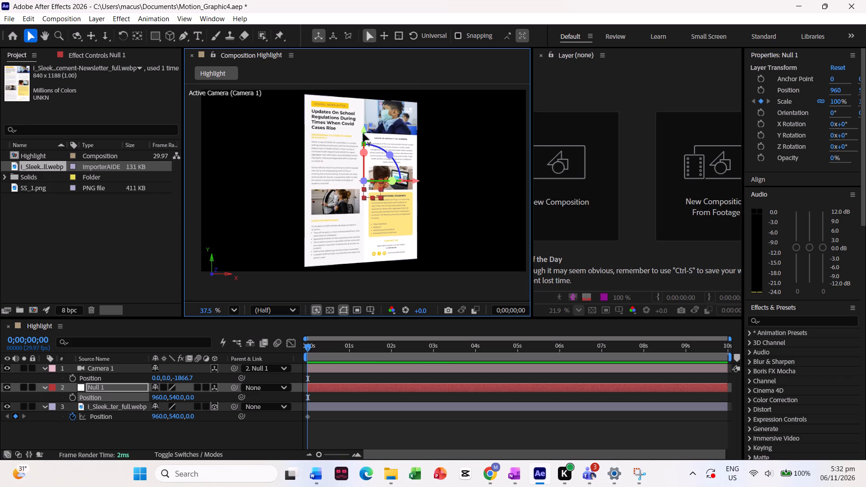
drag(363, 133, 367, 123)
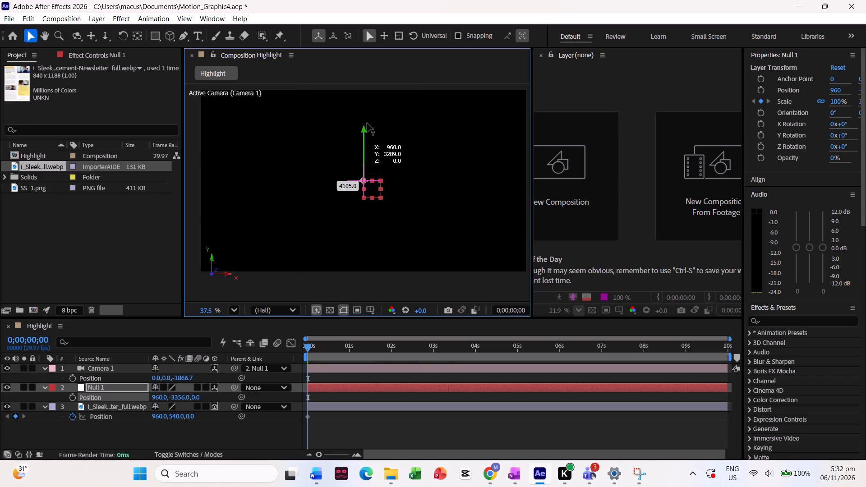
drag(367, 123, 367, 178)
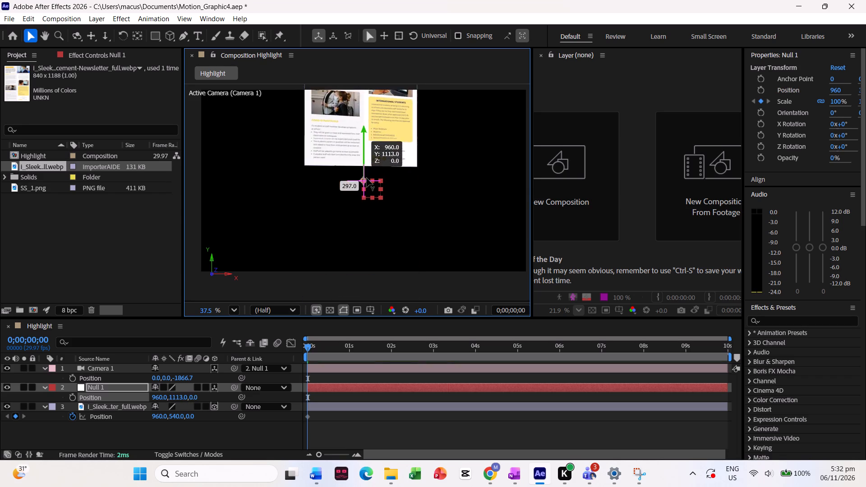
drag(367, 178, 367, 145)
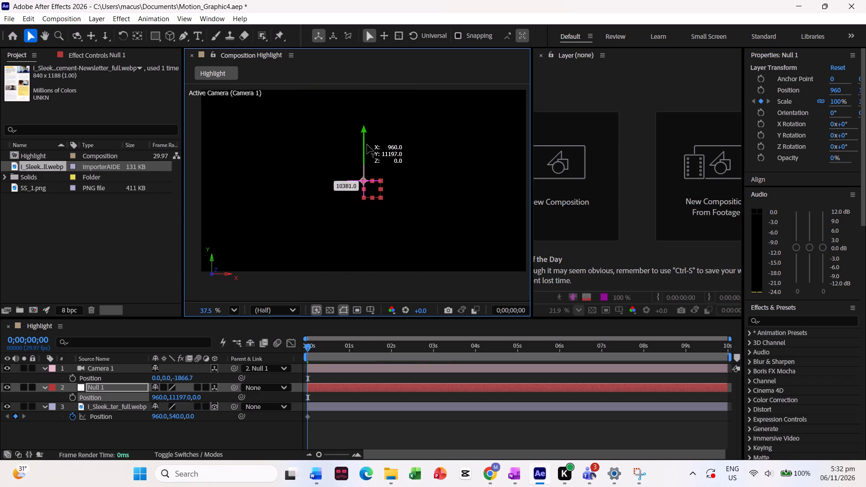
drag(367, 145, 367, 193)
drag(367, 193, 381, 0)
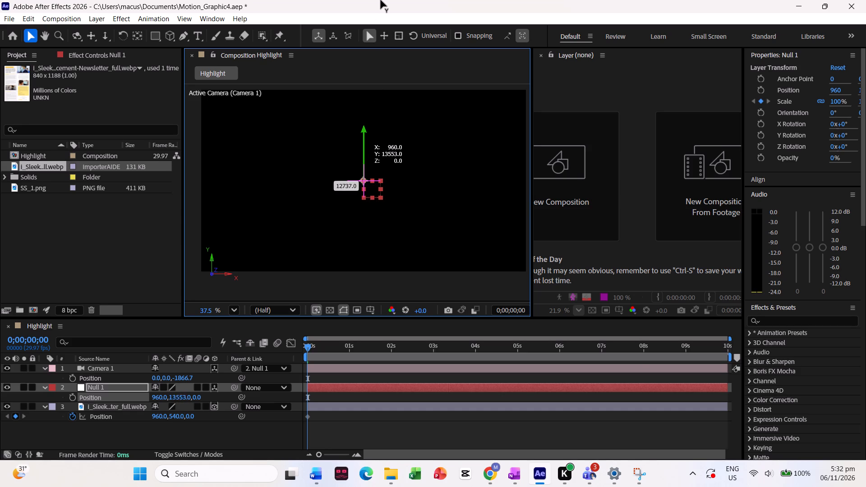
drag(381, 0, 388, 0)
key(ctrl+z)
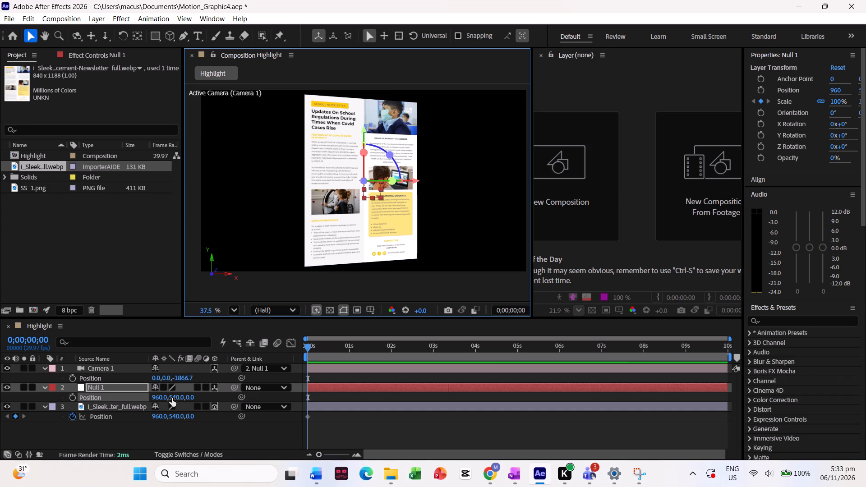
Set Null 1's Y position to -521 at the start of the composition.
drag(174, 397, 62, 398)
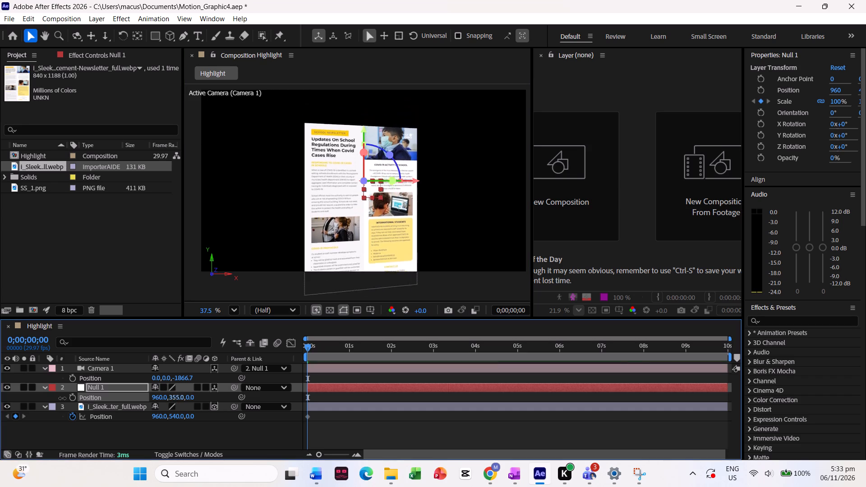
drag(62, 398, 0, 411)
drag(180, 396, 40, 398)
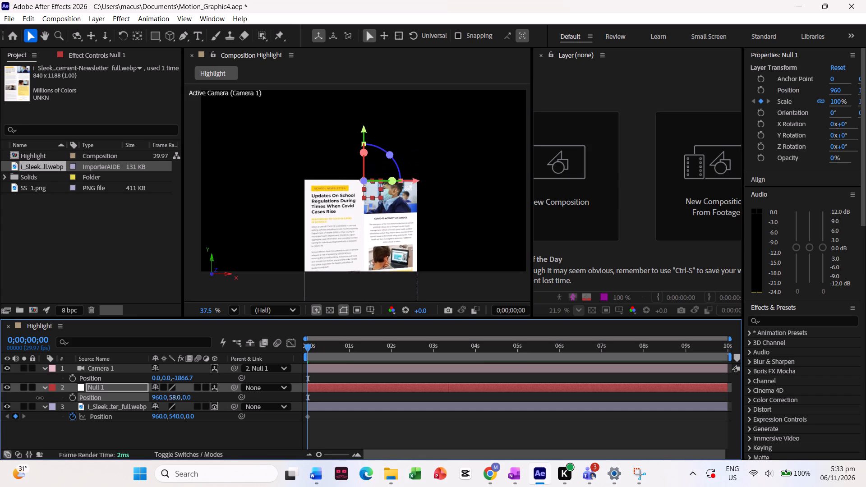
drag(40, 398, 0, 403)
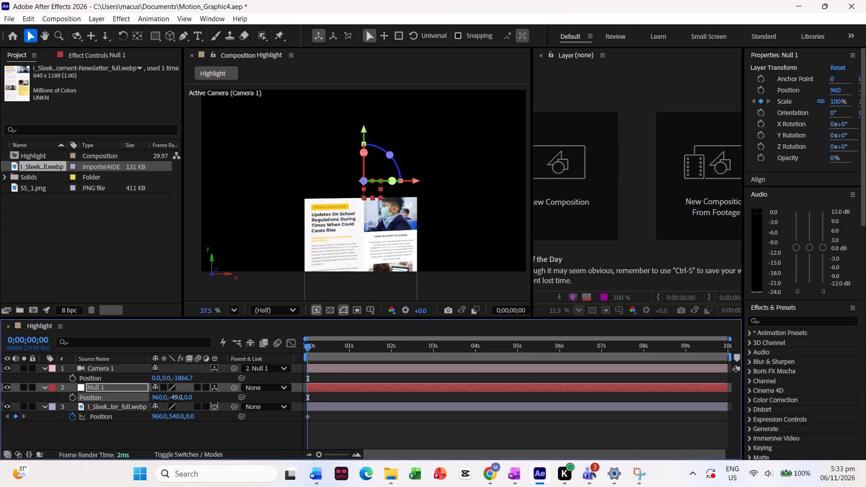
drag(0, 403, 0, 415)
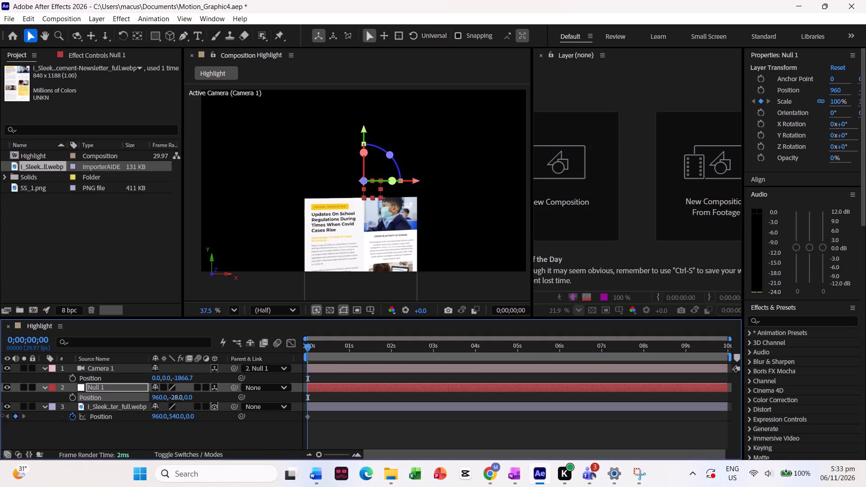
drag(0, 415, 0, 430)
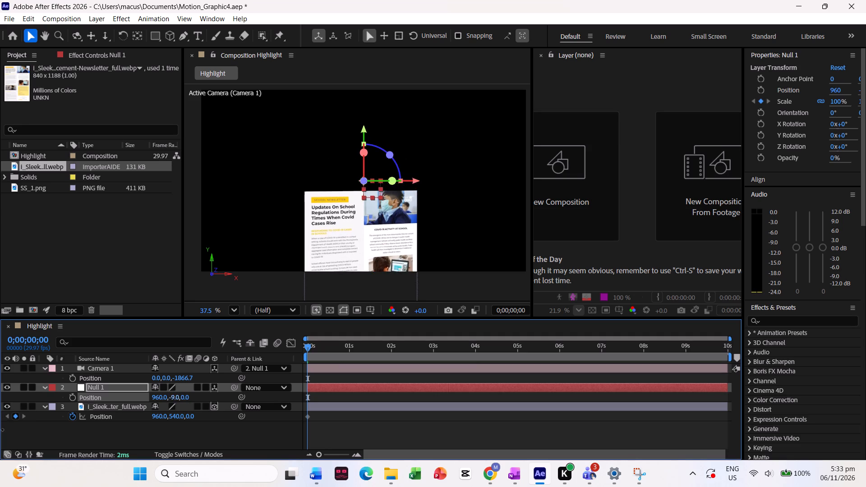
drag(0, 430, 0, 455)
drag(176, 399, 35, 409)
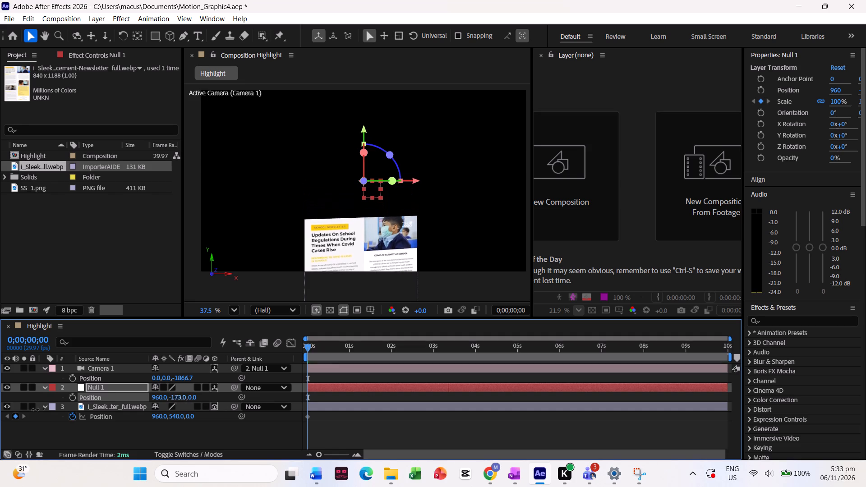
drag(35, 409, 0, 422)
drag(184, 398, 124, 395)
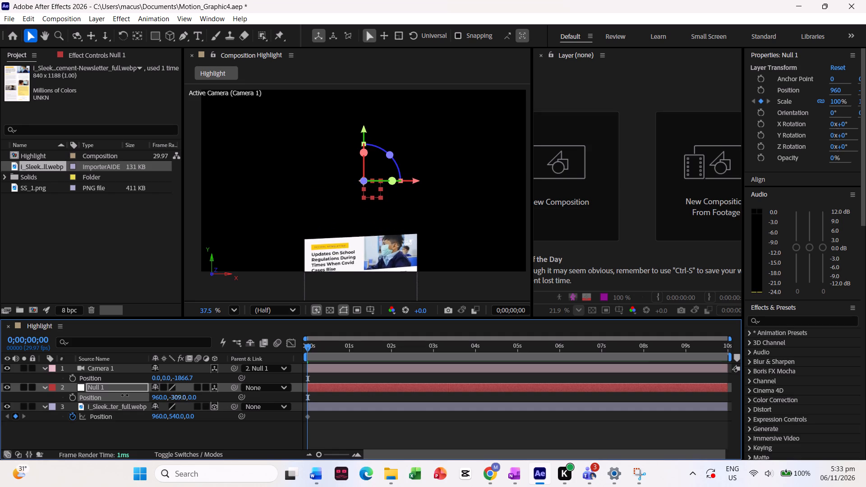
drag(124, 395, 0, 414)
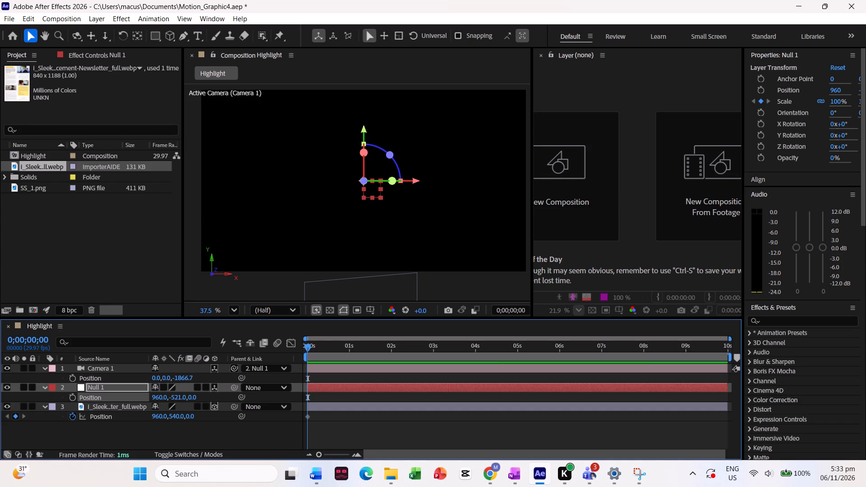
Set Null 1's Y position to 530 with the current time at 0;00;00;29.
drag(305, 349, 346, 349)
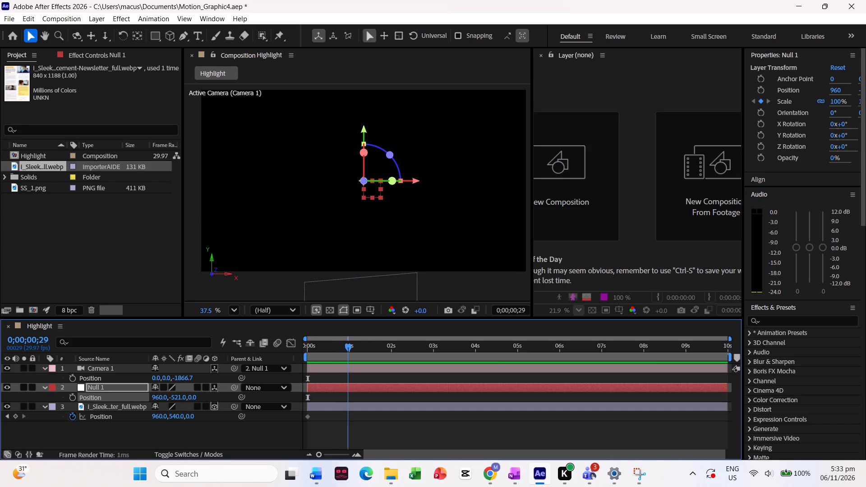
drag(346, 349, 346, 349)
drag(346, 349, 347, 350)
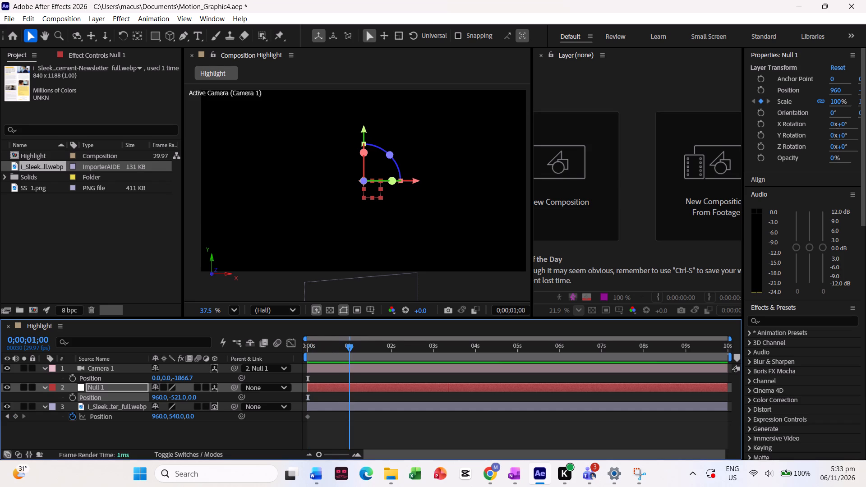
drag(347, 350, 346, 349)
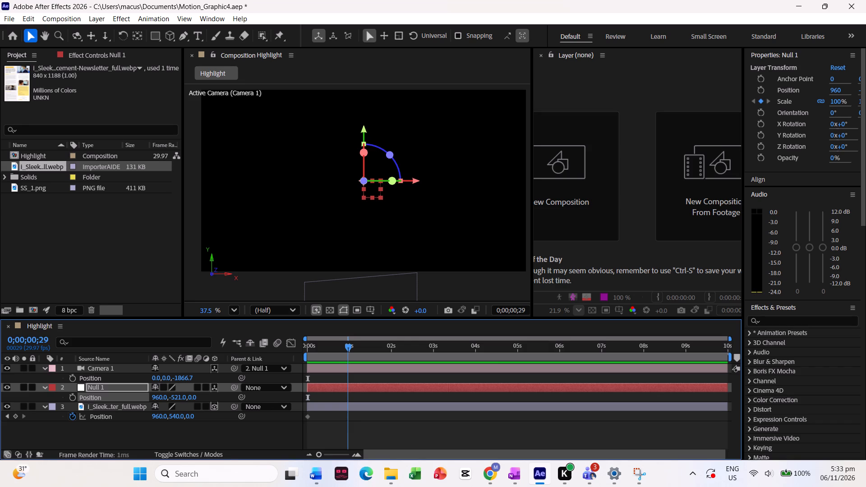
drag(346, 349, 344, 349)
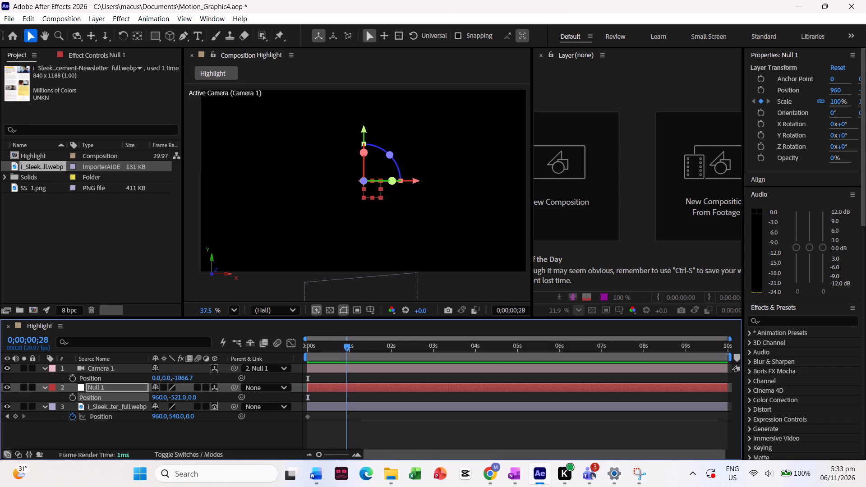
drag(344, 349, 345, 349)
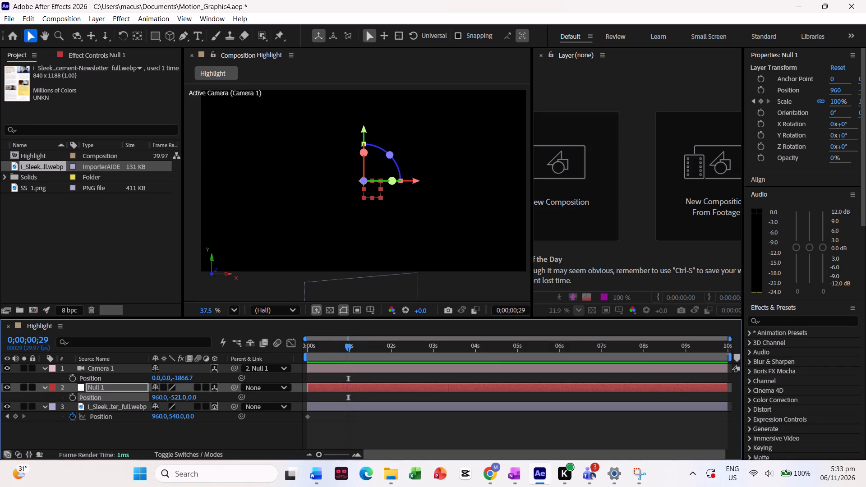
drag(180, 397, 710, 359)
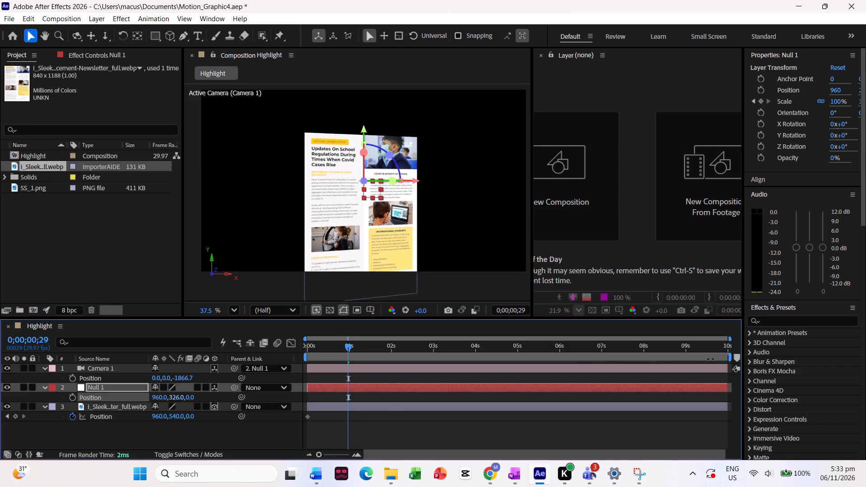
drag(710, 359, 835, 334)
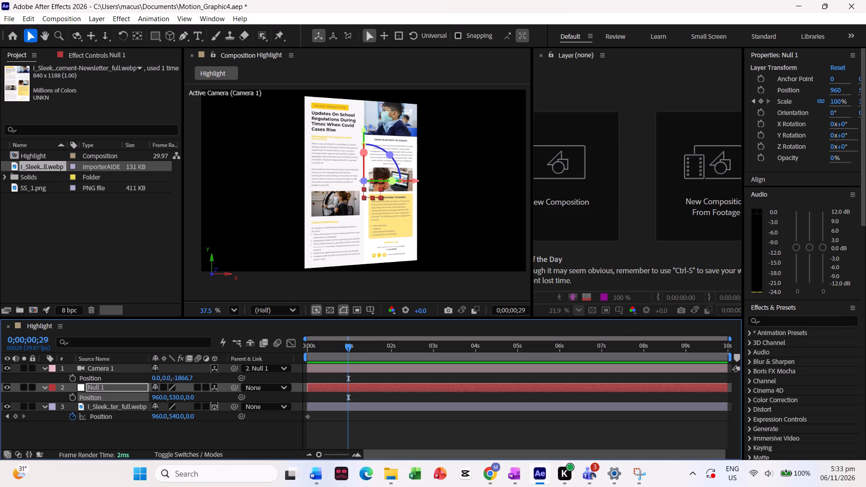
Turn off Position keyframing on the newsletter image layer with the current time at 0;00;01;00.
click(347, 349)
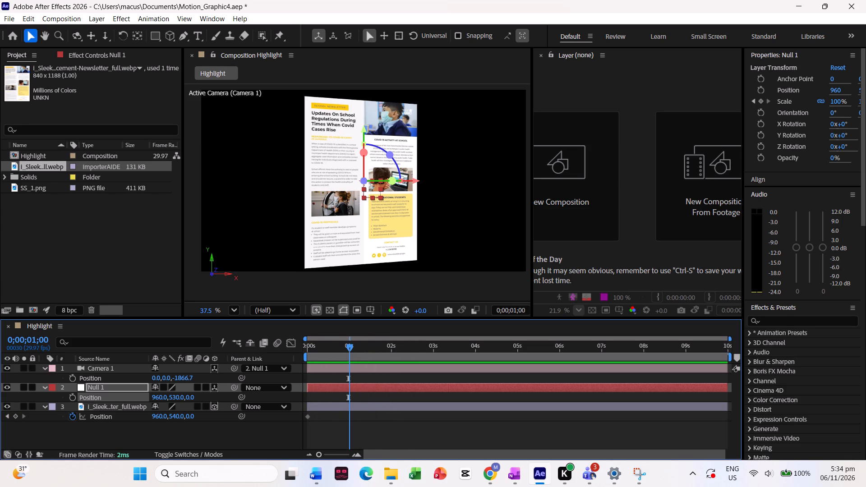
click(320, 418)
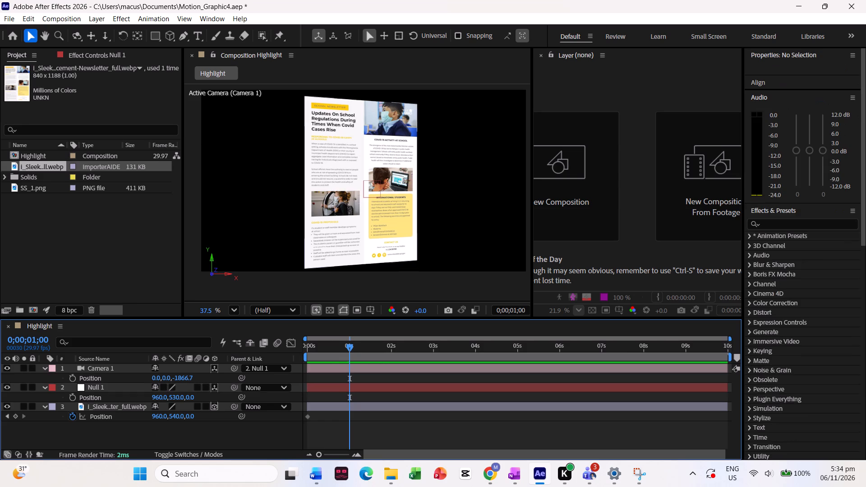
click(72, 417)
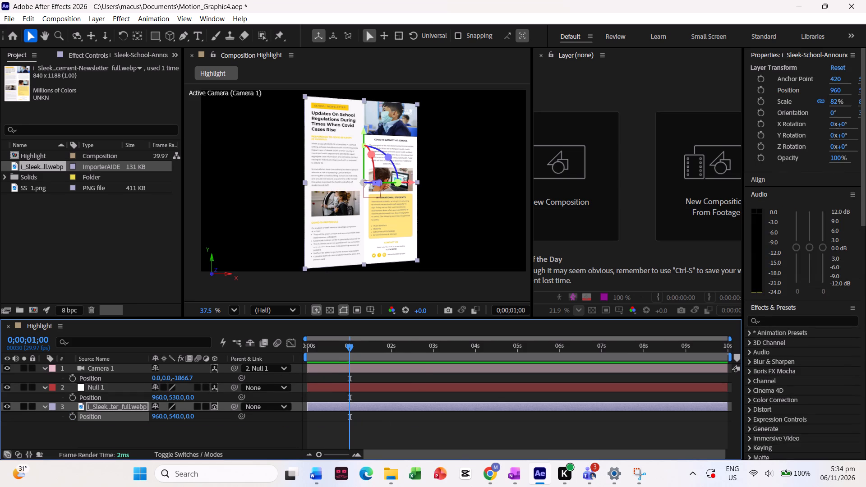
Keyframe the newsletter image layer's Position at the start of the composition with a Y value of 1594.
drag(342, 349, 267, 354)
click(76, 417)
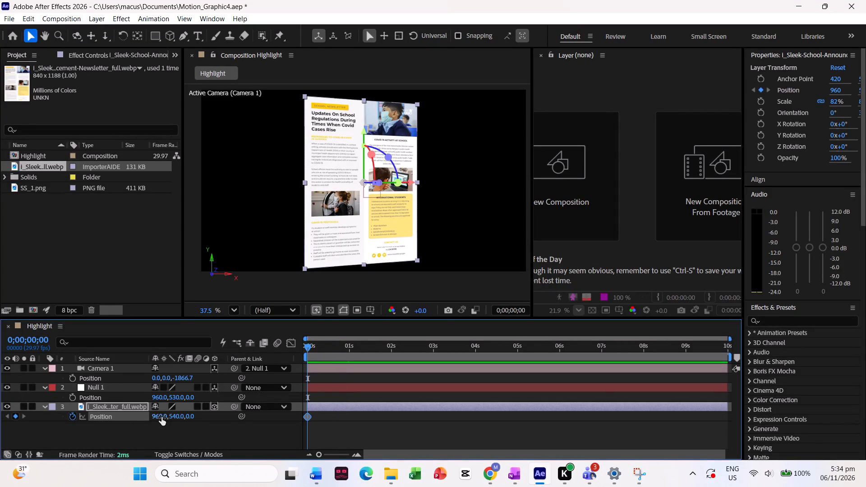
drag(161, 417, 133, 422)
key(ctrl+z)
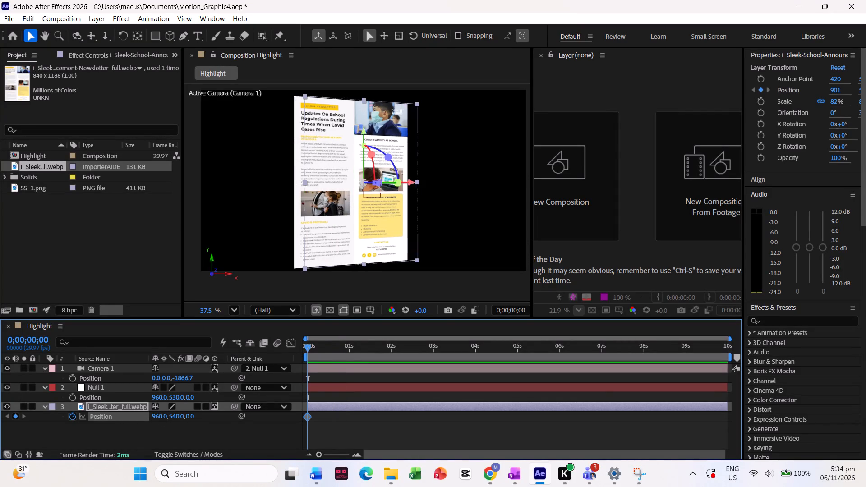
drag(176, 419, 281, 418)
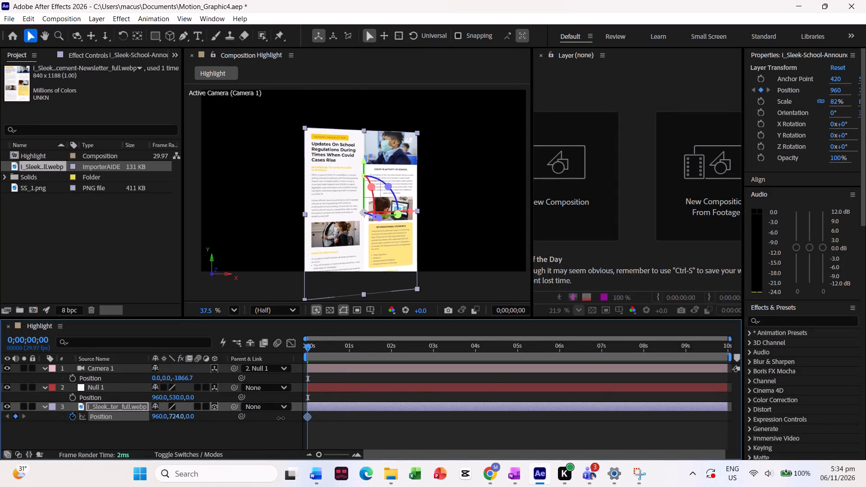
drag(281, 418, 861, 328)
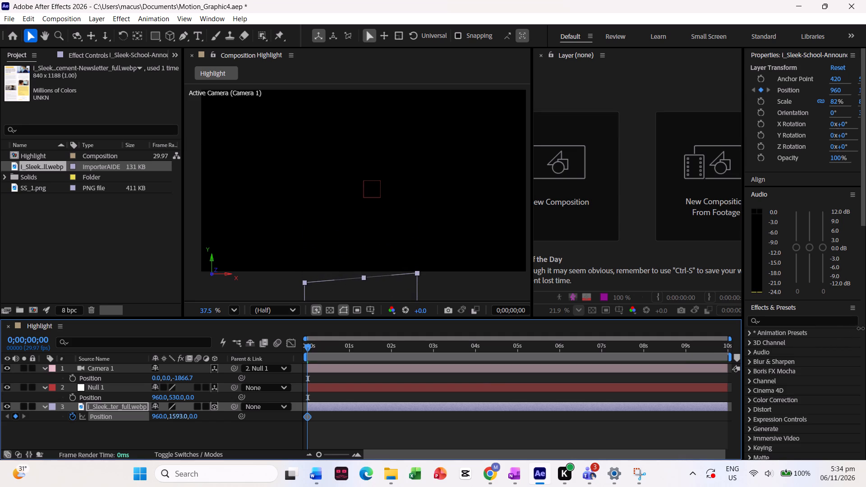
drag(861, 328, 860, 329)
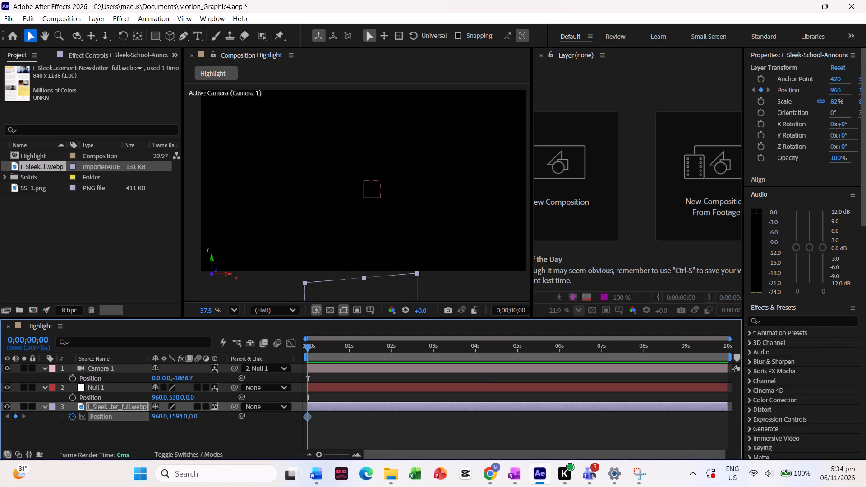
Keyframe the newsletter image layer's Position at 0;00;01;00 with a Y value of 534.
drag(307, 348, 350, 345)
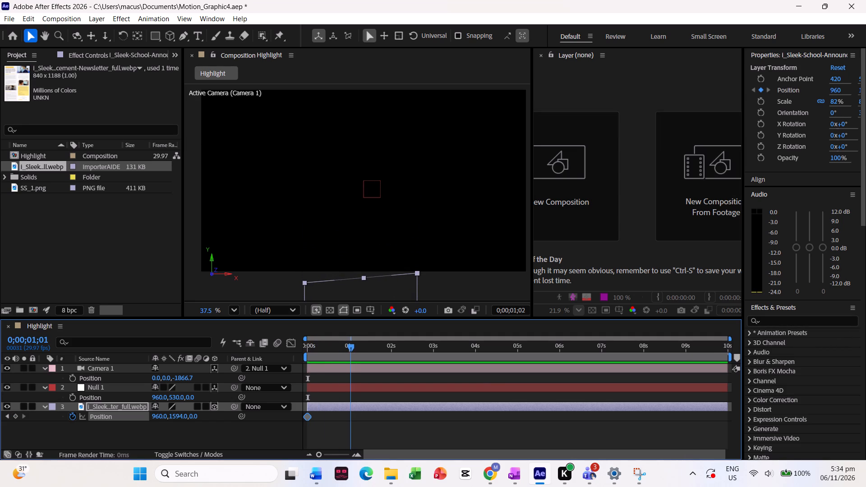
drag(350, 345, 348, 345)
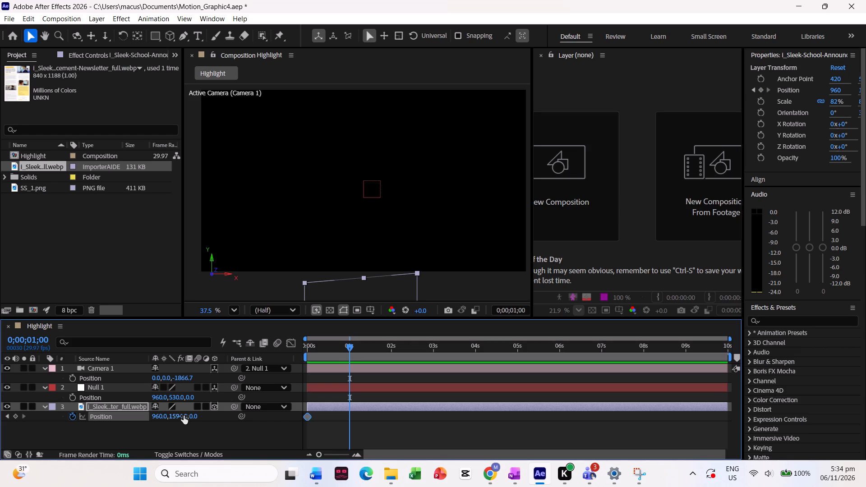
drag(184, 416, 0, 486)
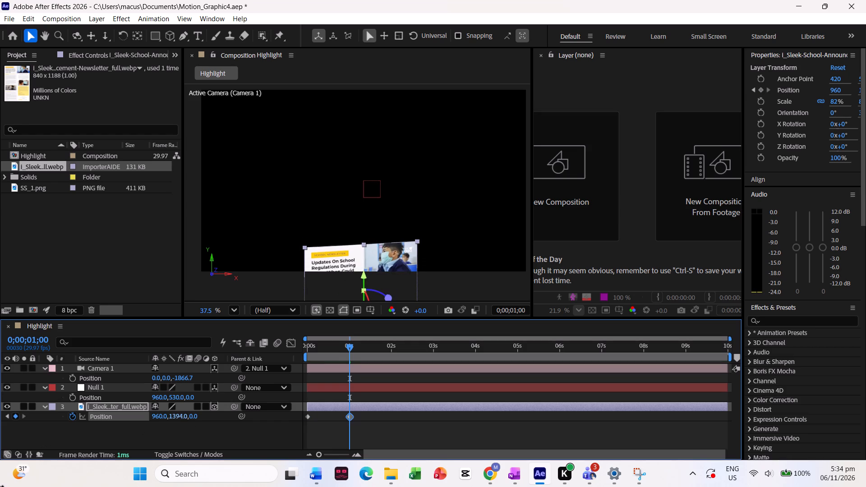
drag(0, 486, 5, 474)
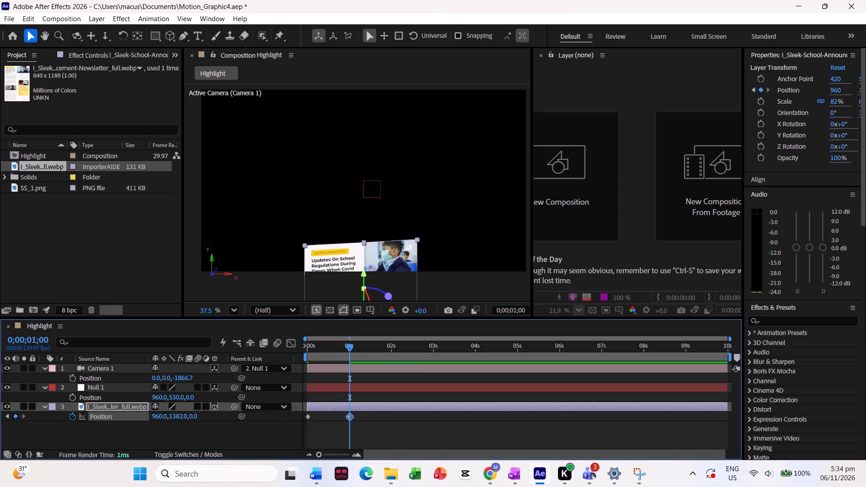
drag(175, 417, 0, 447)
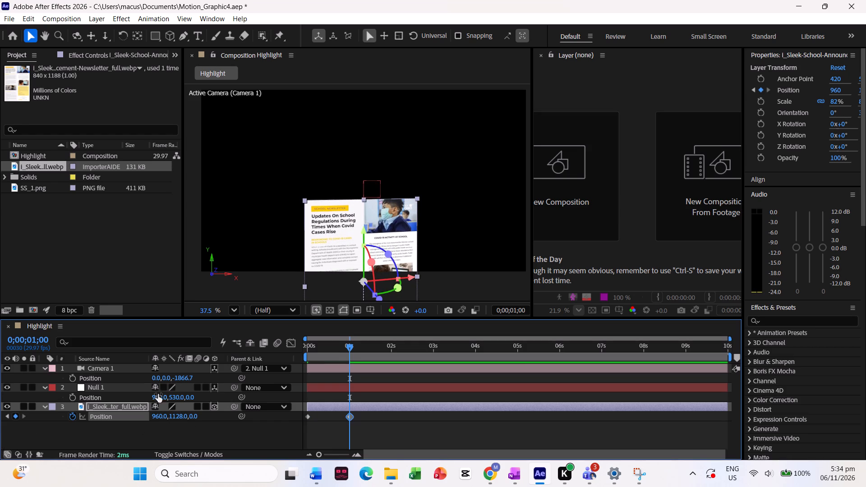
drag(180, 415, 22, 426)
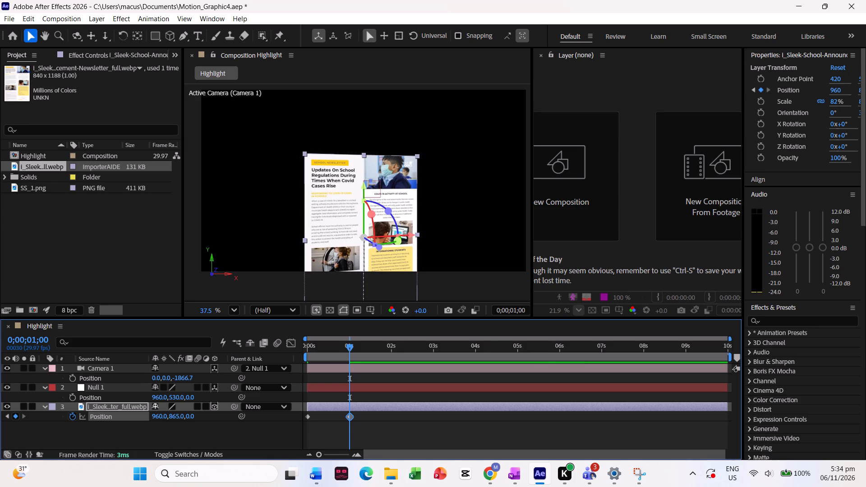
drag(179, 415, 0, 460)
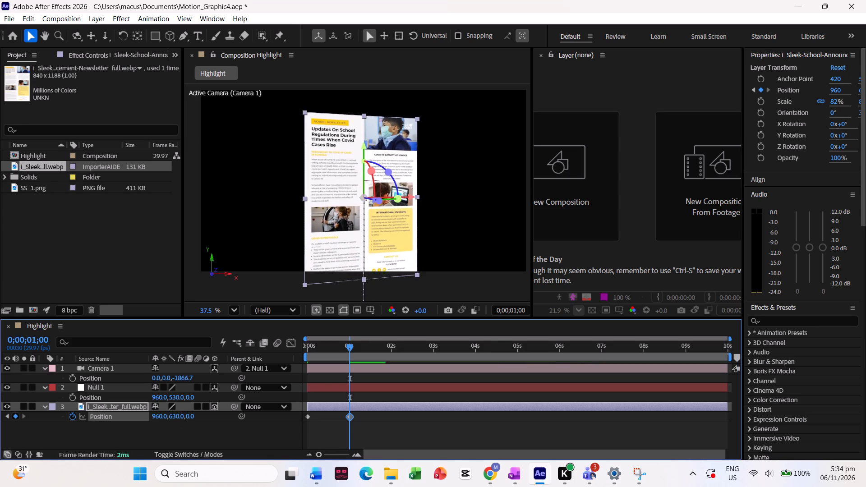
drag(175, 416, 108, 428)
Preview the newsletter image's slide-in from the start of the composition.
drag(345, 347, 271, 349)
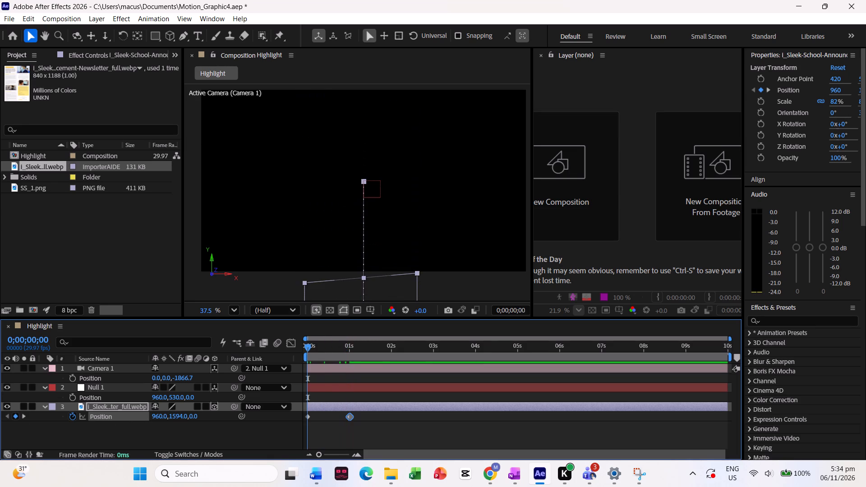
key(space)
key(space)
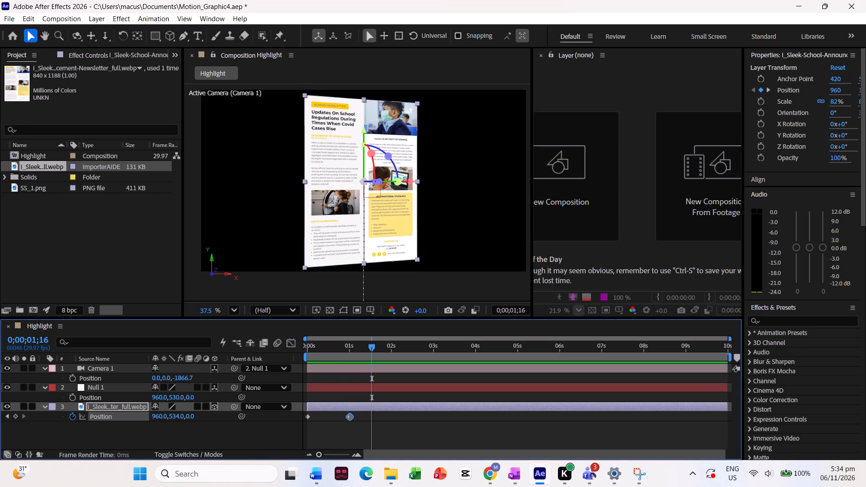
Apply Easy Ease to both Position keyframes of the newsletter image layer, with the current time at 0;00;01;00.
drag(372, 349, 355, 351)
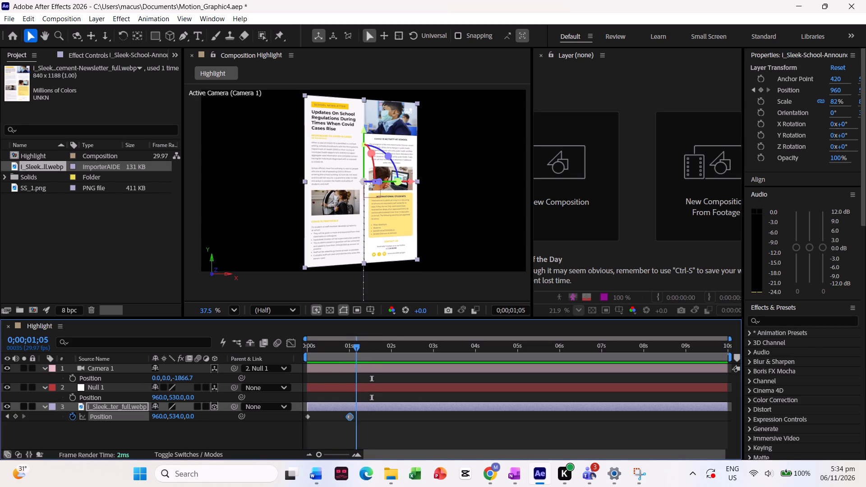
drag(355, 351, 349, 354)
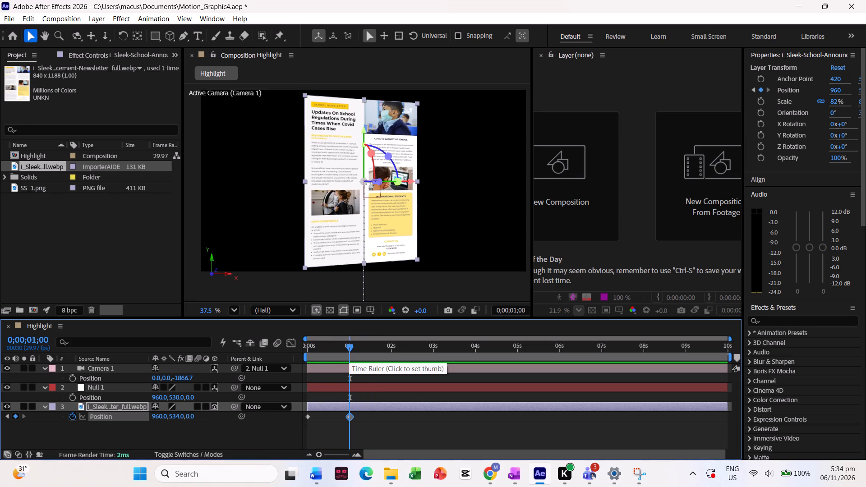
drag(358, 429, 315, 421)
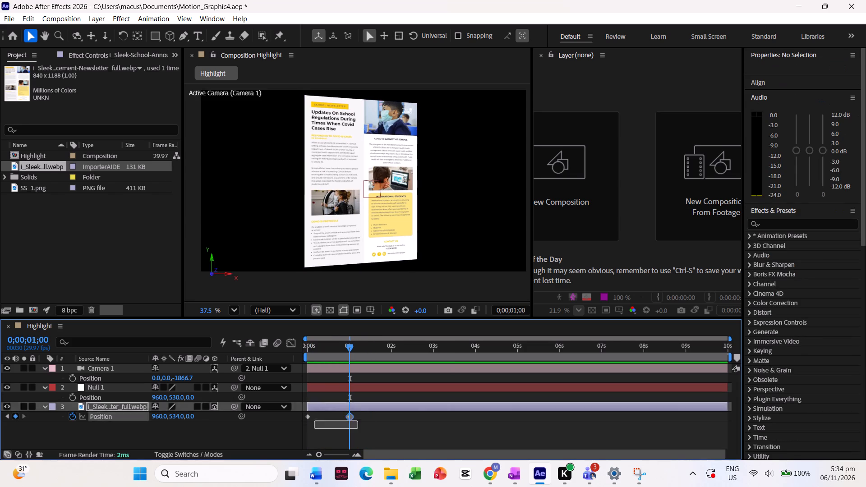
drag(315, 421, 303, 420)
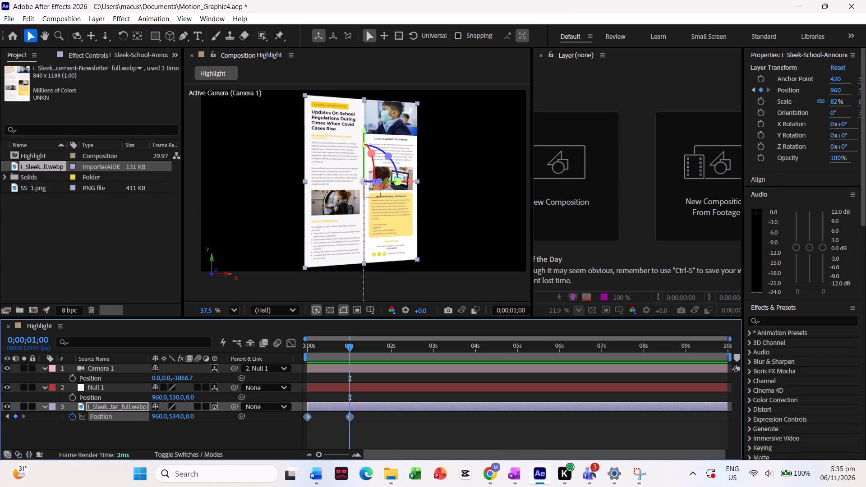
click(292, 346)
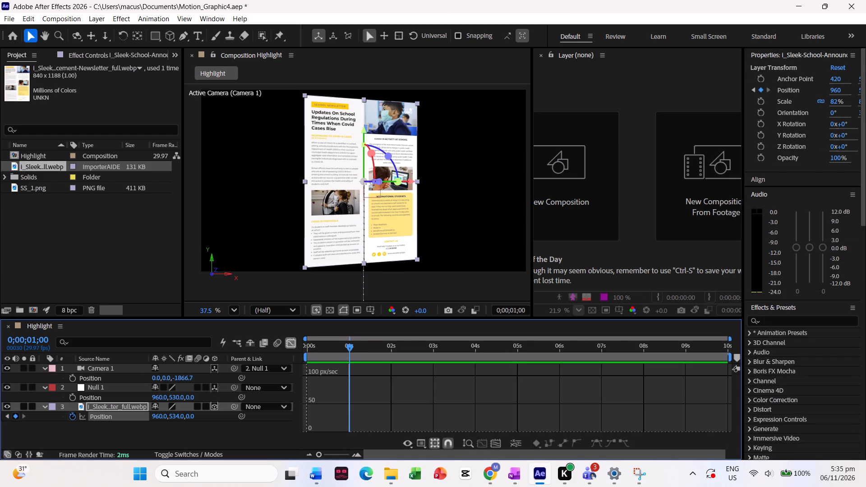
click(292, 342)
drag(354, 420, 333, 418)
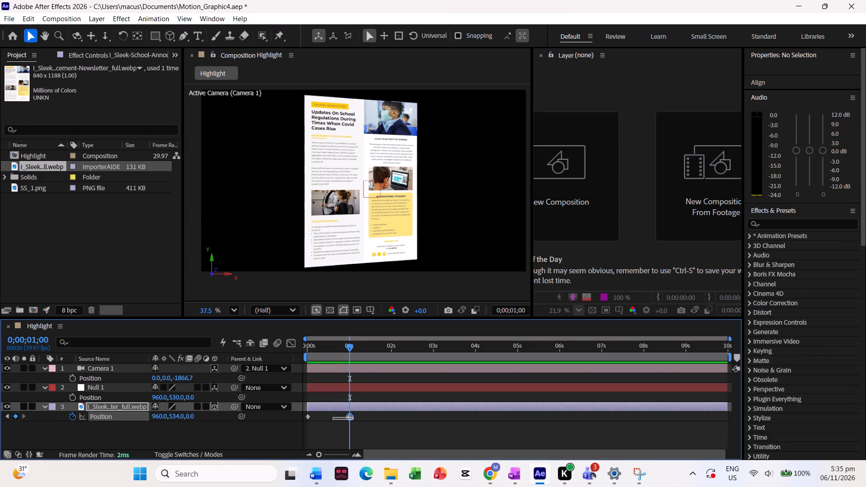
drag(333, 418, 304, 416)
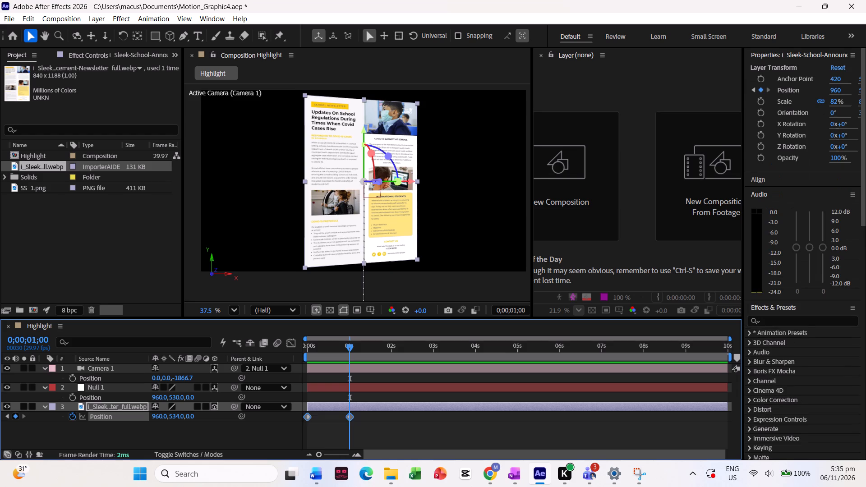
right_click(348, 416)
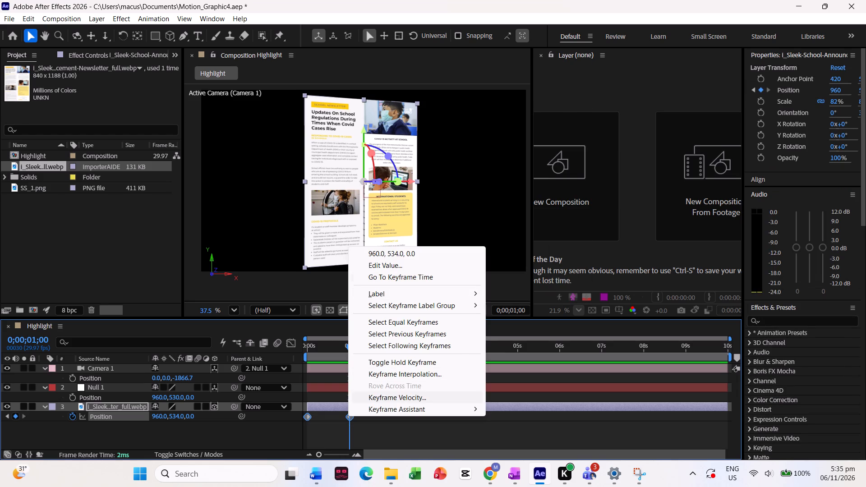
click(451, 410)
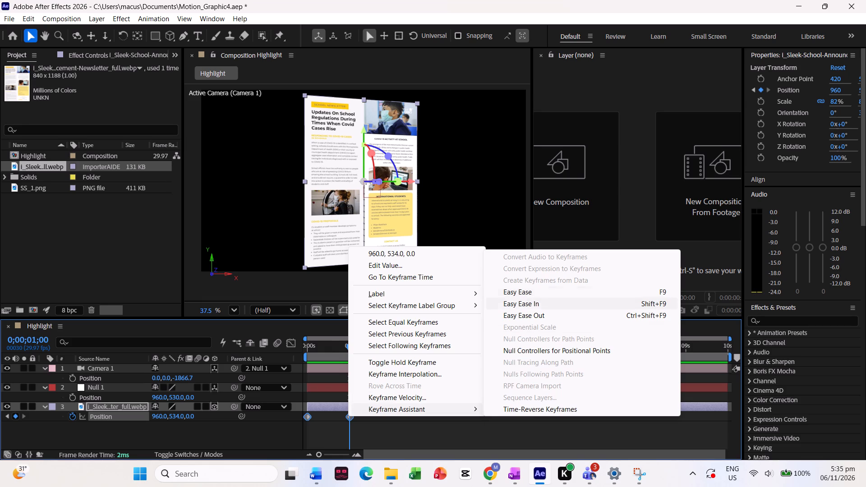
click(539, 294)
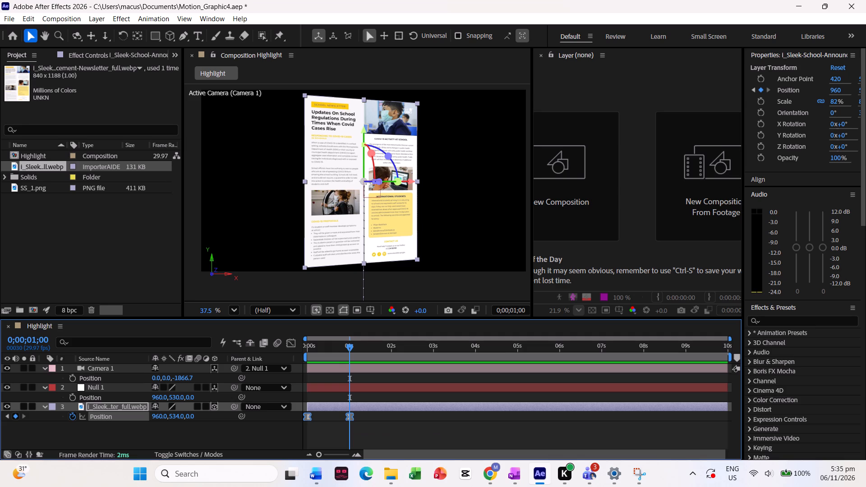
Examine the speed curve of the newsletter layer's Position keyframes in the Graph Editor.
click(291, 344)
scroll(400, 402, down, 1)
scroll(400, 402, up, 1)
scroll(350, 391, up, 1)
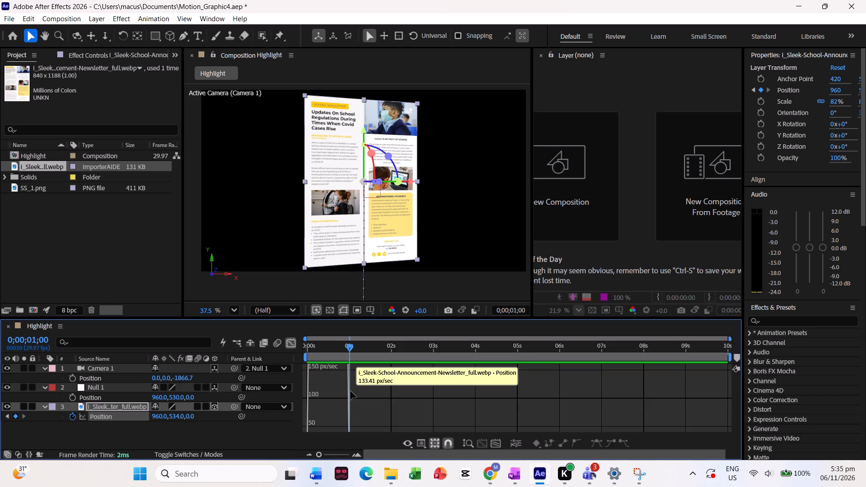
scroll(350, 391, up, 1)
scroll(374, 398, down, 3)
scroll(374, 398, up, 6)
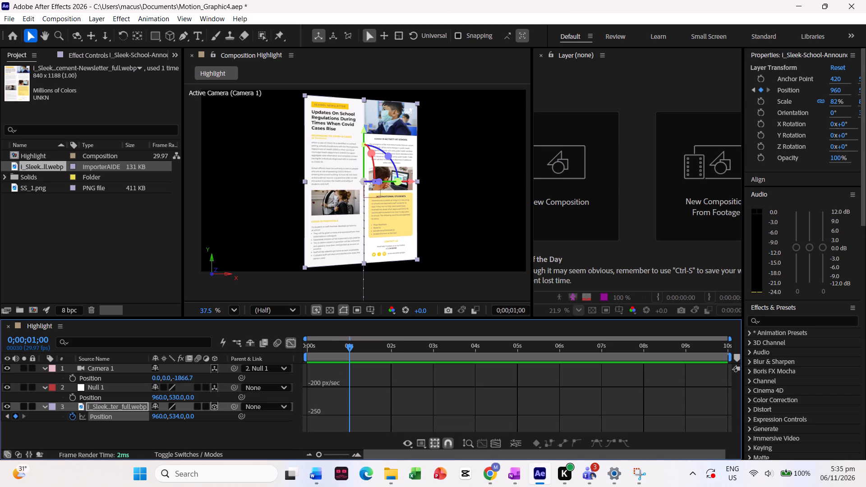
scroll(374, 398, up, 8)
scroll(374, 398, down, 3)
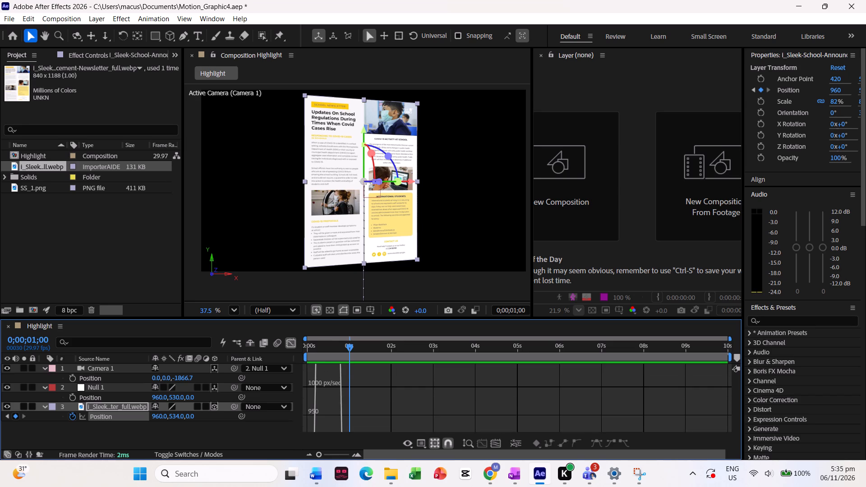
scroll(374, 398, down, 1)
ctrl+scroll(374, 398, down, 2)
drag(320, 452, 332, 450)
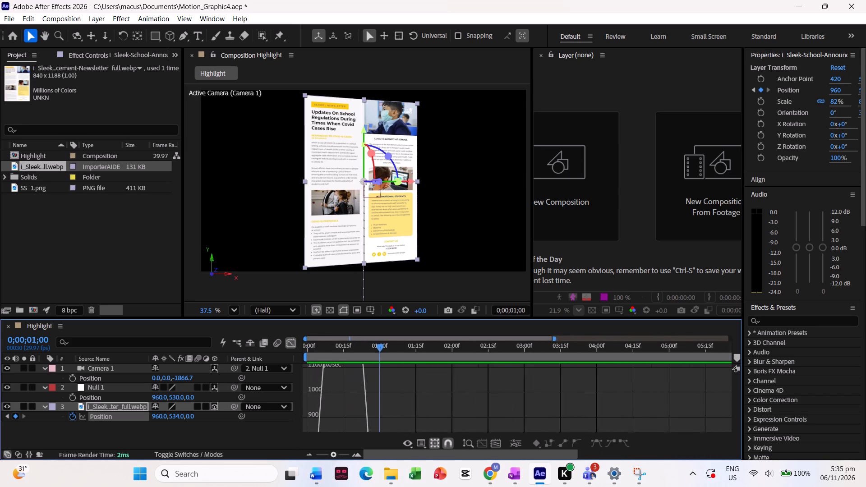
drag(332, 450, 345, 450)
scroll(526, 392, down, 4)
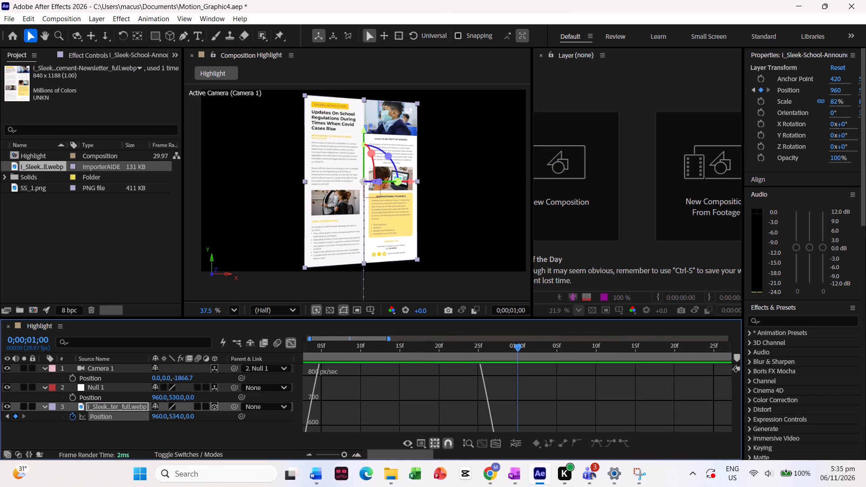
scroll(526, 392, down, 7)
scroll(526, 392, up, 5)
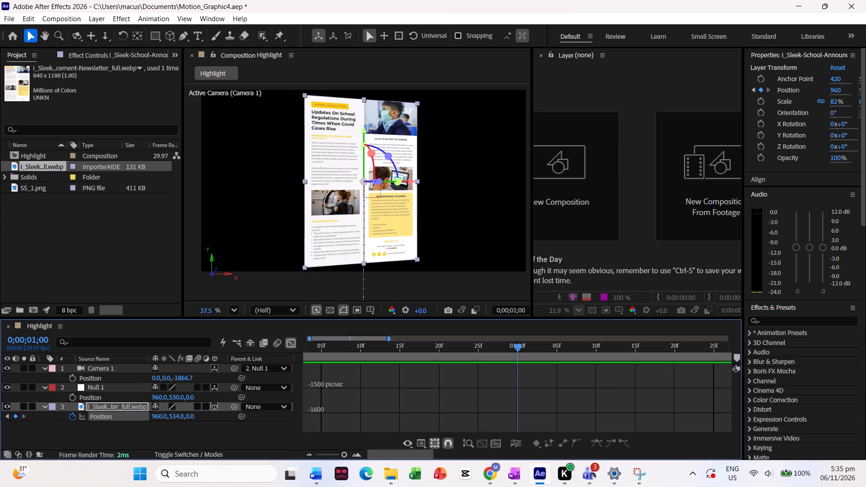
scroll(526, 392, up, 3)
scroll(526, 392, down, 1)
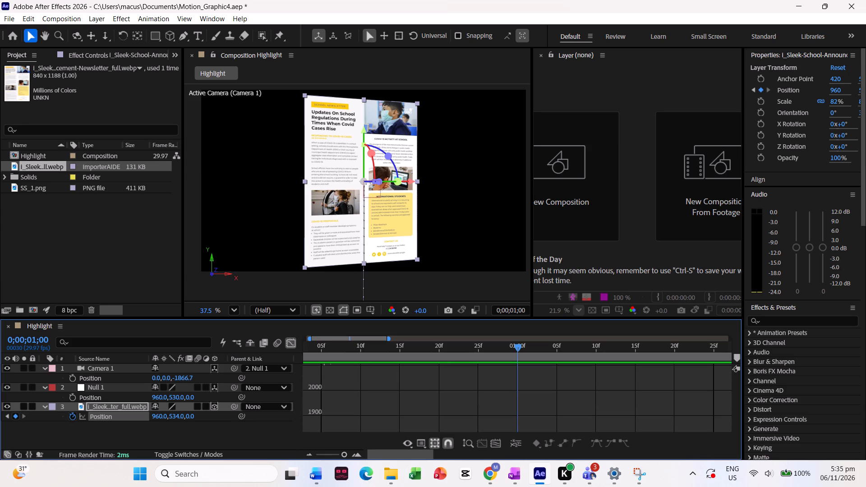
scroll(526, 392, down, 4)
scroll(533, 395, up, 5)
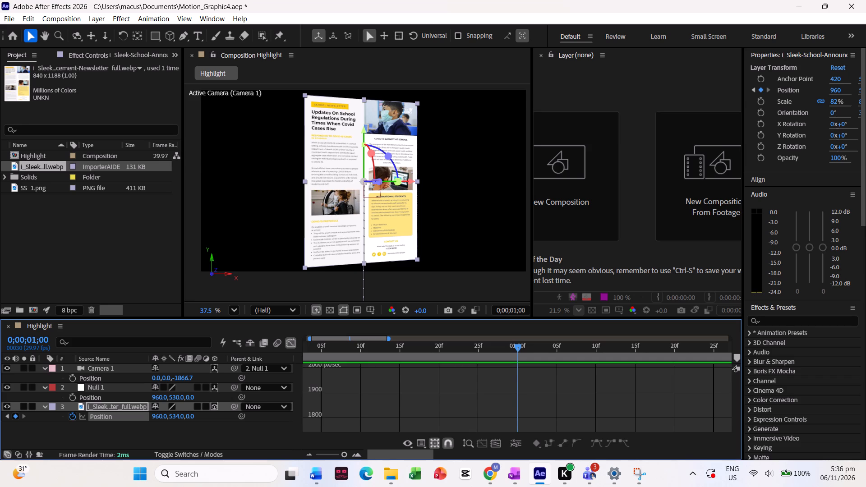
scroll(533, 395, up, 1)
click(328, 455)
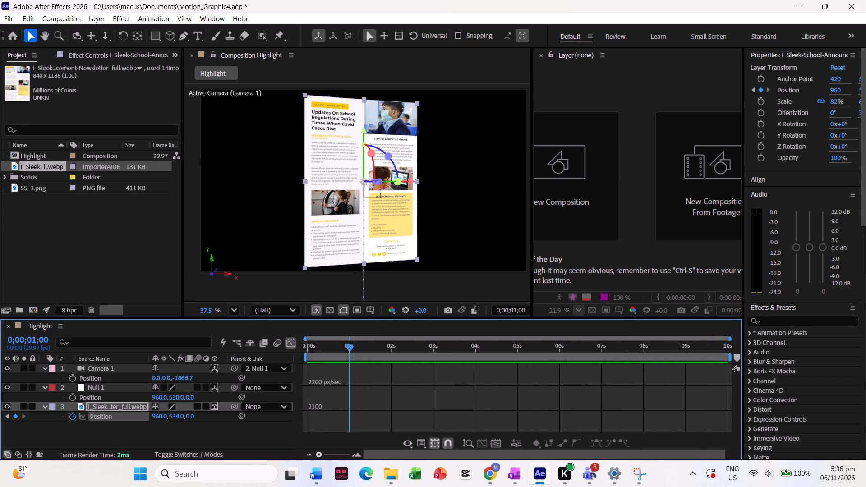
click(294, 345)
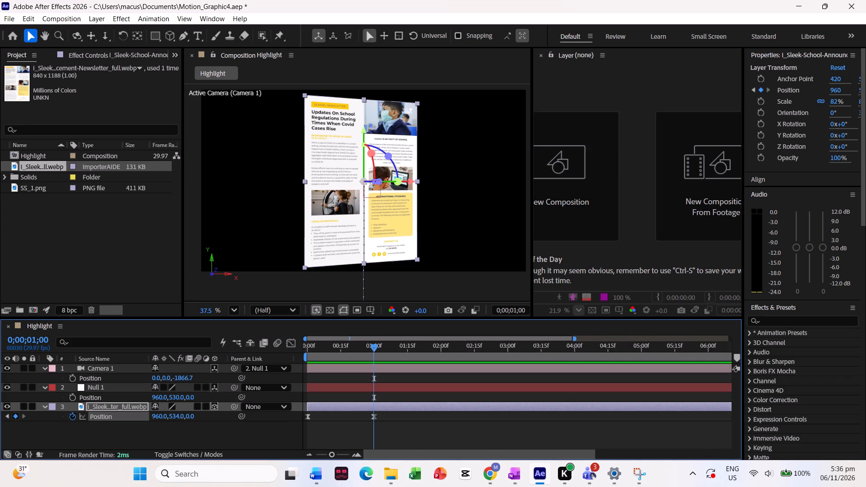
Reopen the Graph Editor and inspect the newsletter layer's Position speed curve over the first second again.
click(294, 345)
scroll(359, 375, down, 6)
scroll(359, 375, up, 1)
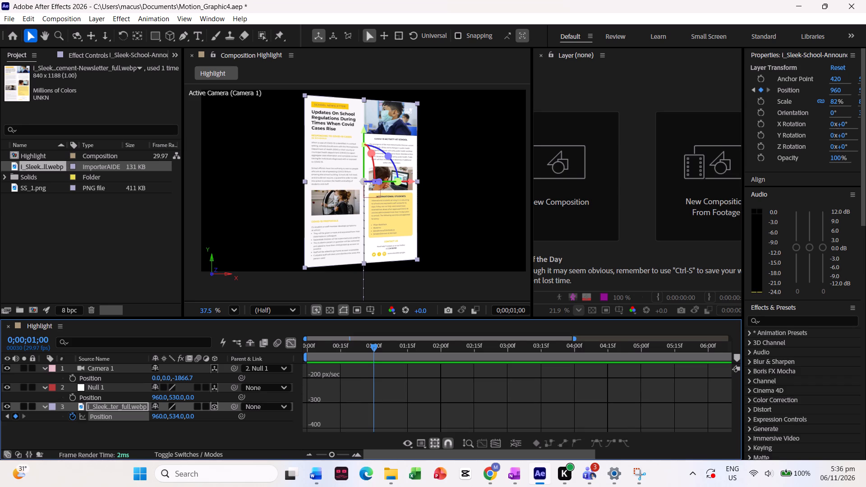
scroll(359, 375, up, 5)
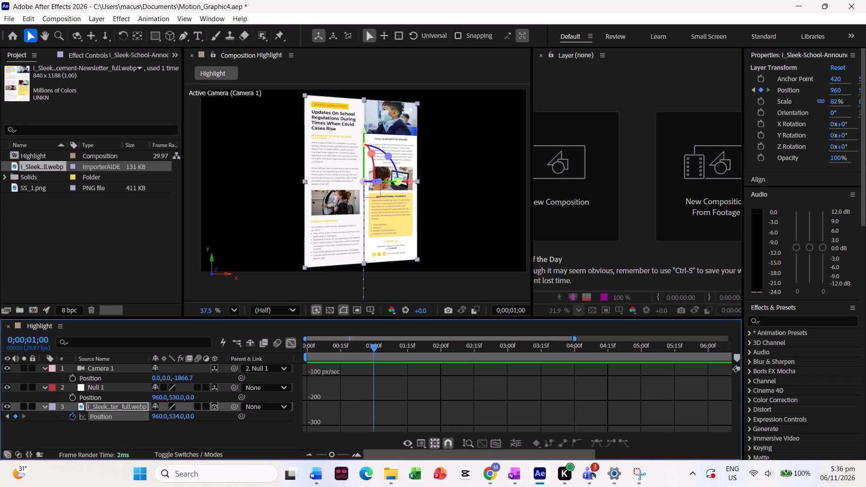
scroll(366, 397, up, 10)
scroll(366, 397, down, 7)
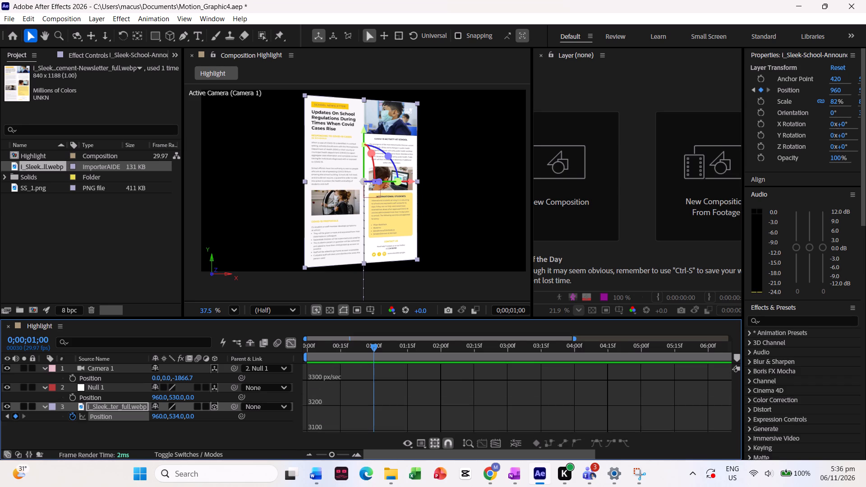
scroll(366, 397, down, 10)
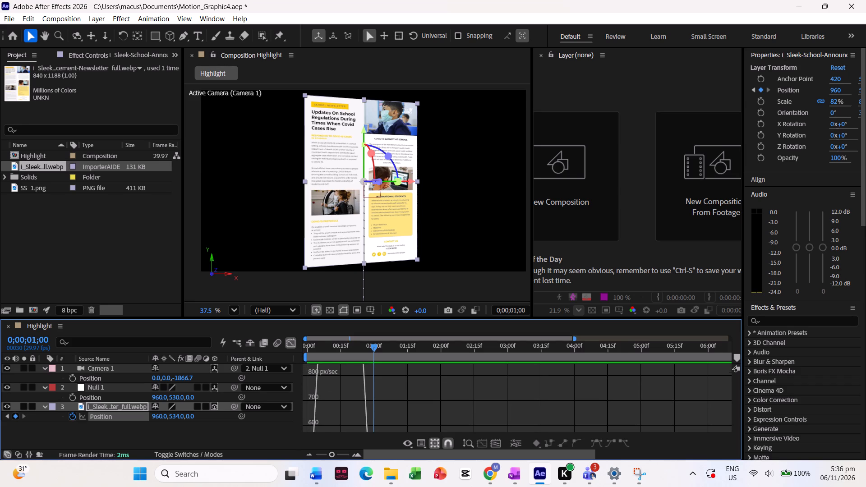
scroll(366, 397, down, 4)
scroll(366, 397, up, 3)
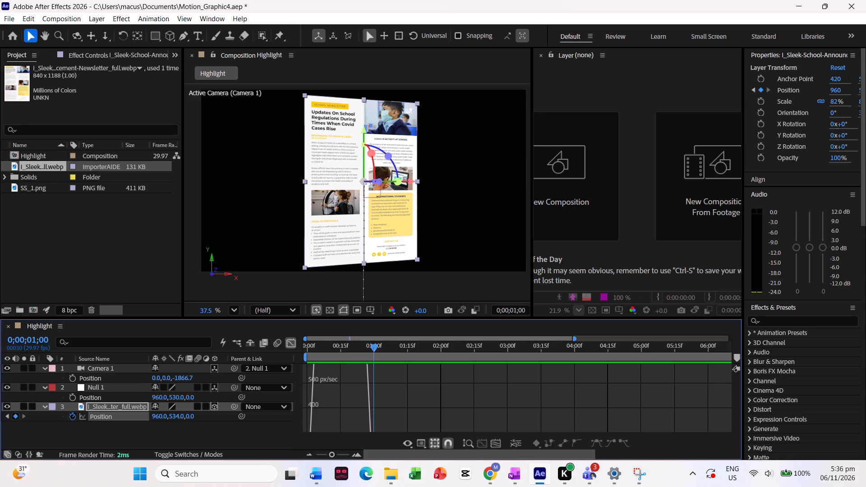
scroll(366, 397, down, 5)
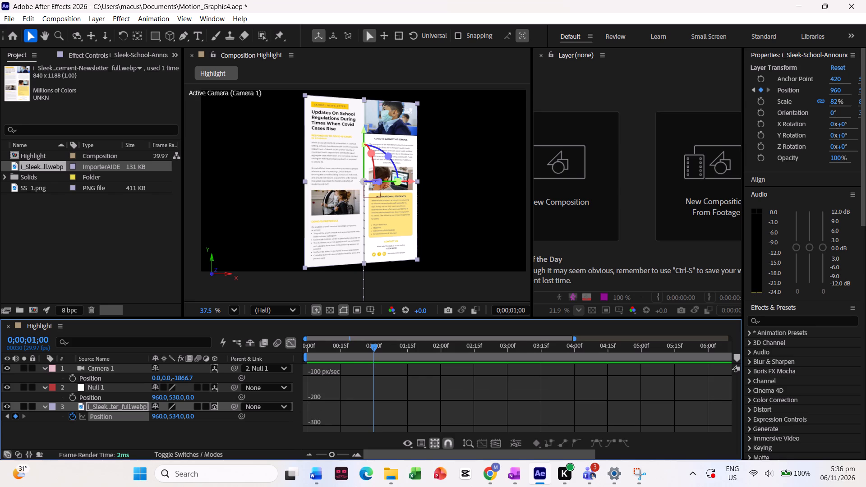
click(290, 344)
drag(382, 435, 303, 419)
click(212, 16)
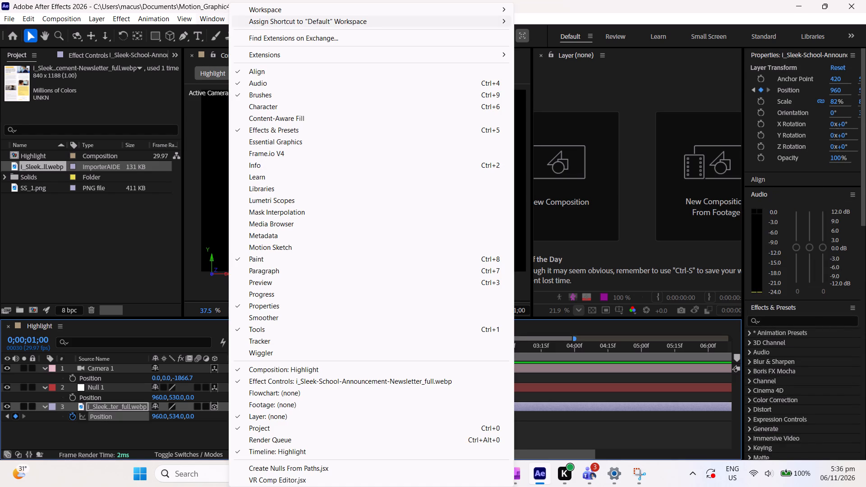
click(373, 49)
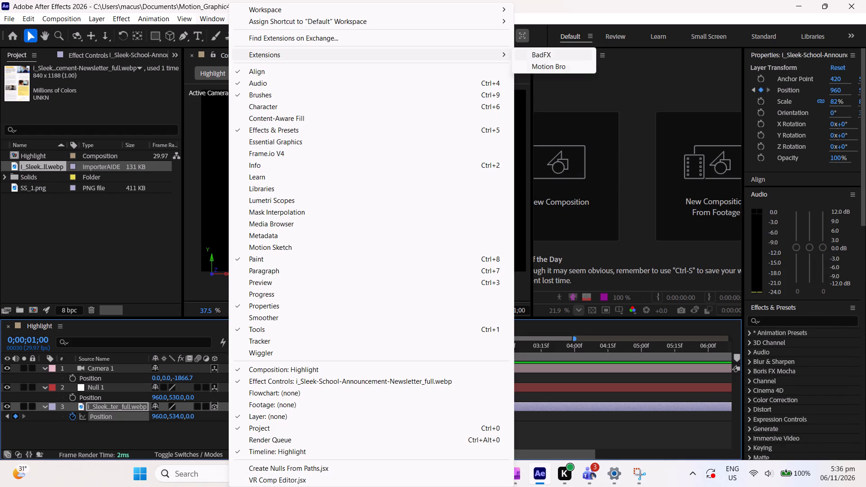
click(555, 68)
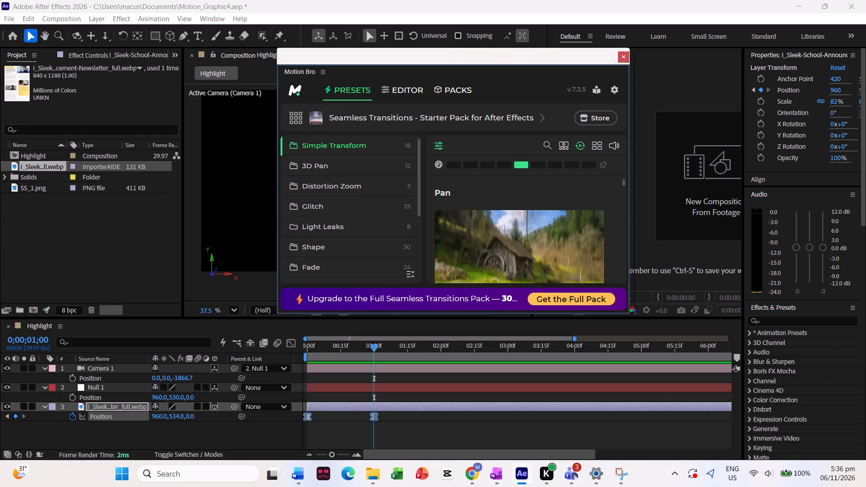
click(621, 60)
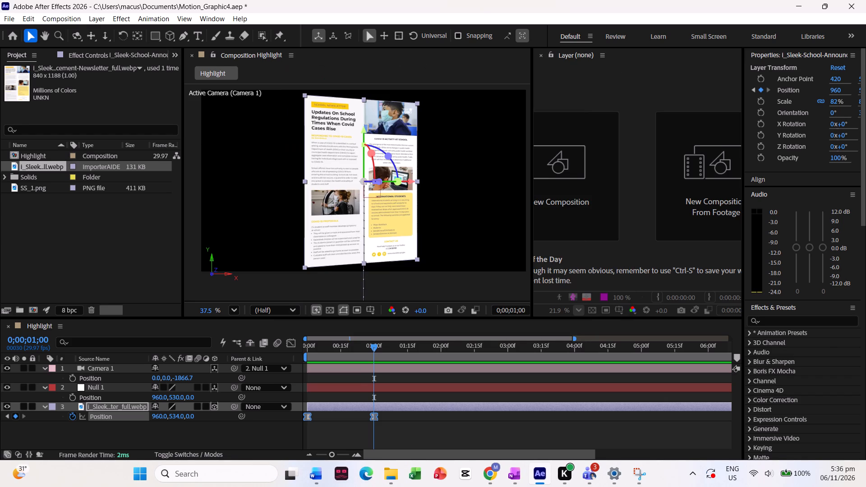
Open the BadFX extension and show its easing sliders and anchor point controls in place of the alignment row.
click(213, 19)
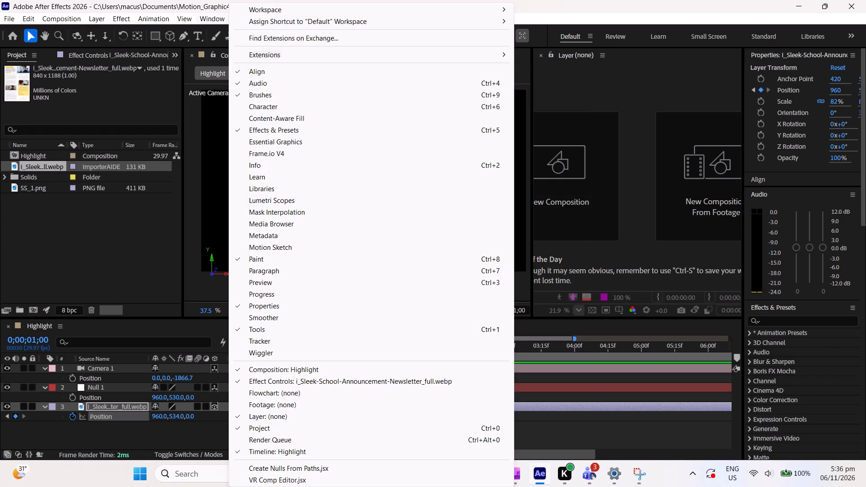
click(434, 55)
click(531, 54)
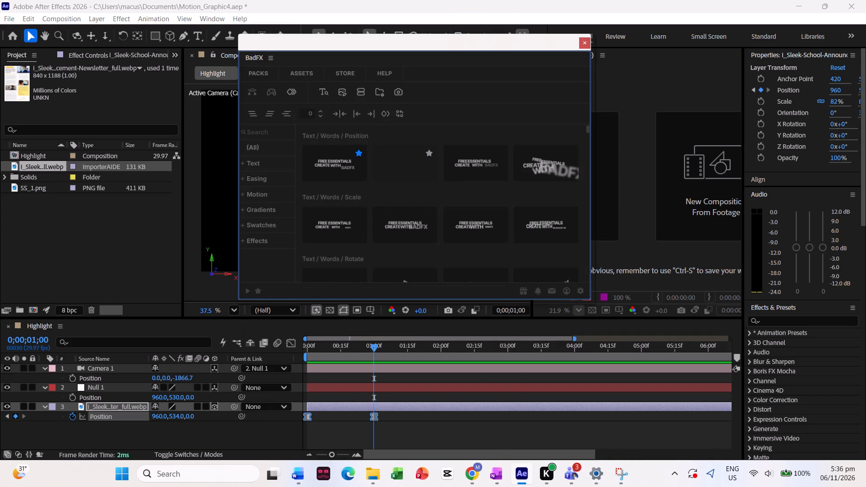
click(293, 92)
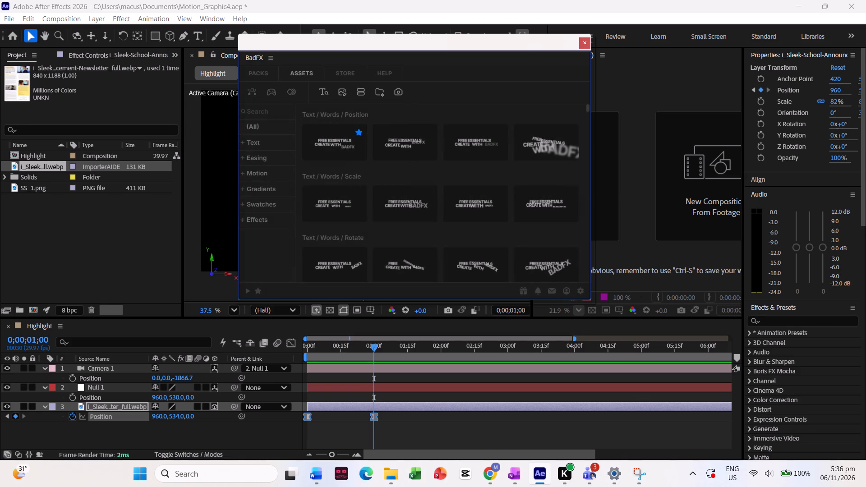
click(271, 95)
click(249, 95)
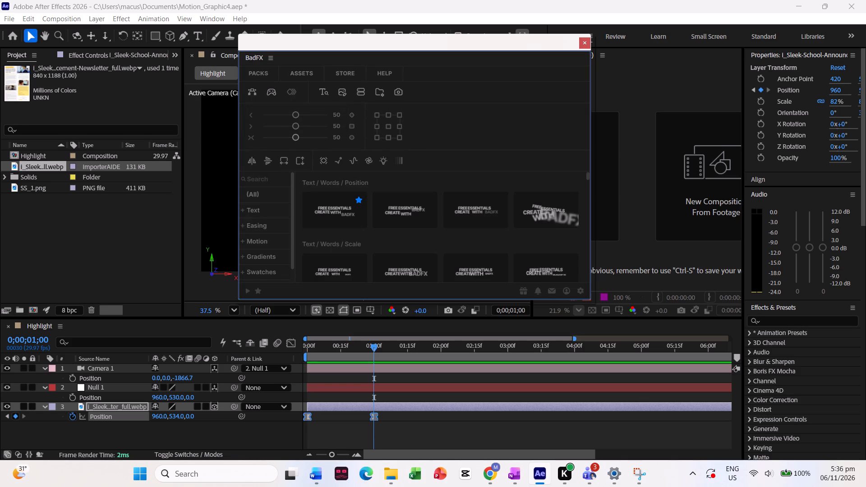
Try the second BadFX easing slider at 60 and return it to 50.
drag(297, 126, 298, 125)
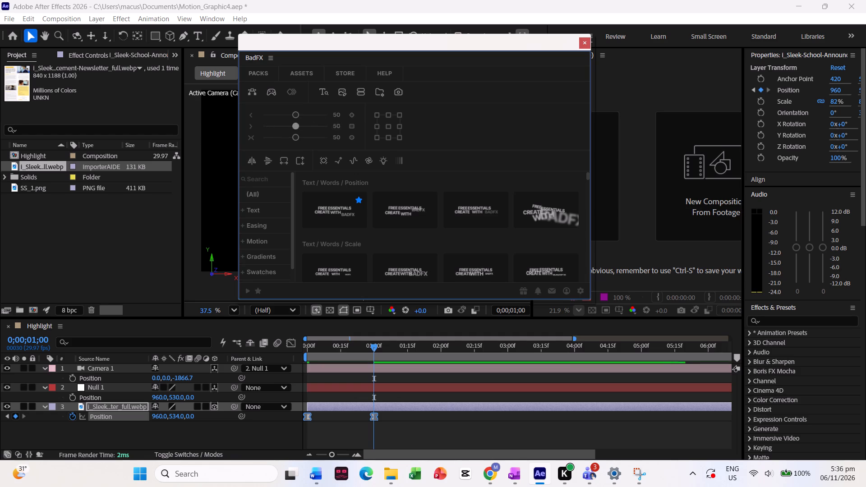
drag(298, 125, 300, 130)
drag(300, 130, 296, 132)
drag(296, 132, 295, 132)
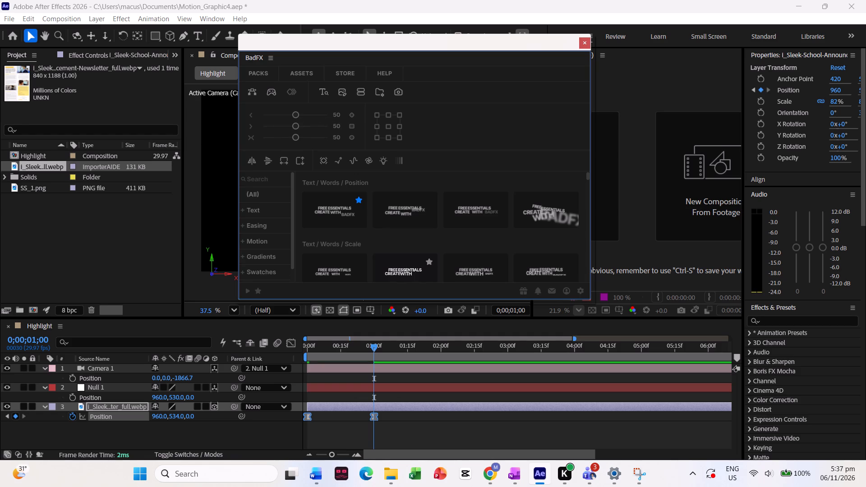
Deselect the keyframes, reopen the Graph Editor and switch it to the value graph.
click(388, 429)
click(291, 342)
scroll(407, 414, down, 4)
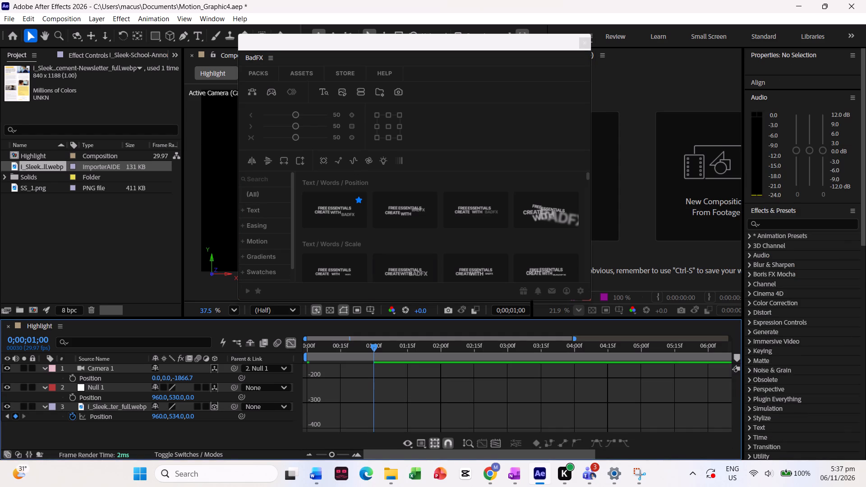
scroll(407, 414, up, 1)
click(407, 414)
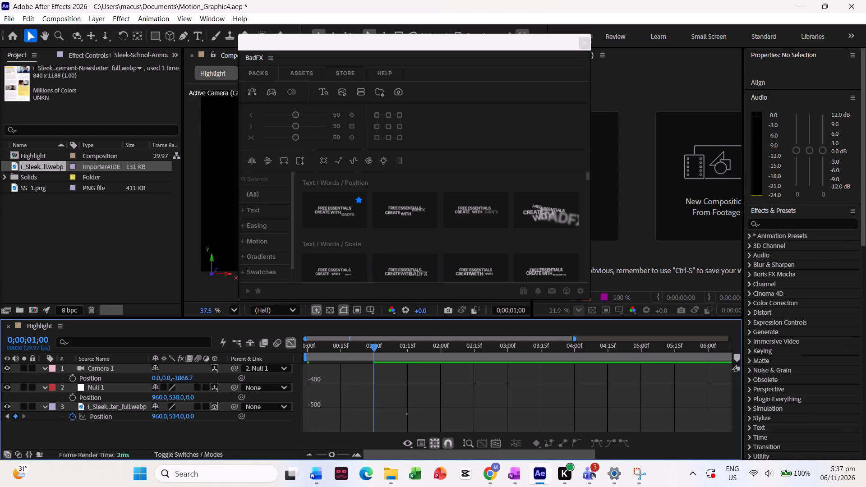
right_click(407, 414)
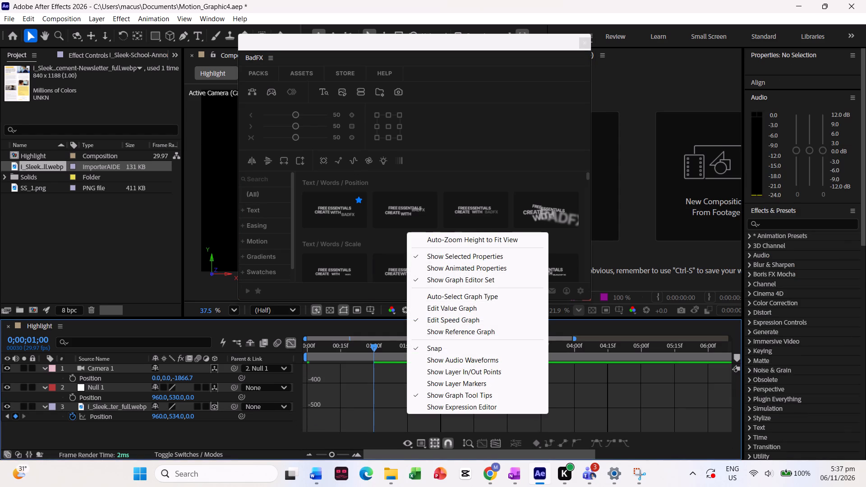
click(461, 309)
Switch the Graph Editor back to the speed graph.
right_click(388, 394)
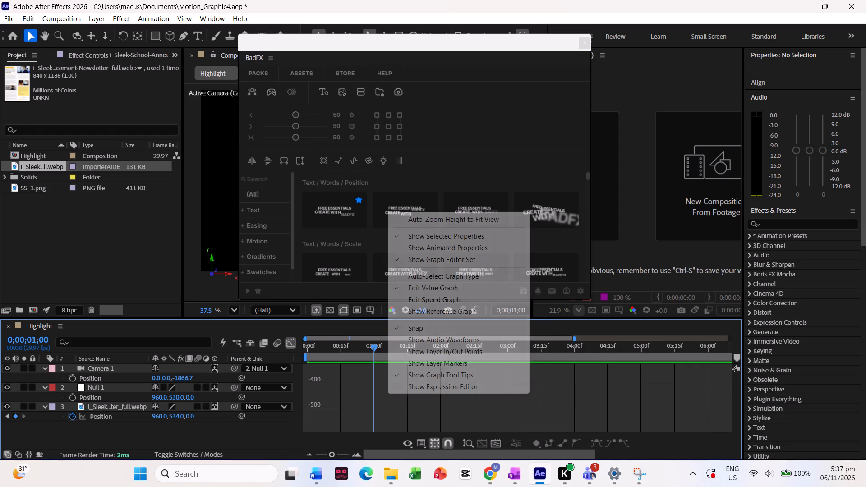
click(430, 298)
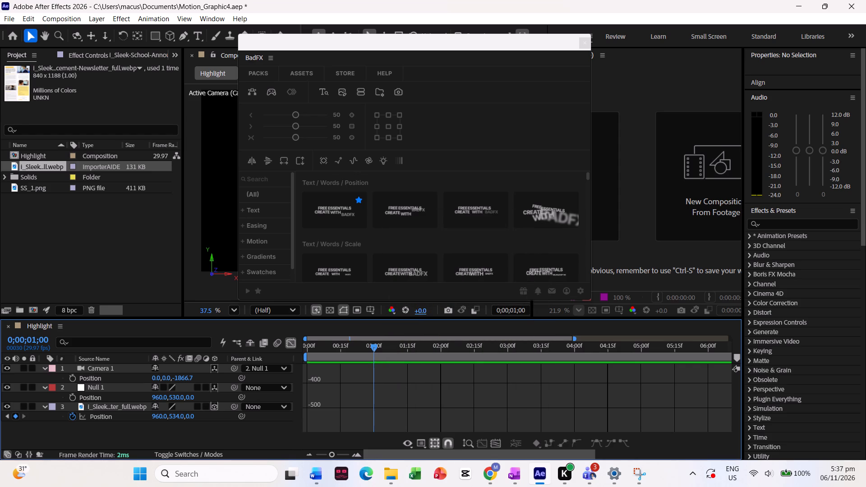
Look through the Graph Editor's vertical value range for the newsletter layer's Position speed curve.
scroll(373, 433, down, 2)
scroll(388, 398, down, 8)
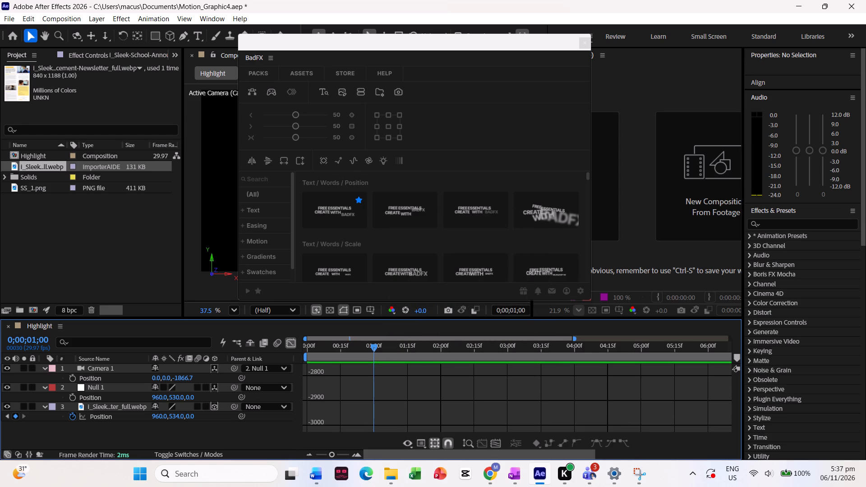
scroll(388, 398, down, 19)
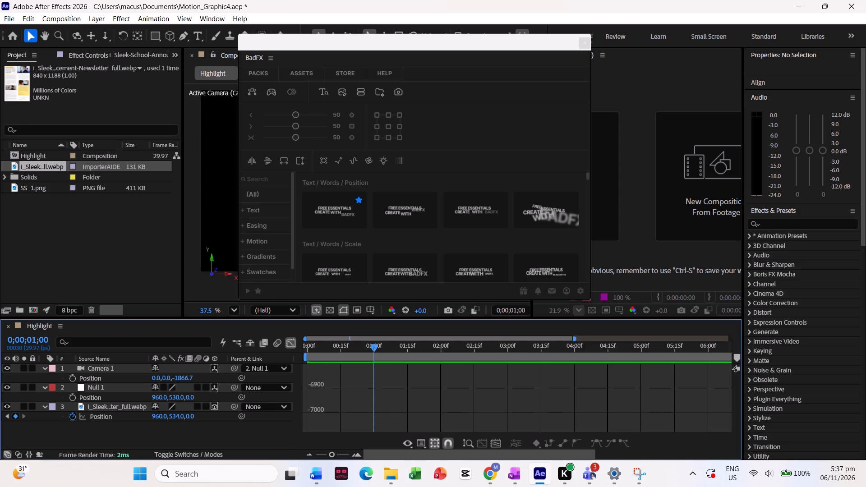
scroll(388, 398, up, 18)
scroll(388, 398, down, 5)
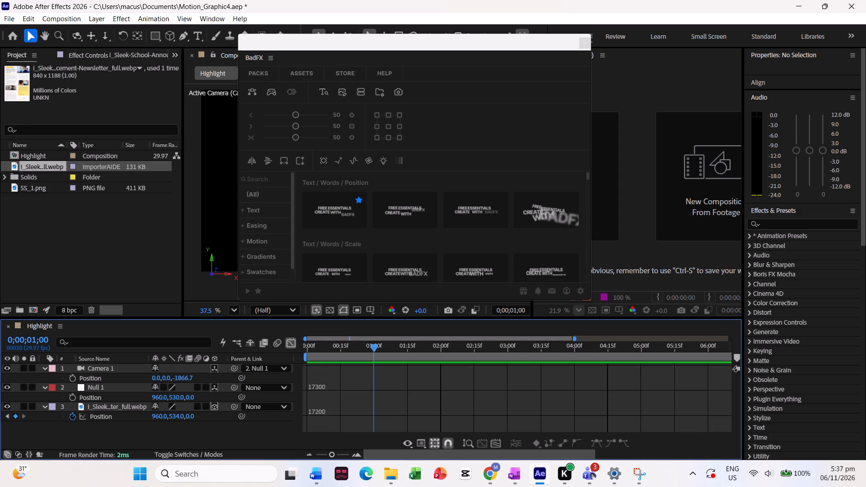
scroll(388, 398, down, 20)
scroll(388, 398, down, 19)
scroll(388, 398, up, 20)
scroll(388, 398, up, 13)
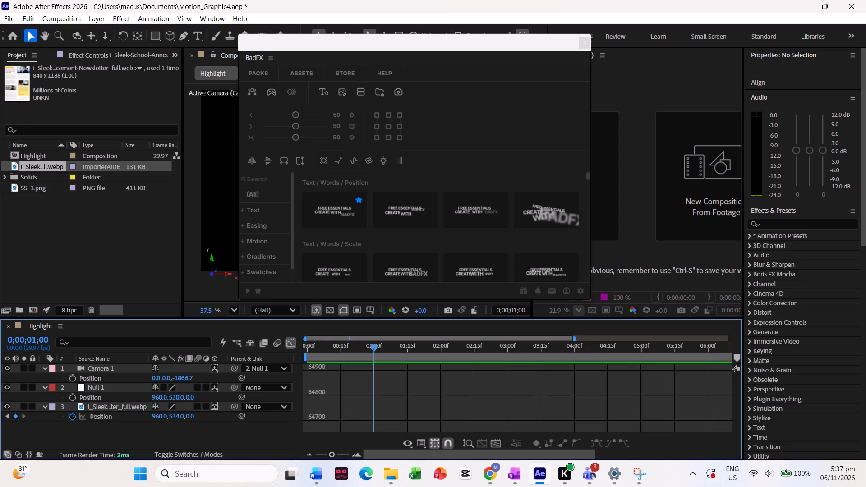
scroll(388, 398, up, 11)
scroll(388, 398, up, 20)
scroll(388, 398, up, 7)
scroll(388, 398, down, 20)
scroll(388, 398, down, 3)
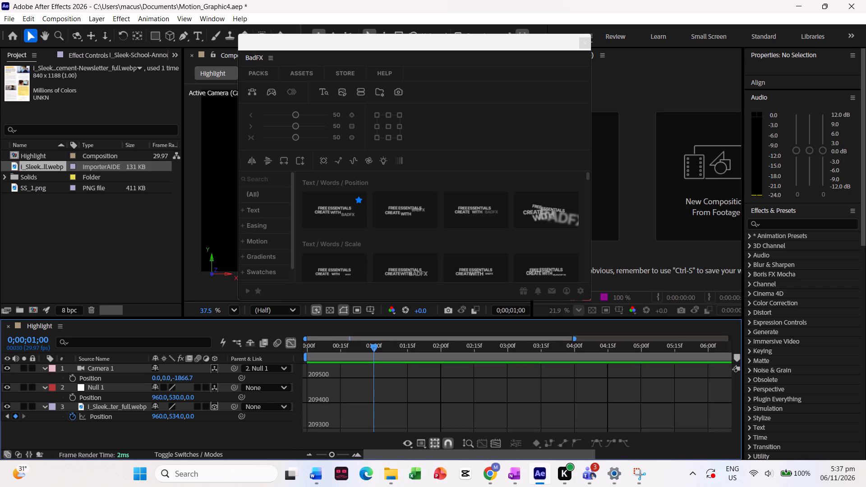
scroll(388, 398, down, 6)
Close the BadFX extension window.
click(586, 46)
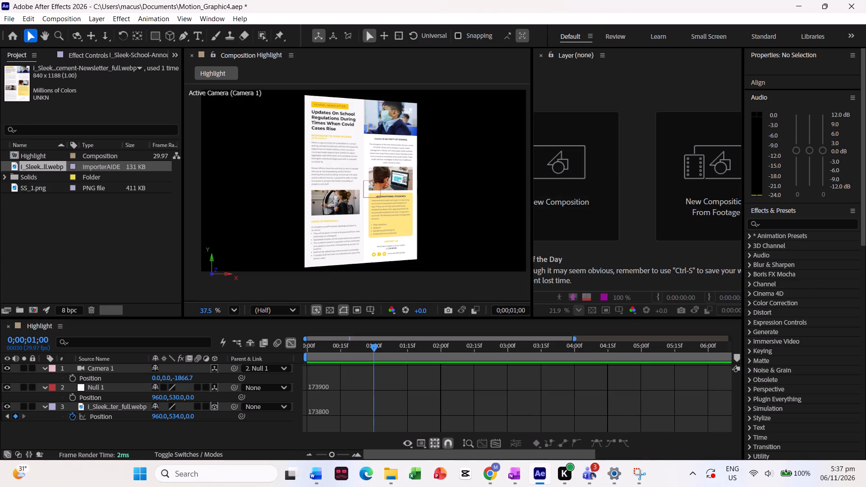
Close and reopen the Graph Editor and search for the Position speed curve at different time scales.
click(291, 342)
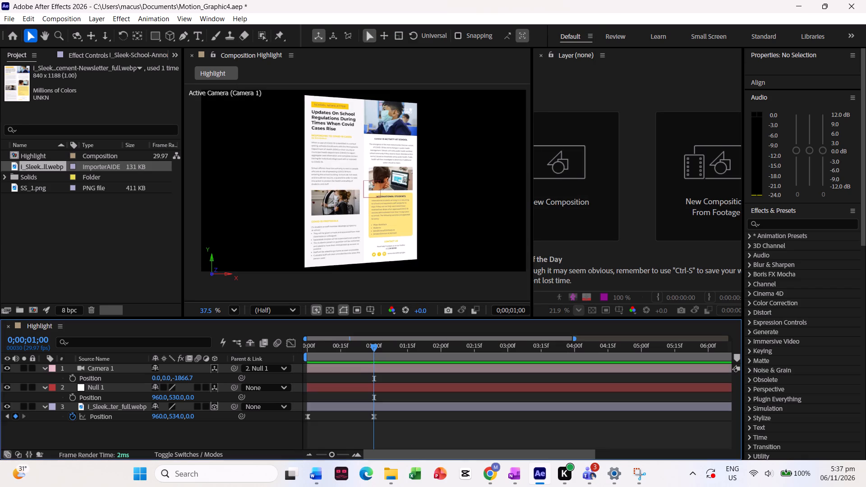
click(291, 342)
scroll(336, 368, down, 15)
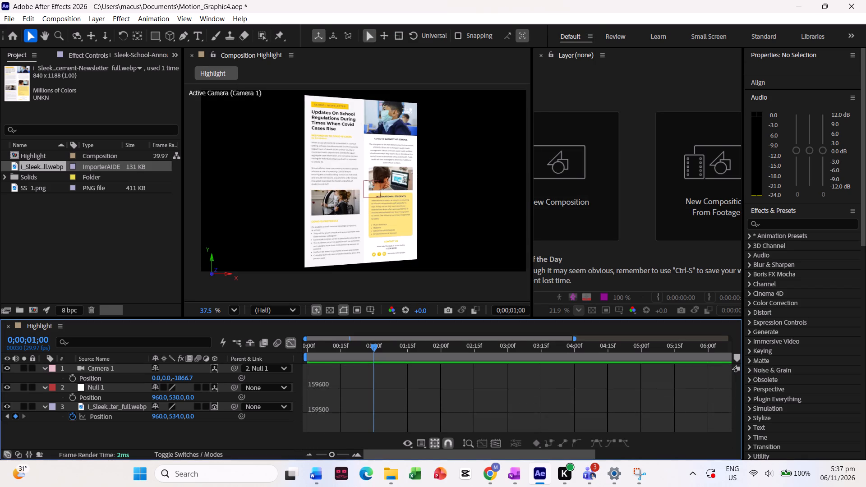
scroll(336, 368, down, 7)
drag(332, 454, 315, 454)
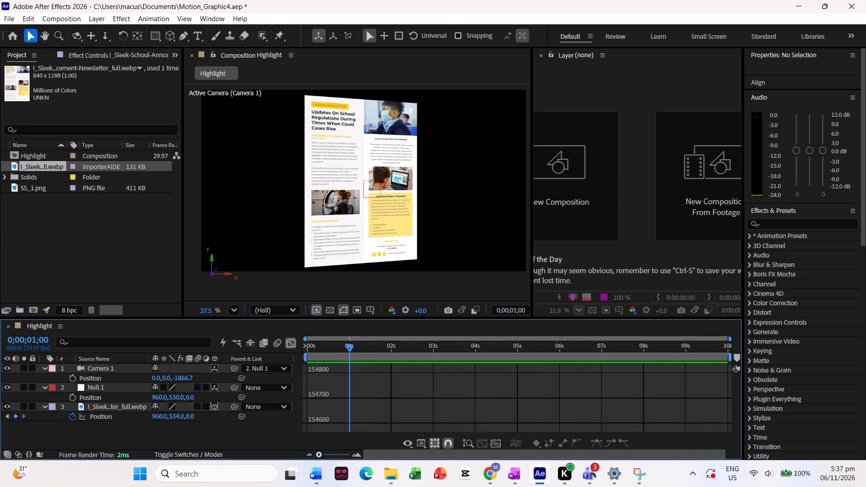
drag(315, 454, 355, 455)
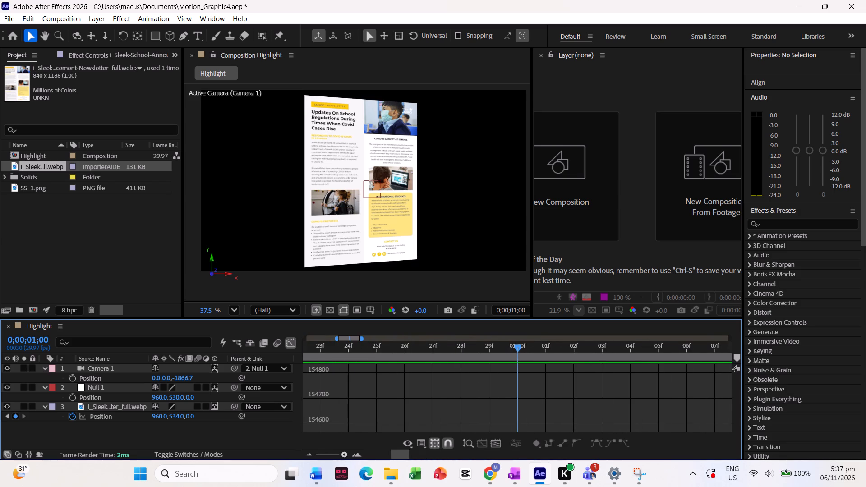
drag(355, 455, 346, 455)
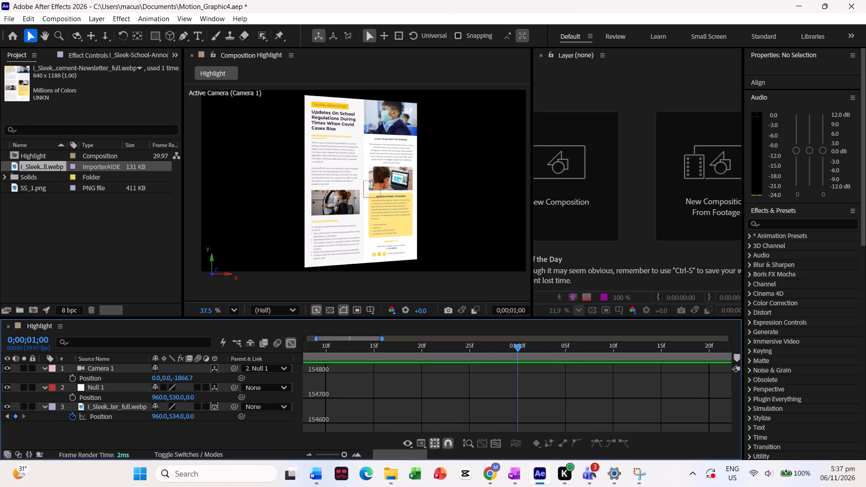
scroll(370, 409, down, 1)
scroll(370, 409, up, 1)
scroll(426, 364, up, 1)
drag(336, 454, 328, 456)
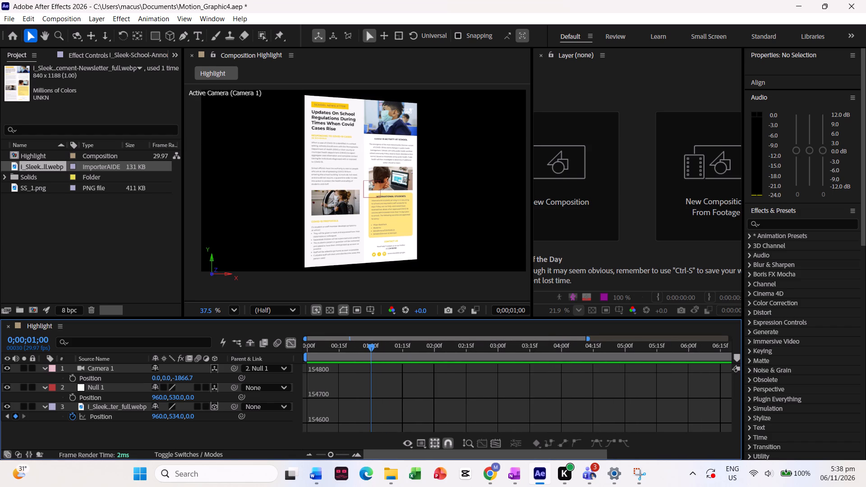
scroll(397, 400, down, 2)
click(336, 454)
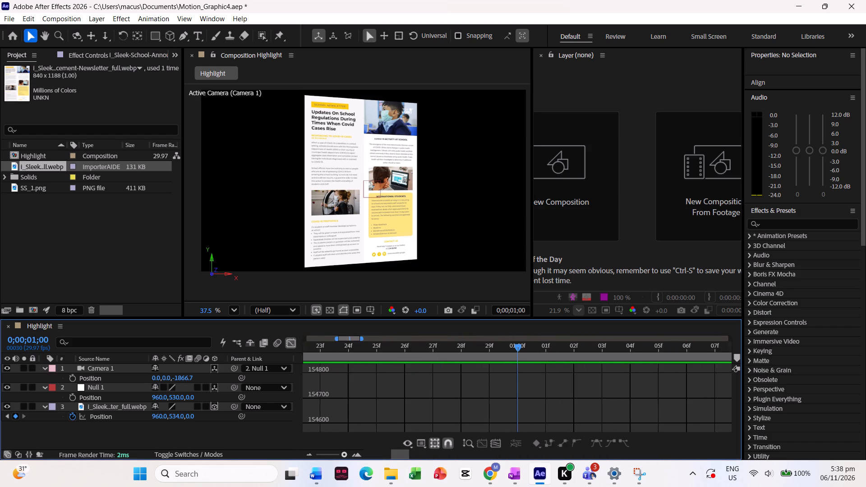
Select both Position keyframes of the newsletter layer in the layer timeline and reopen the Graph Editor.
click(288, 340)
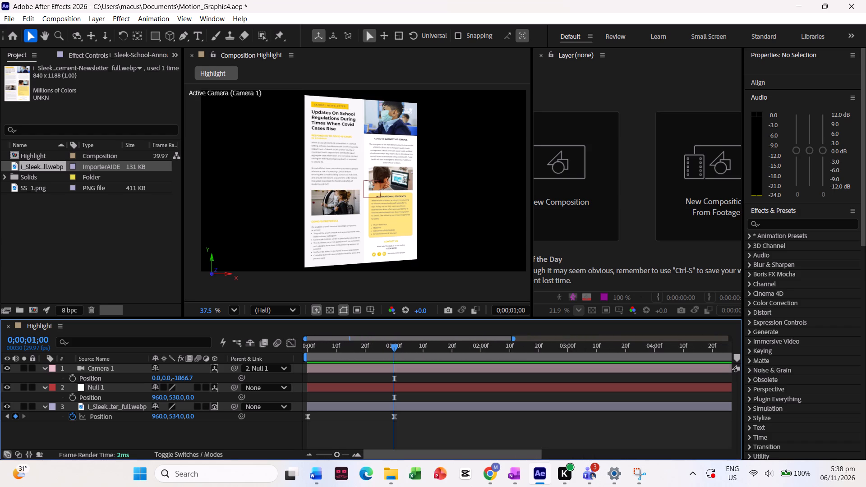
click(396, 425)
drag(402, 424, 322, 421)
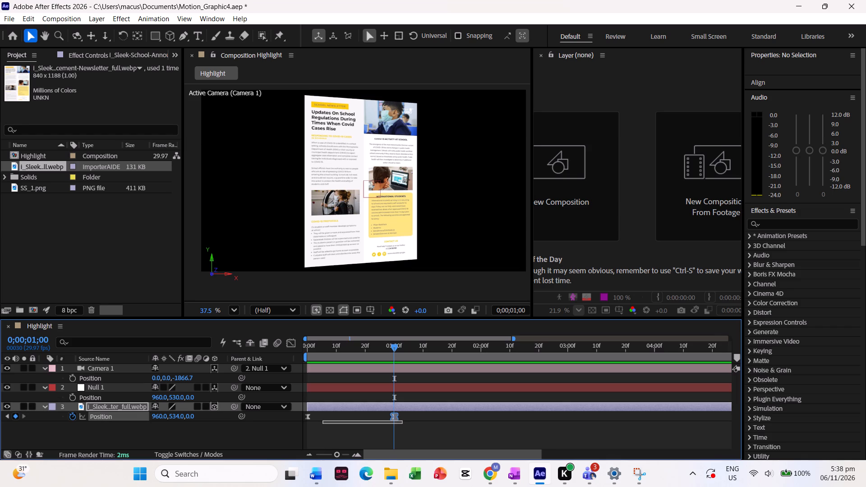
drag(322, 421, 304, 417)
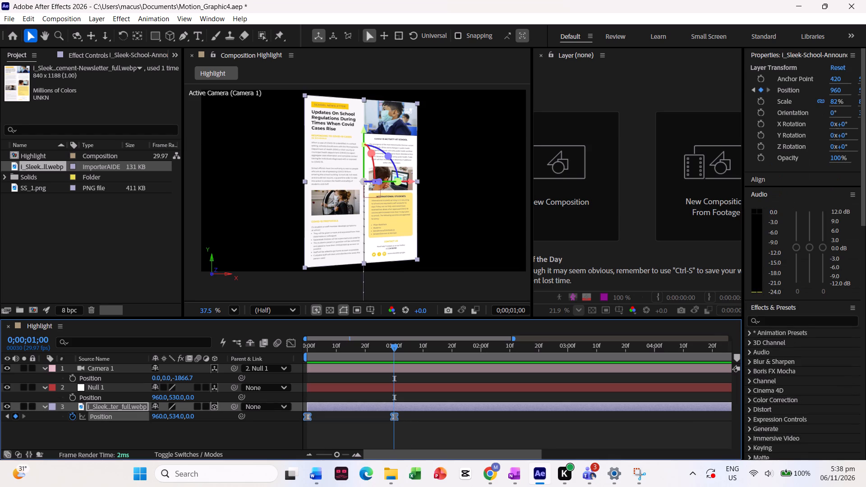
click(296, 344)
click(296, 344)
Search the Graph Editor's vertical value range for the newsletter layer's Position speed curve.
scroll(372, 400, down, 13)
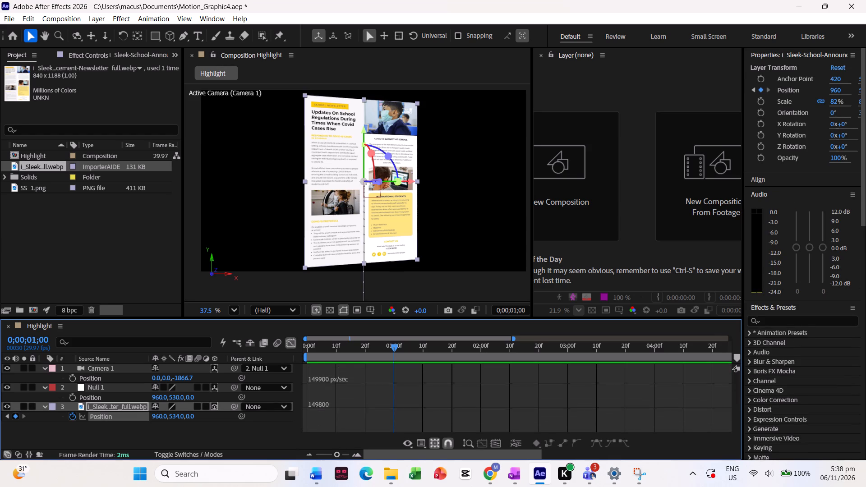
scroll(372, 400, down, 20)
scroll(372, 400, down, 17)
scroll(372, 400, down, 9)
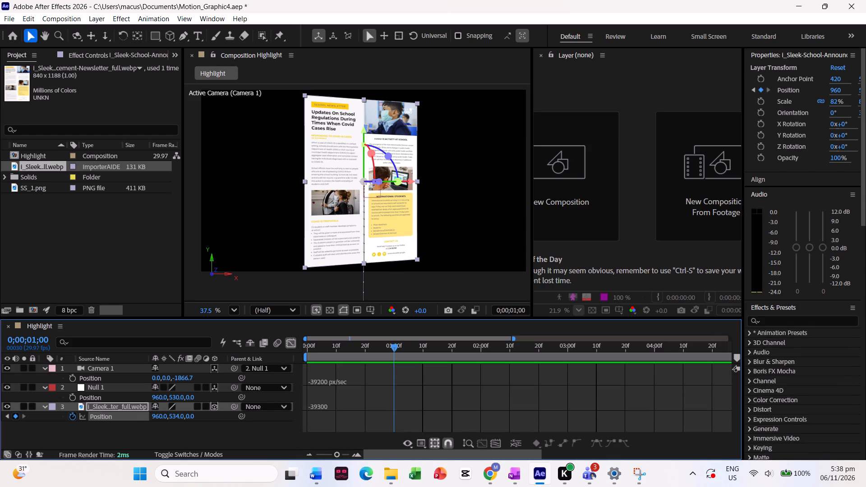
scroll(372, 400, up, 16)
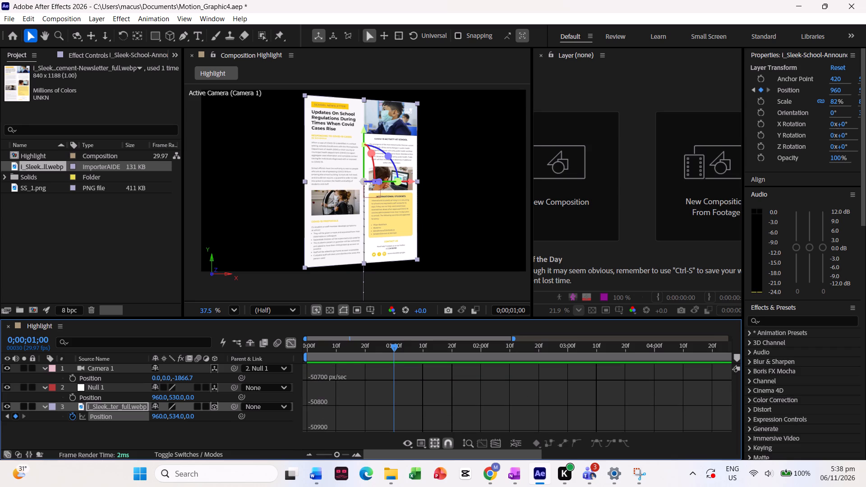
scroll(372, 400, up, 20)
scroll(372, 400, up, 8)
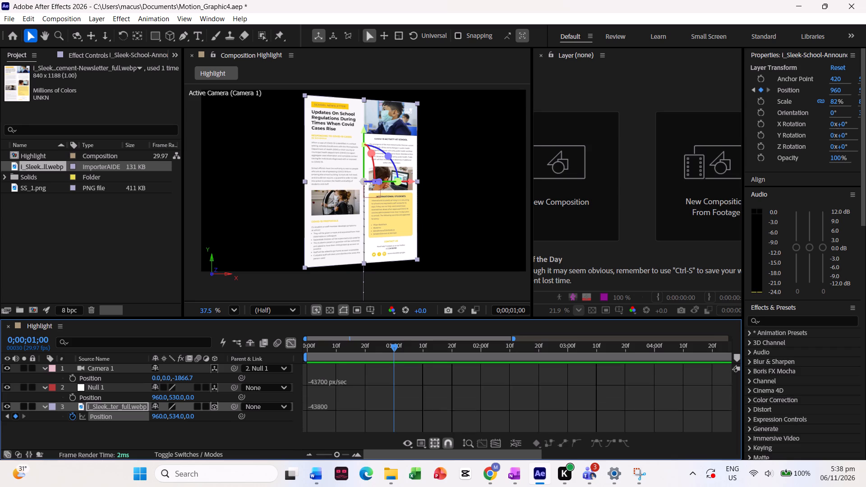
scroll(372, 400, up, 14)
scroll(372, 400, down, 12)
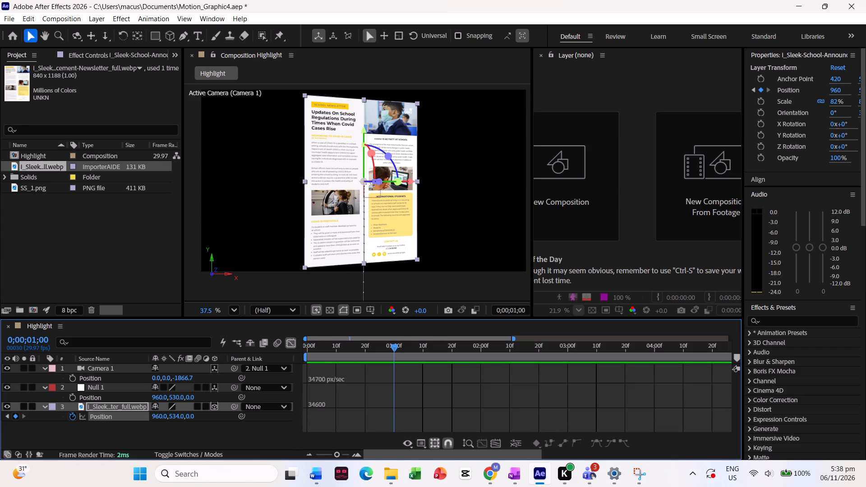
scroll(372, 400, down, 20)
scroll(372, 400, down, 11)
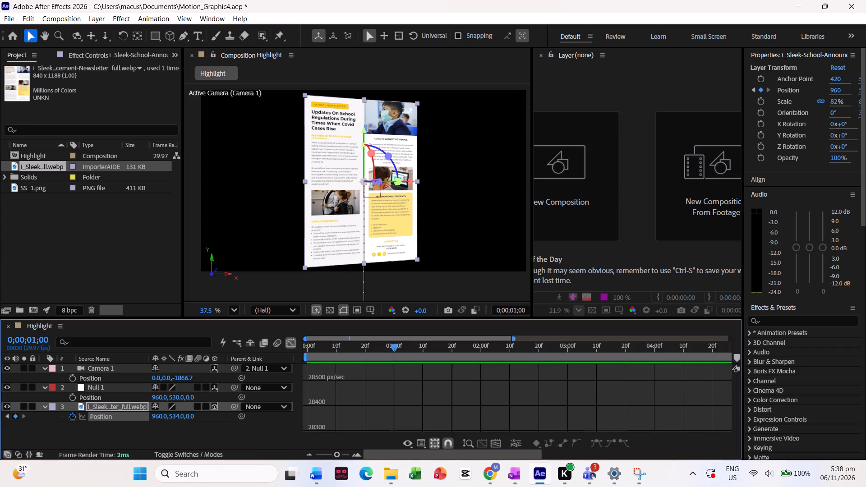
scroll(372, 400, down, 12)
scroll(372, 400, up, 6)
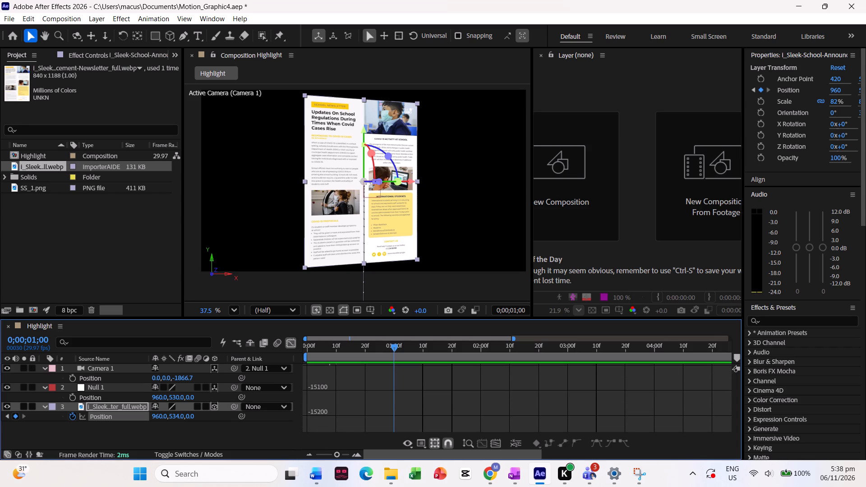
scroll(372, 400, up, 2)
Search for the newsletter's Position speed curve and its zero-speed baseline at closer and wider time scales, ending with the whole composition in view.
drag(338, 454, 371, 459)
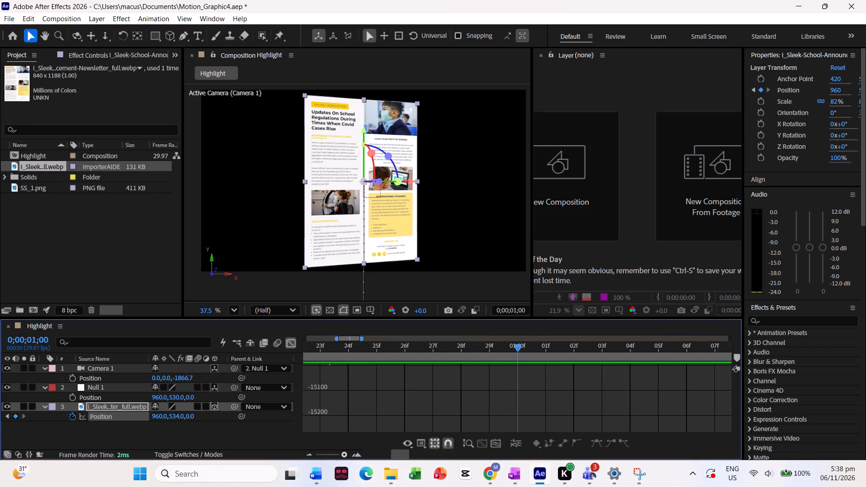
drag(371, 459, 396, 464)
scroll(399, 390, up, 7)
click(318, 453)
scroll(345, 403, down, 8)
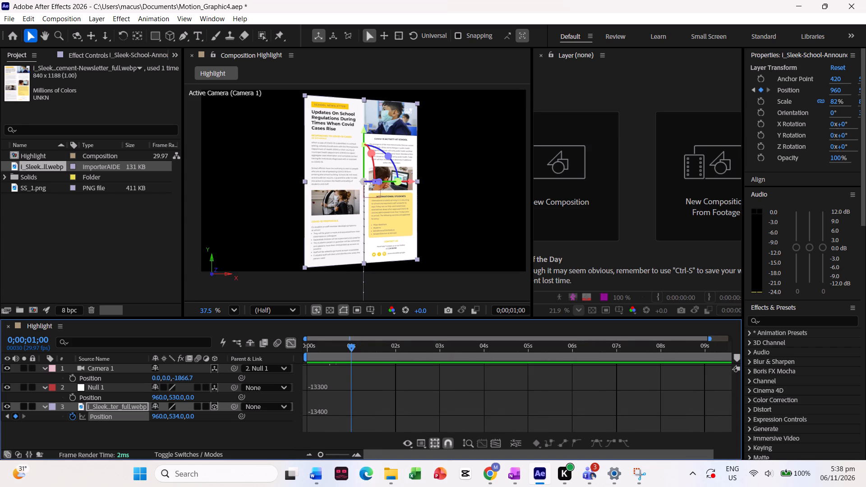
scroll(345, 403, down, 13)
scroll(345, 403, up, 4)
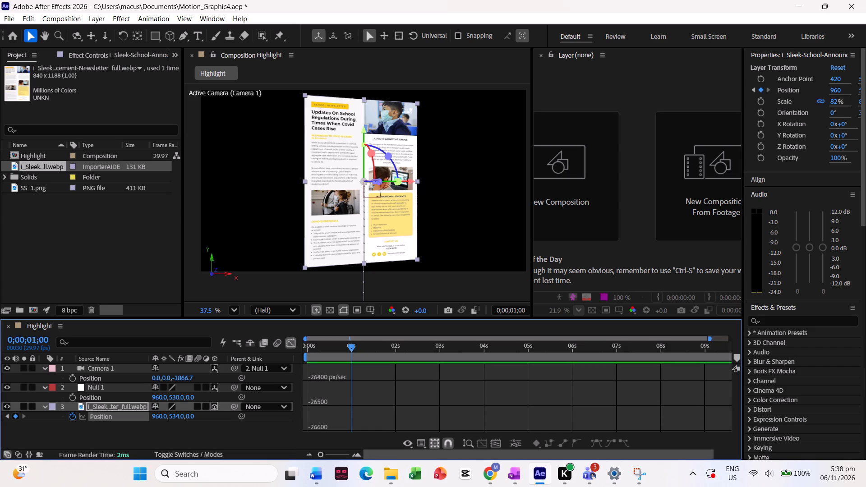
scroll(345, 403, up, 20)
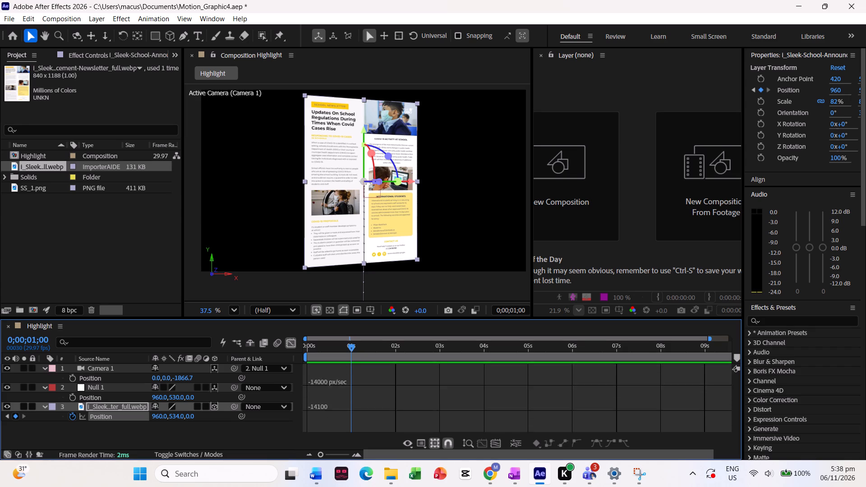
scroll(345, 403, up, 16)
scroll(345, 403, down, 6)
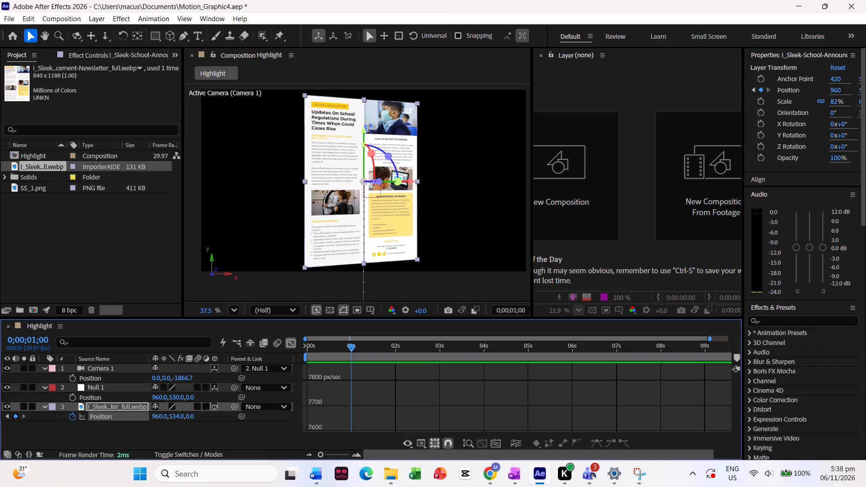
scroll(345, 403, down, 6)
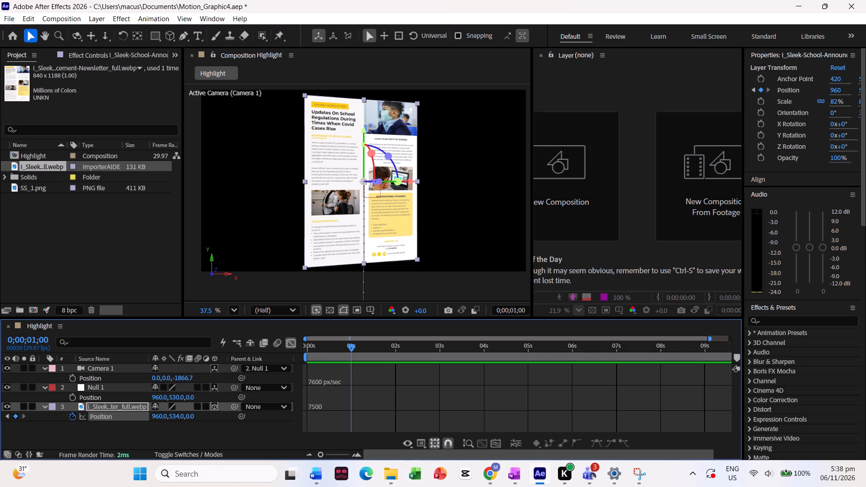
scroll(405, 403, down, 4)
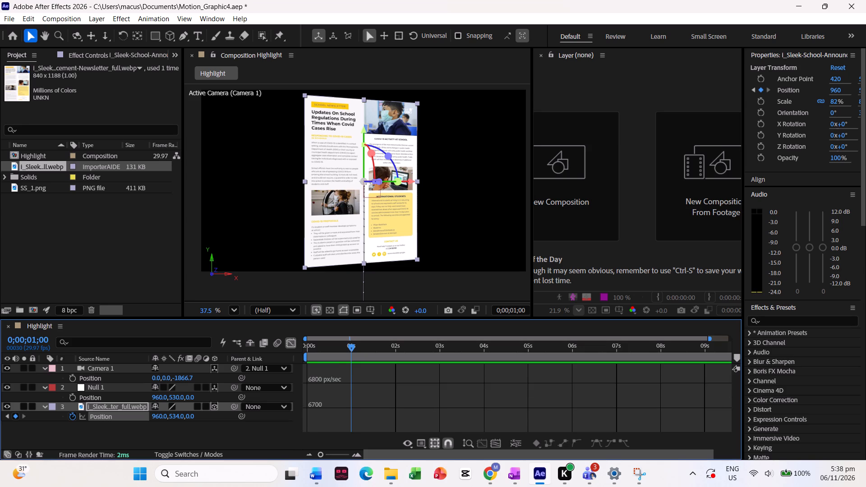
scroll(405, 403, down, 13)
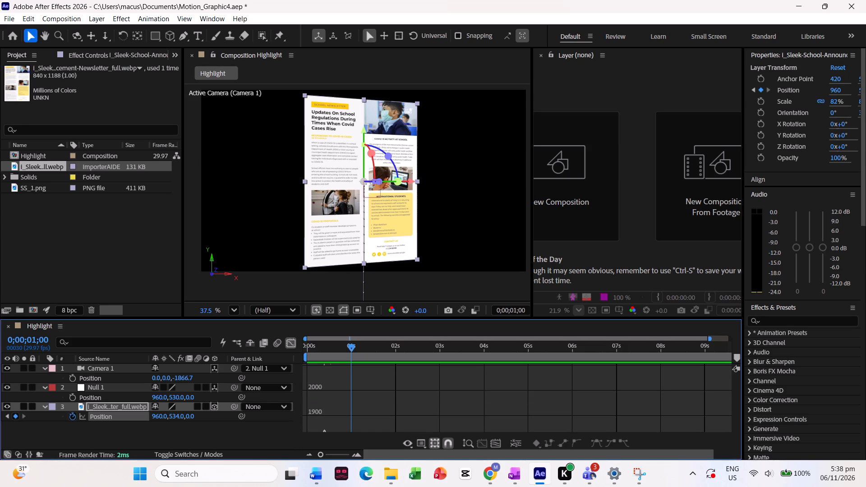
scroll(405, 403, down, 5)
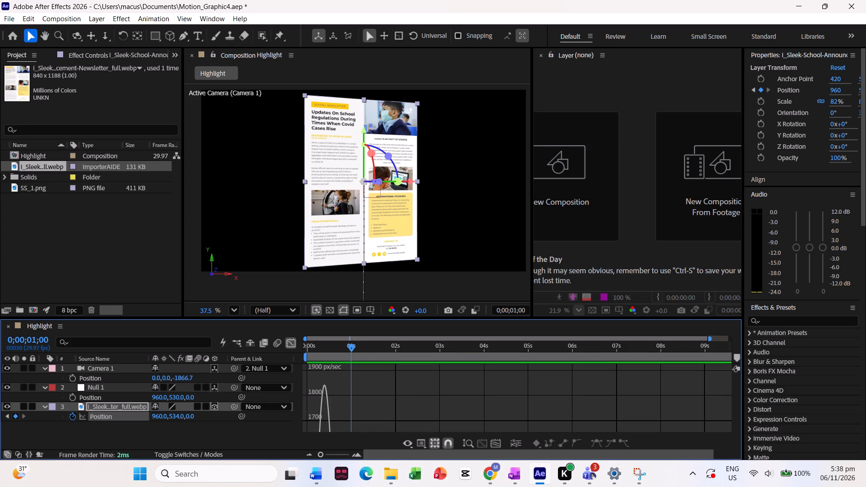
scroll(405, 403, down, 5)
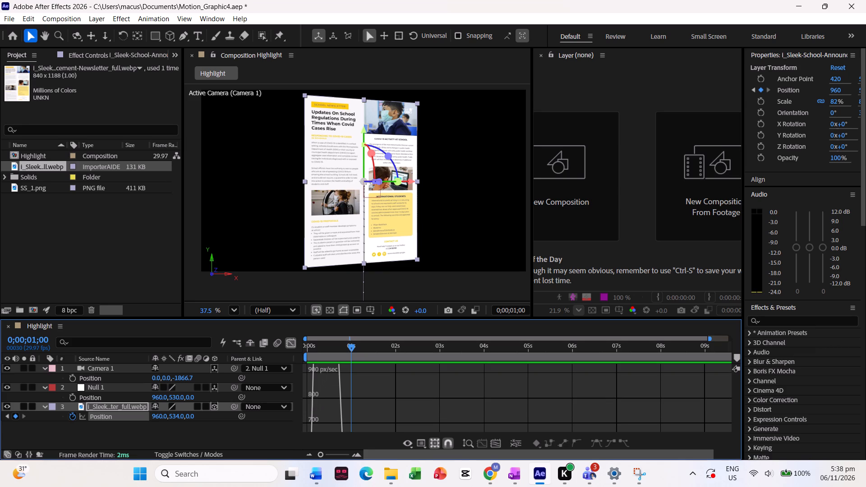
scroll(405, 403, down, 6)
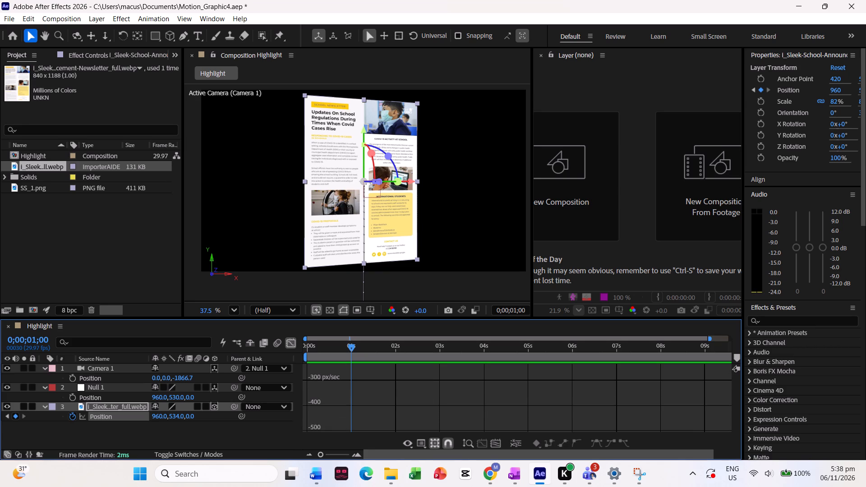
scroll(405, 403, up, 2)
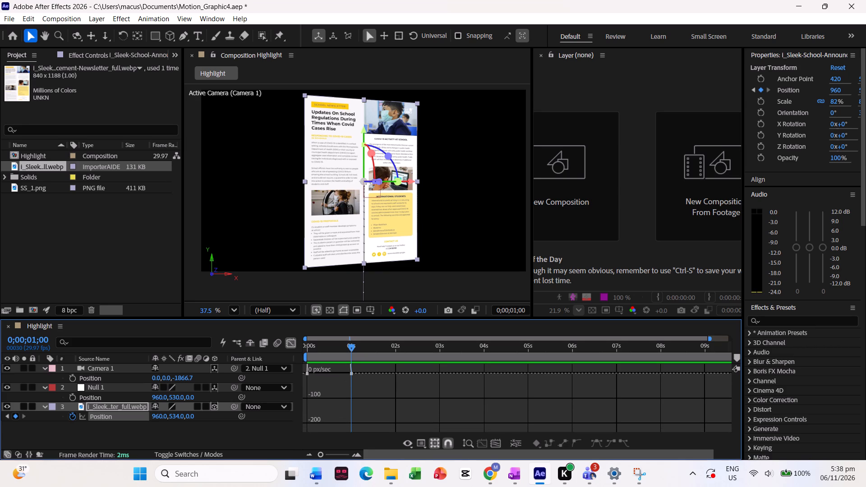
scroll(405, 403, up, 1)
Lengthen the incoming ease handle of the newsletter's one-second Position keyframe toward the start keyframe at zero speed, and close the Graph Editor.
drag(344, 372, 367, 378)
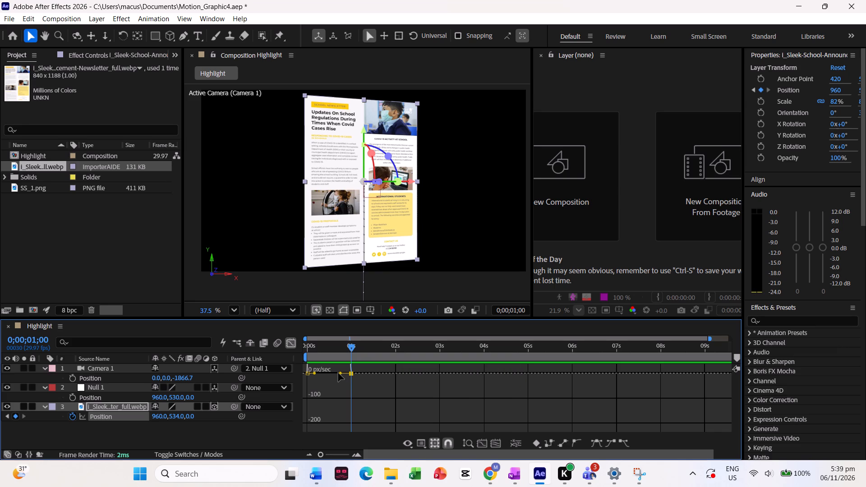
drag(338, 373, 309, 375)
drag(331, 375, 318, 375)
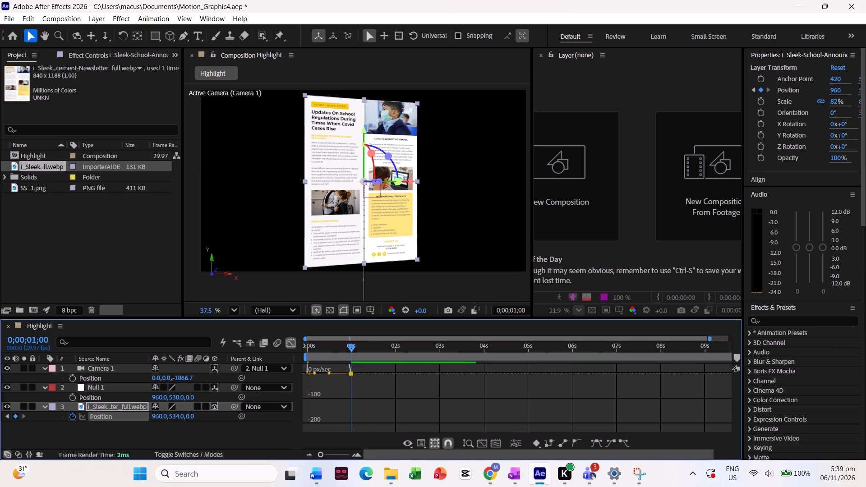
click(293, 344)
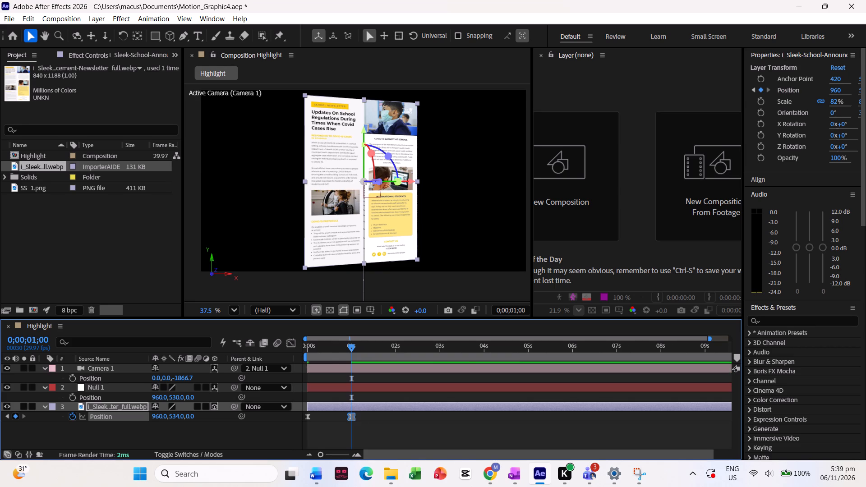
Preview the newsletter's slide-in several times, starting from the beginning of the composition, to judge the easing.
drag(351, 348, 260, 350)
key(space)
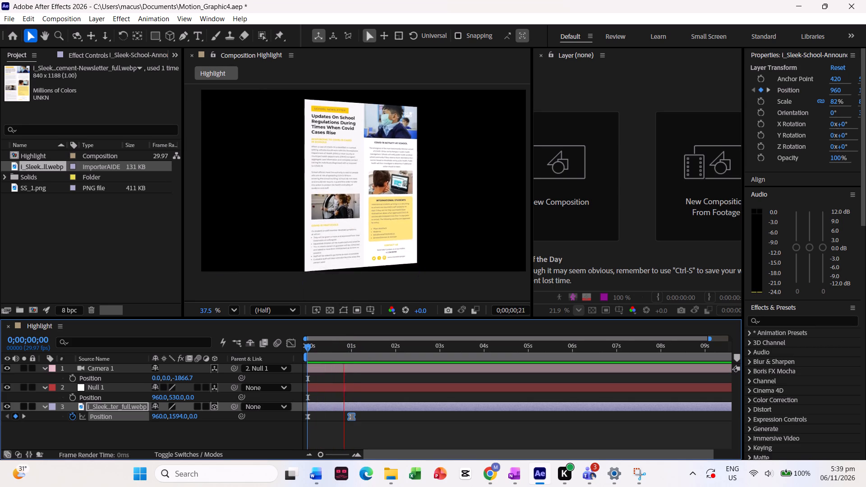
key(space)
drag(354, 349, 336, 348)
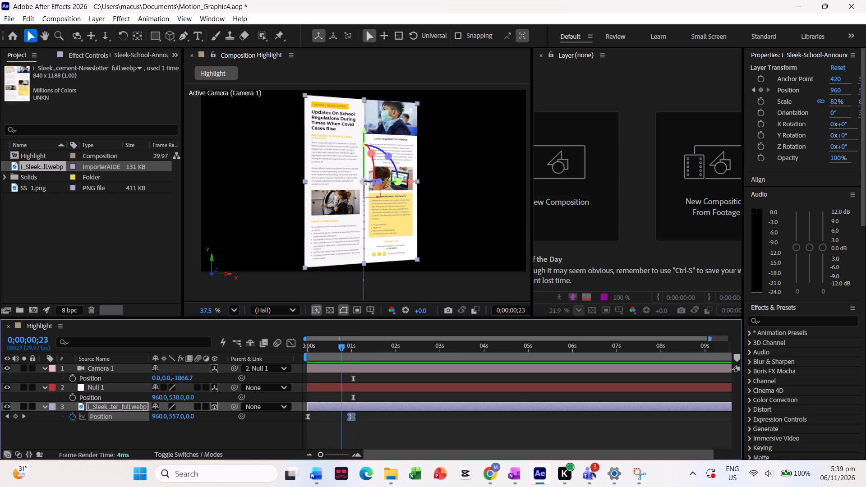
drag(336, 348, 272, 352)
key(space)
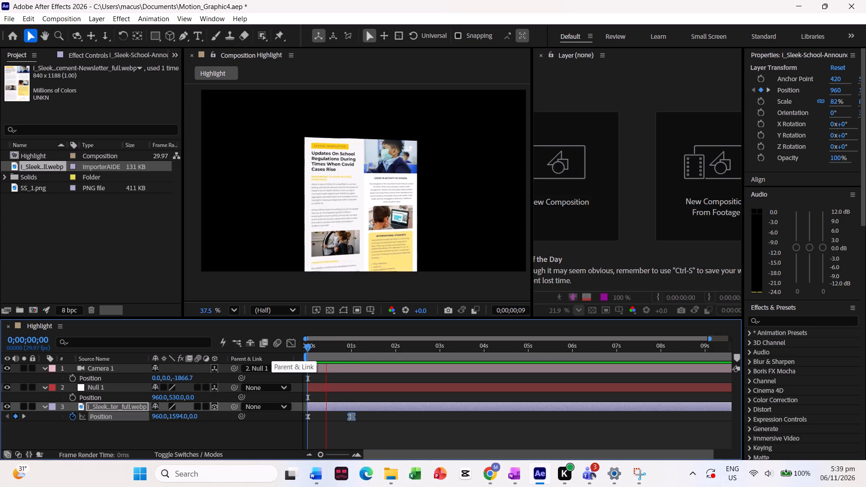
key(space)
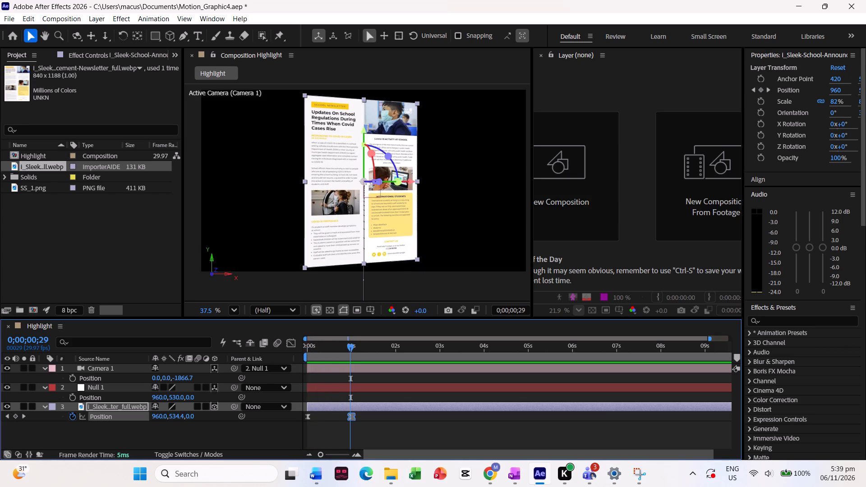
drag(350, 349, 267, 362)
key(space)
key(space)
key(space)
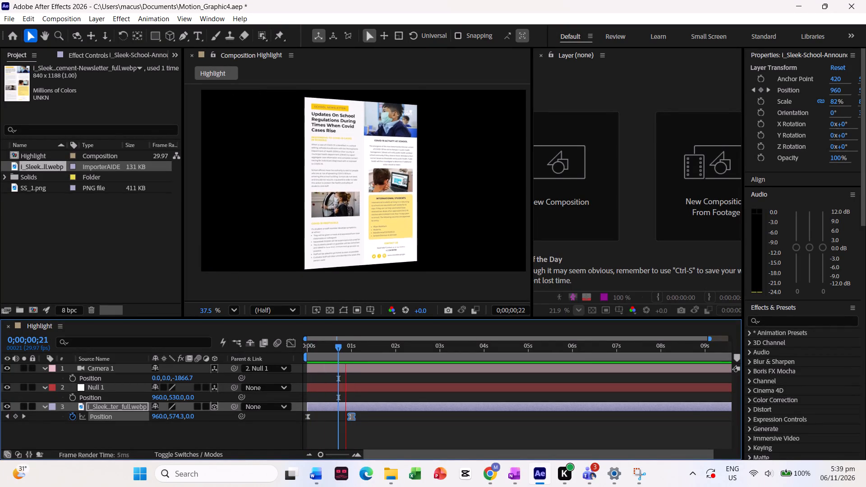
key(space)
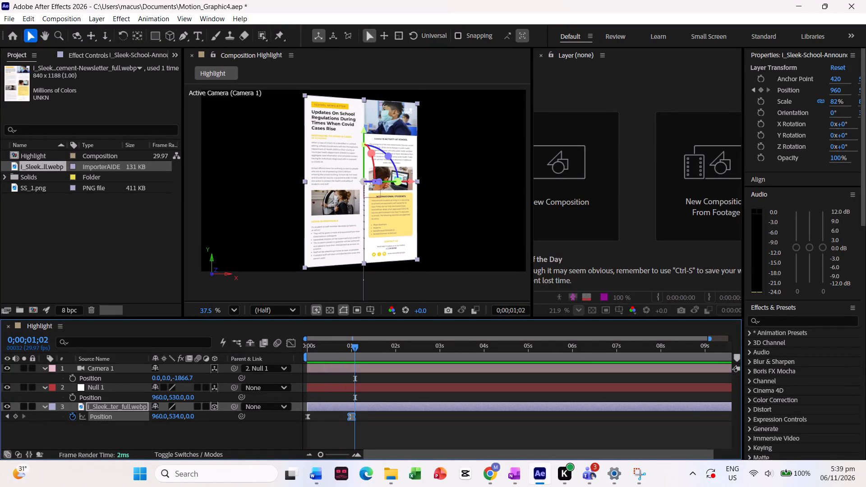
Reveal the Transform properties of the Null 1 layer.
click(90, 386)
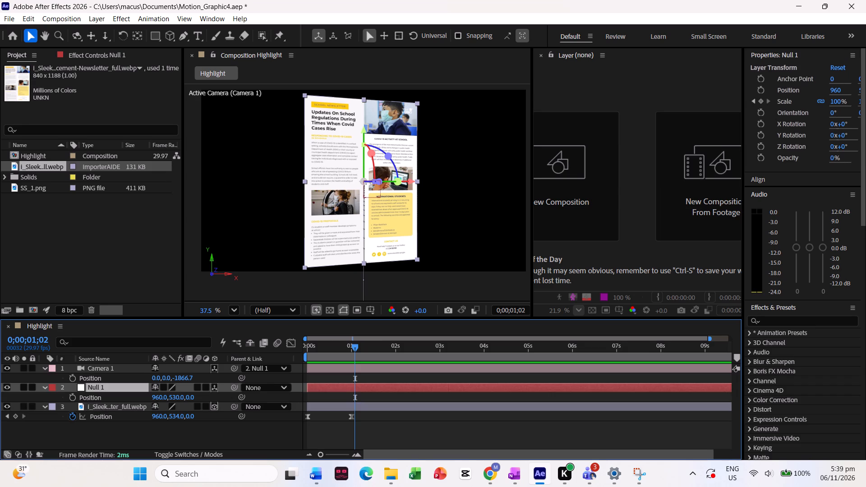
double_click(46, 387)
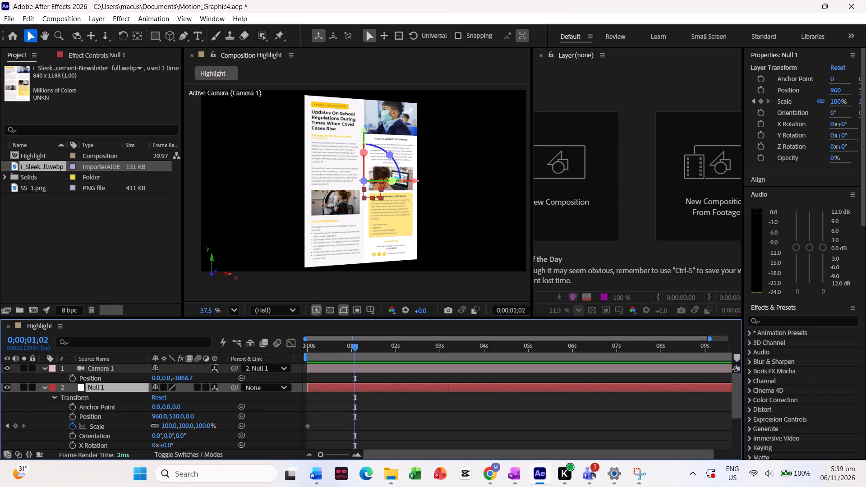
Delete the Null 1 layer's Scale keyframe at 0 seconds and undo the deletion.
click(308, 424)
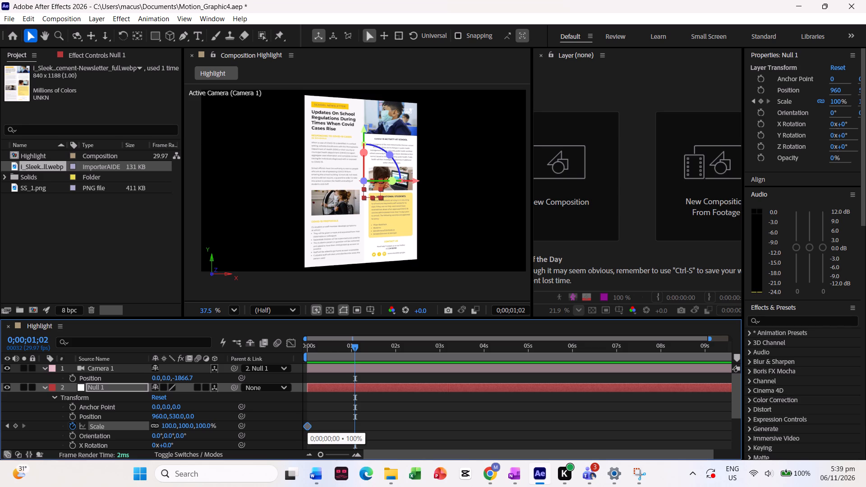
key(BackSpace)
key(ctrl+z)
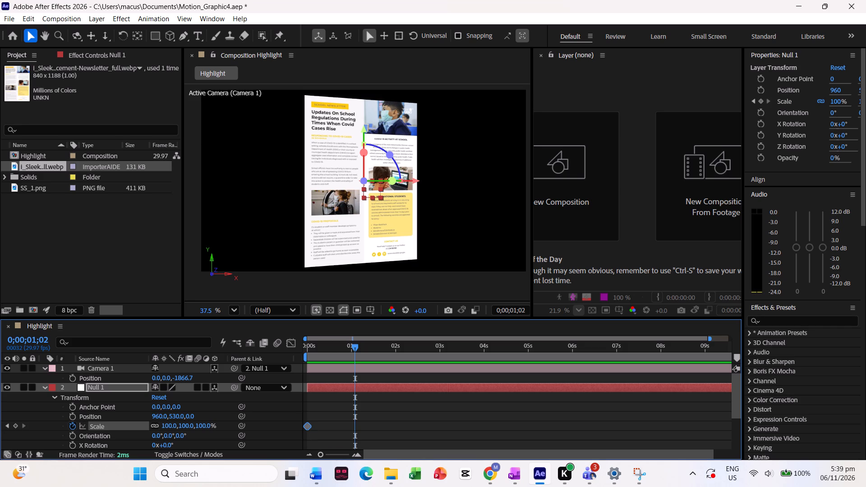
Animate the Null 1 layer's Position from its current value at 0 seconds to a Z value of 1073 at 1 second.
drag(356, 349, 279, 362)
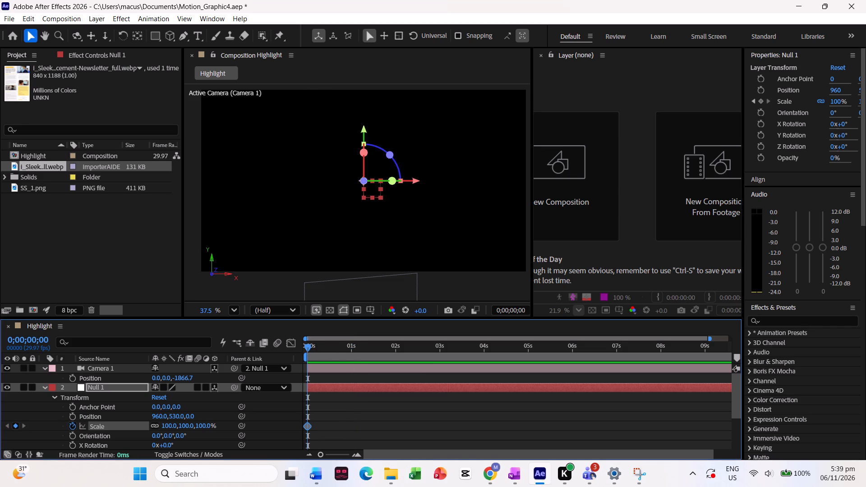
click(72, 416)
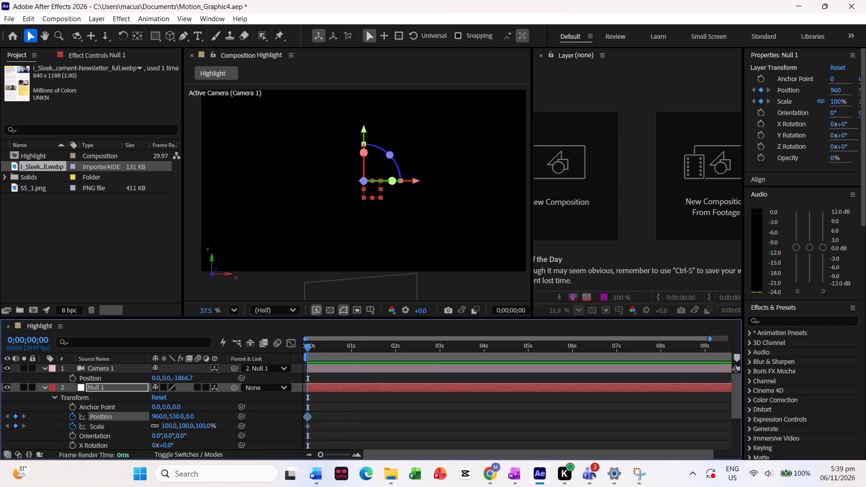
drag(303, 345, 344, 360)
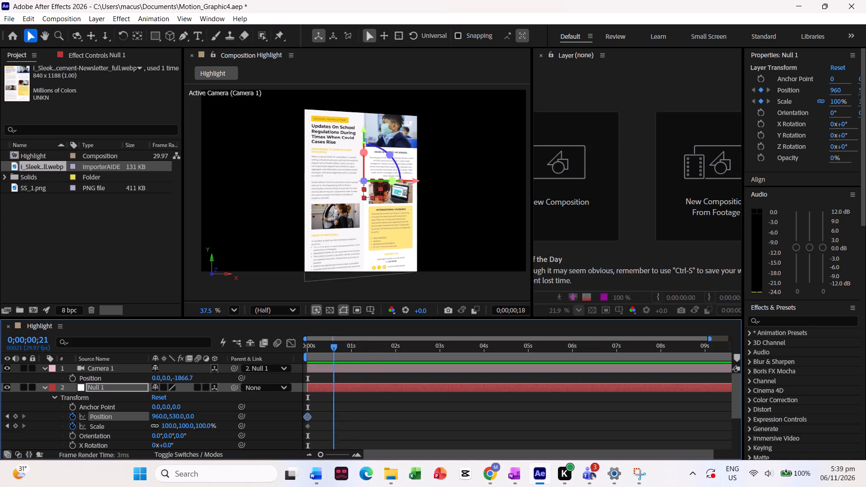
drag(344, 360, 352, 365)
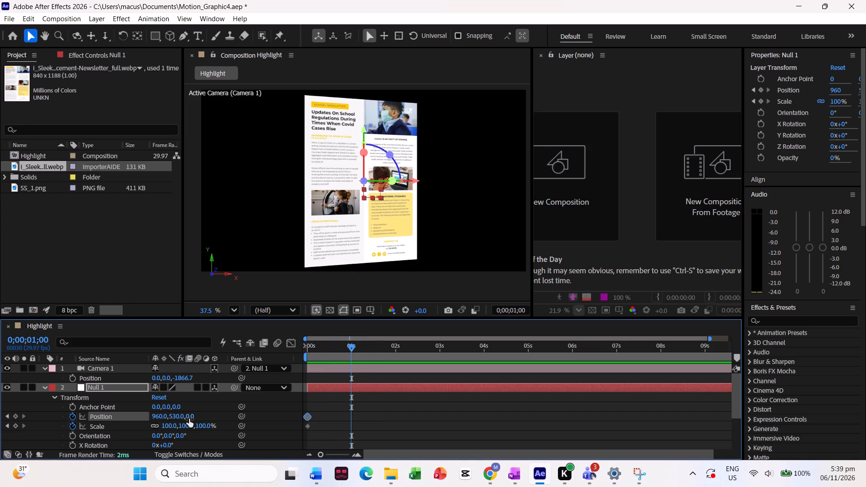
drag(190, 416, 489, 432)
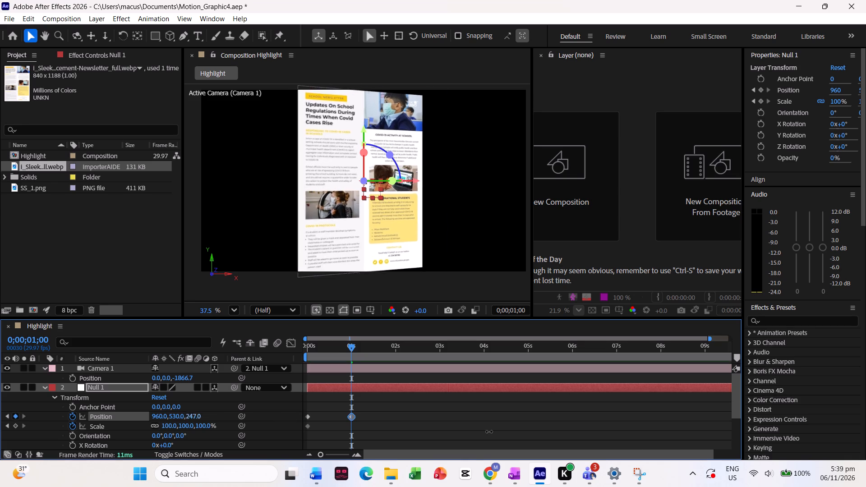
drag(489, 432, 865, 486)
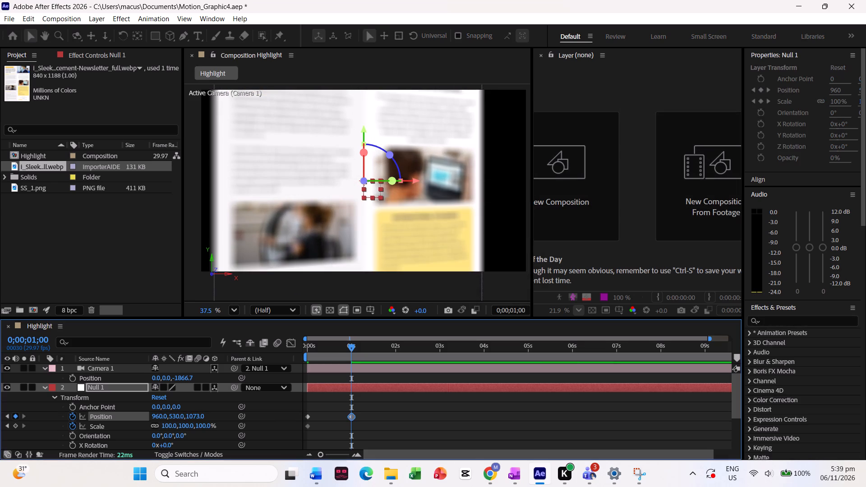
Disable depth of field in the Camera 1 settings, keeping the focus distance locked to zoom.
right_click(124, 368)
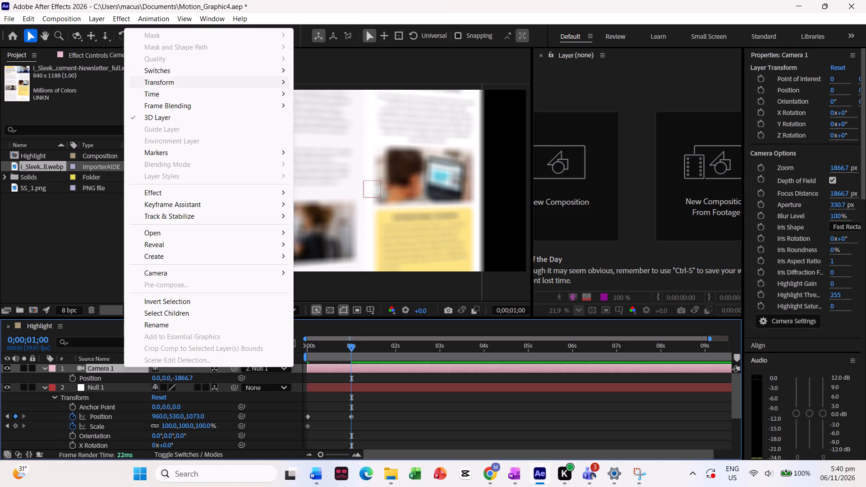
click(229, 273)
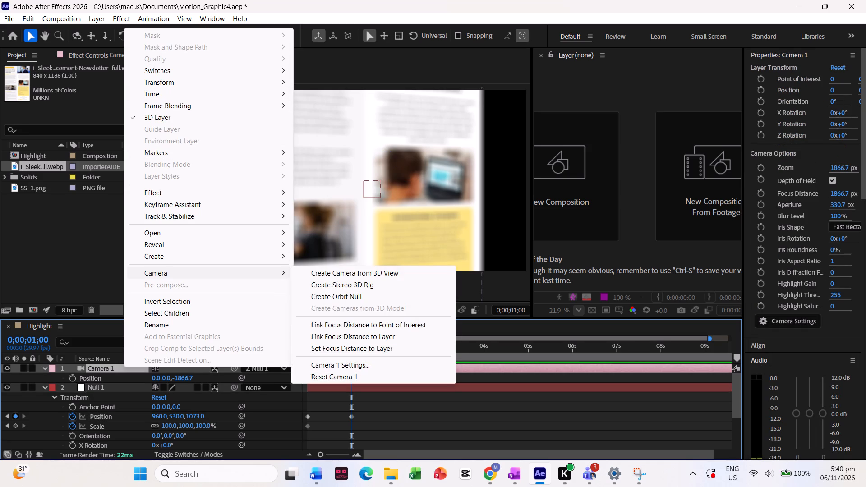
click(103, 368)
right_click(103, 368)
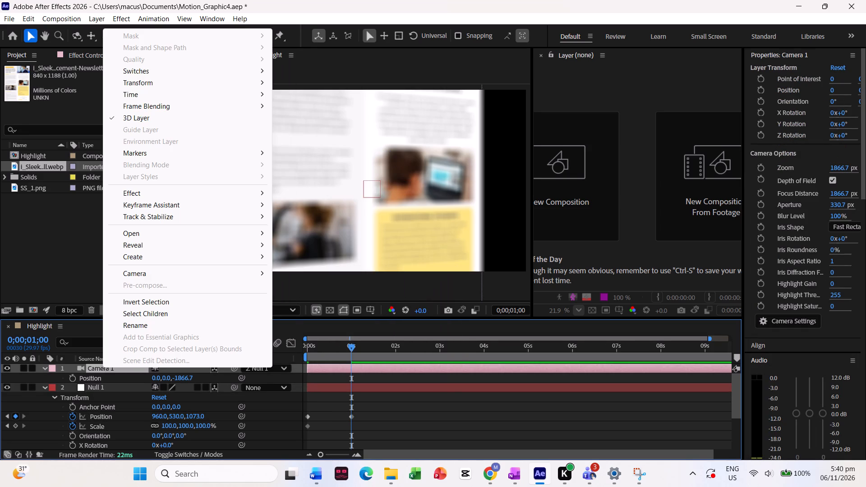
triple_click(103, 368)
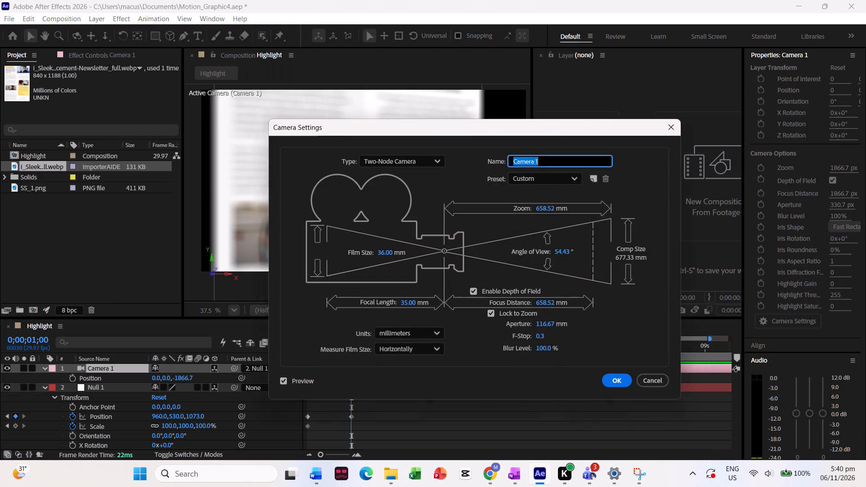
click(470, 289)
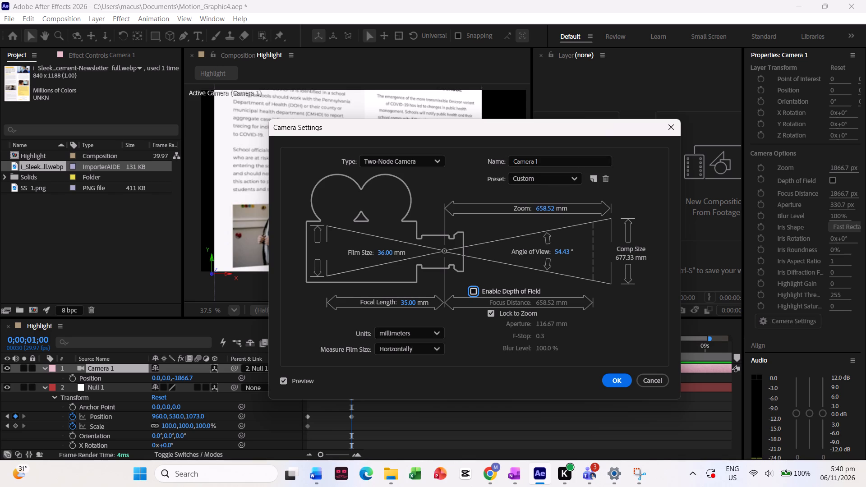
click(493, 312)
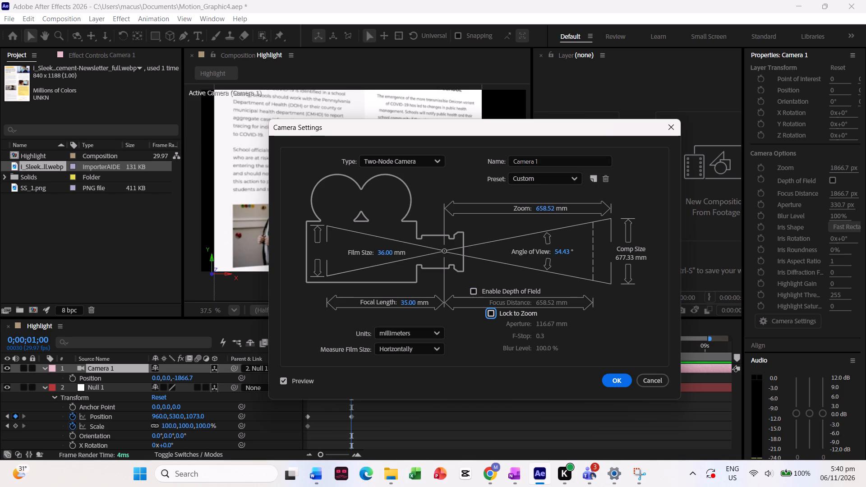
click(493, 312)
click(473, 291)
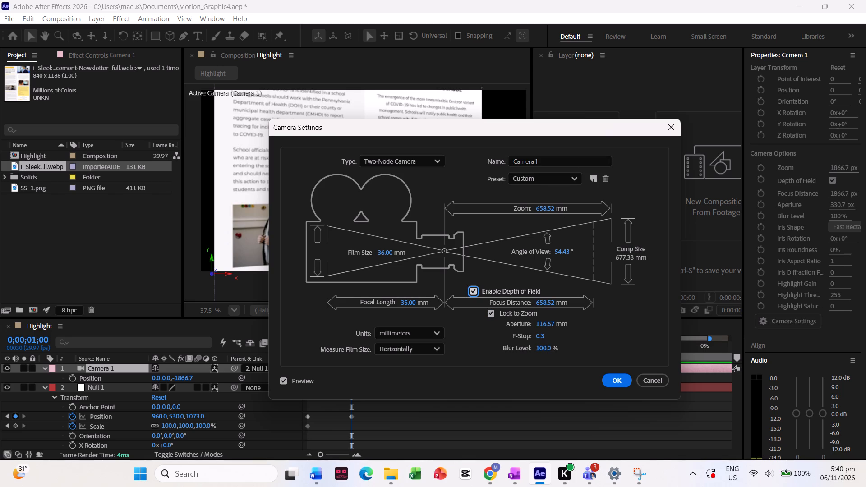
click(473, 291)
click(616, 379)
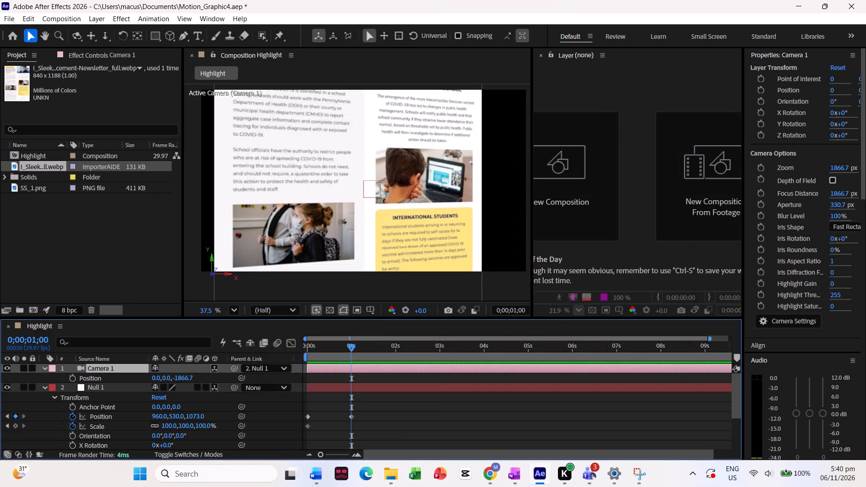
Preview the camera push-in on the newsletter from the start of the composition and scrub through its first second.
scroll(438, 192, up, 1)
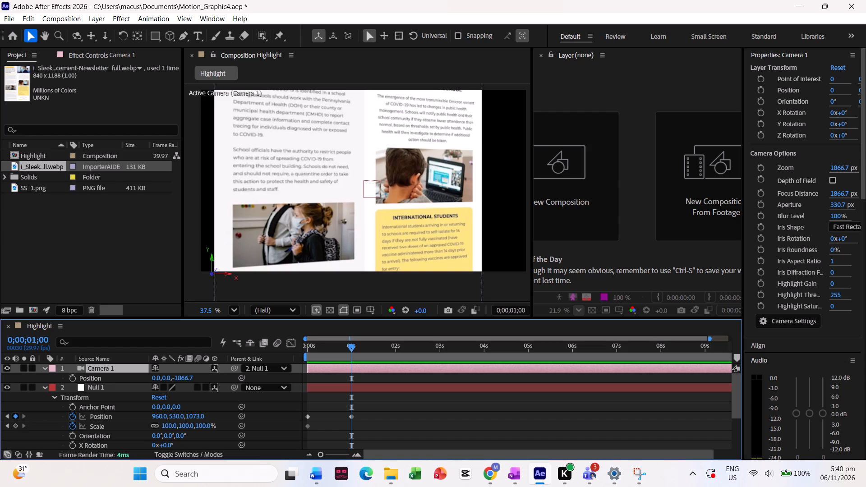
scroll(432, 211, up, 3)
ctrl+scroll(431, 210, down, 2)
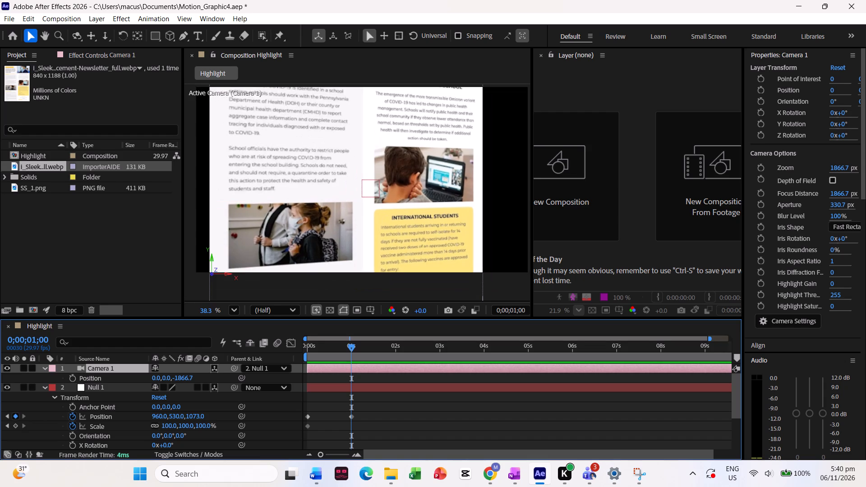
ctrl+scroll(431, 210, down, 1)
ctrl+scroll(431, 210, up, 2)
drag(353, 343, 342, 343)
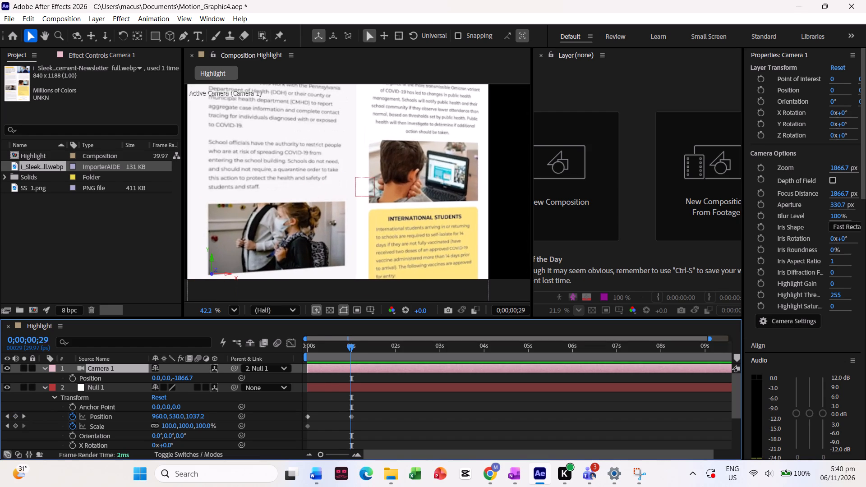
drag(342, 343, 299, 343)
key(space)
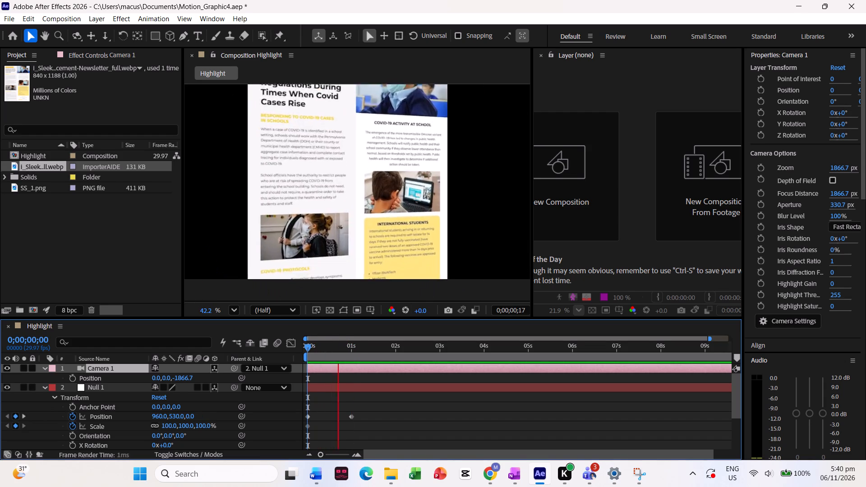
key(space)
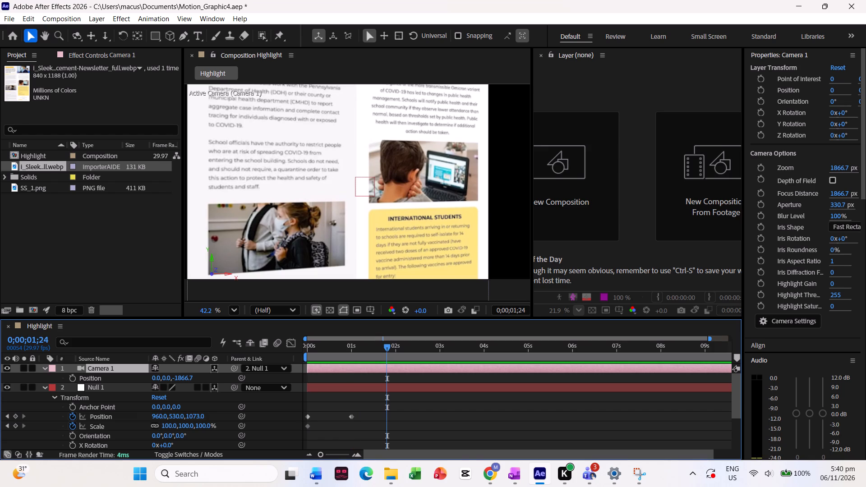
drag(389, 346, 358, 351)
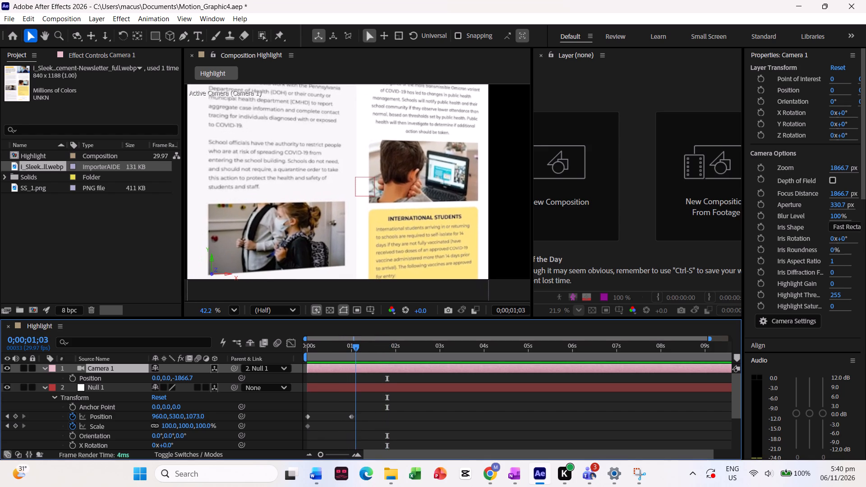
drag(358, 351, 295, 359)
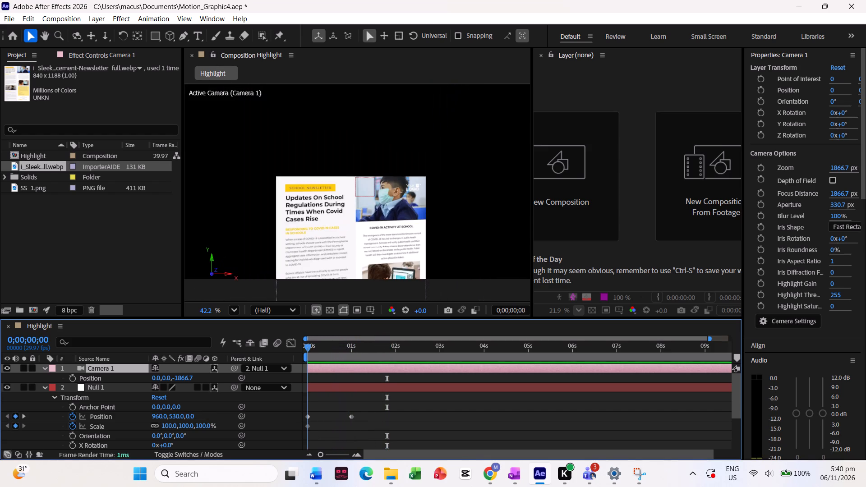
drag(295, 359, 330, 366)
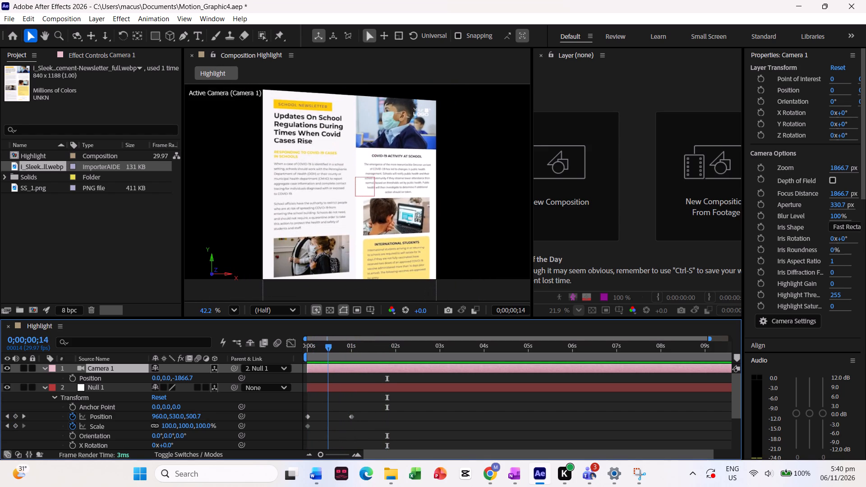
drag(330, 366, 333, 367)
Open the school announcement newsletter WEBP from the Downloads folder in Photos and examine its text blocks up close.
click(396, 479)
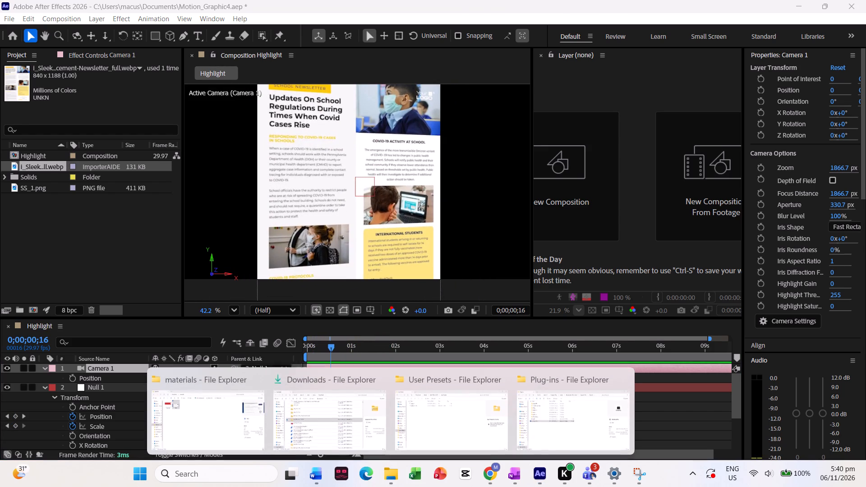
click(242, 413)
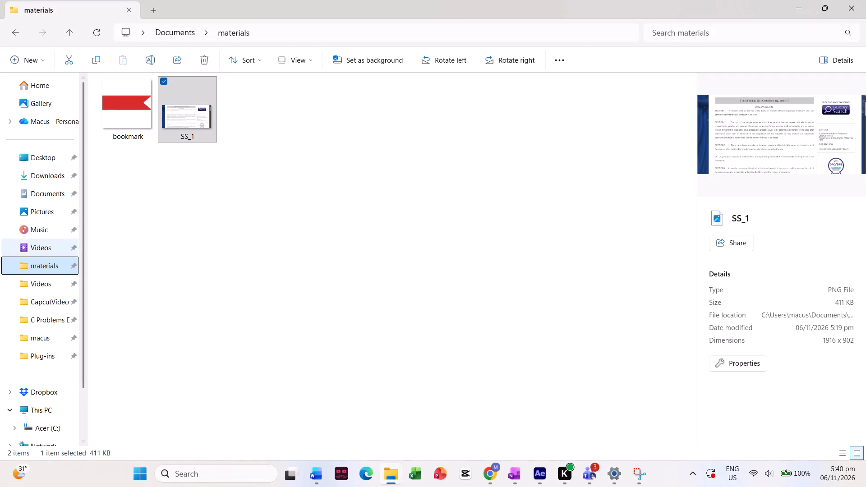
click(52, 262)
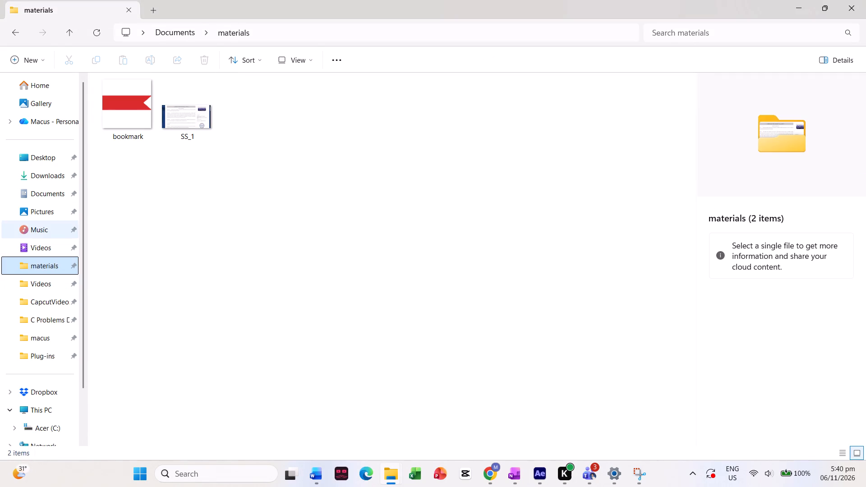
click(48, 179)
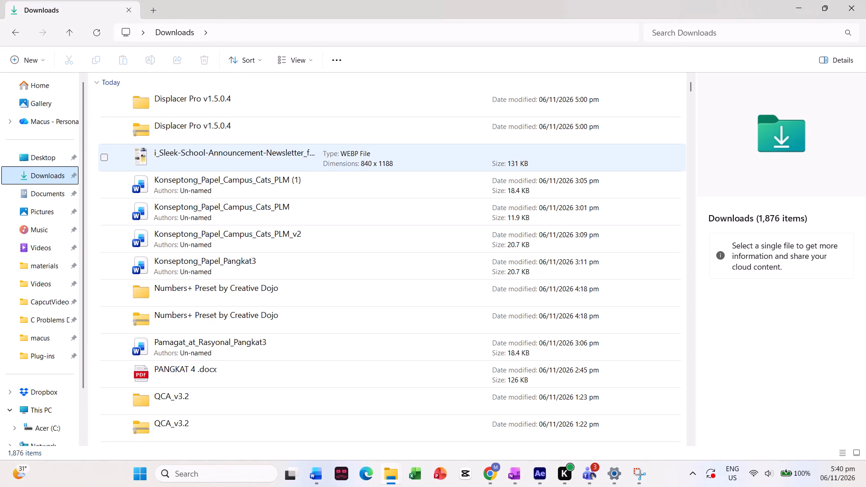
double_click(276, 153)
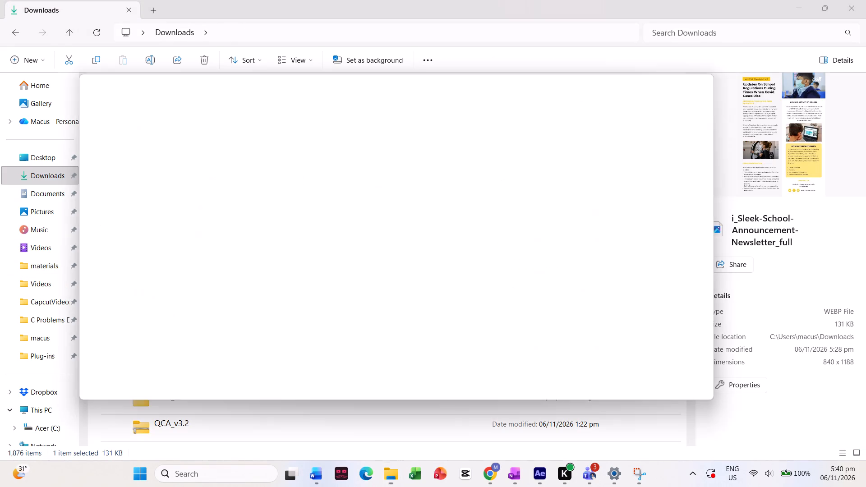
ctrl+scroll(398, 239, up, 5)
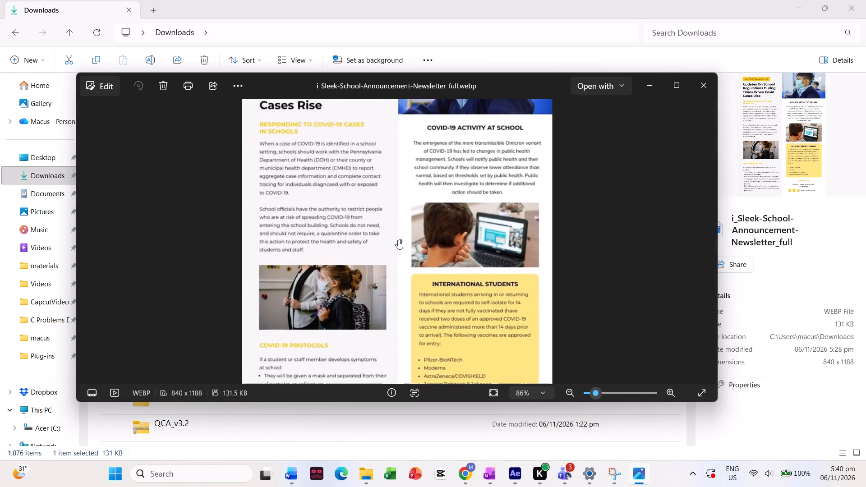
ctrl+scroll(398, 239, up, 5)
ctrl+scroll(340, 207, up, 3)
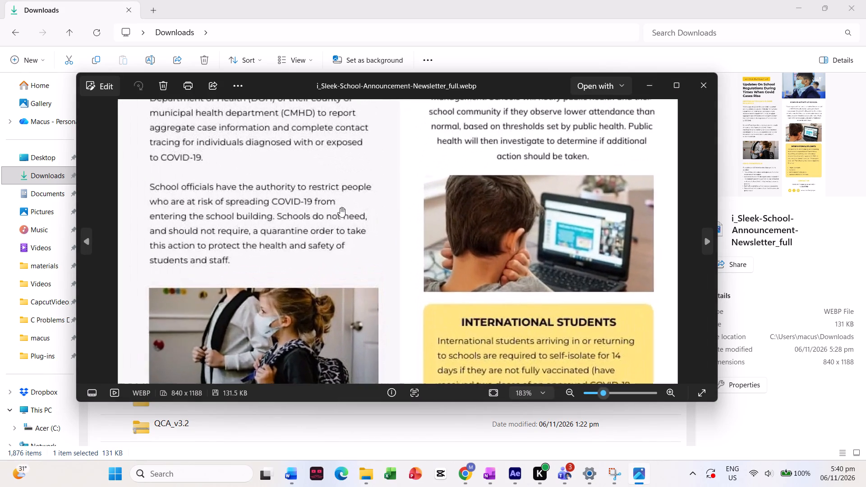
ctrl+scroll(340, 207, up, 3)
scroll(340, 207, right, 2)
drag(345, 192, 435, 285)
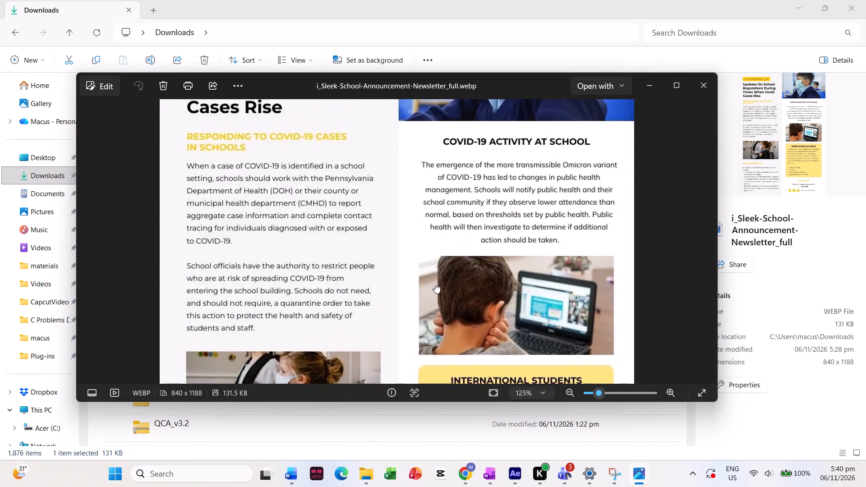
drag(435, 285, 445, 308)
ctrl+scroll(319, 156, up, 6)
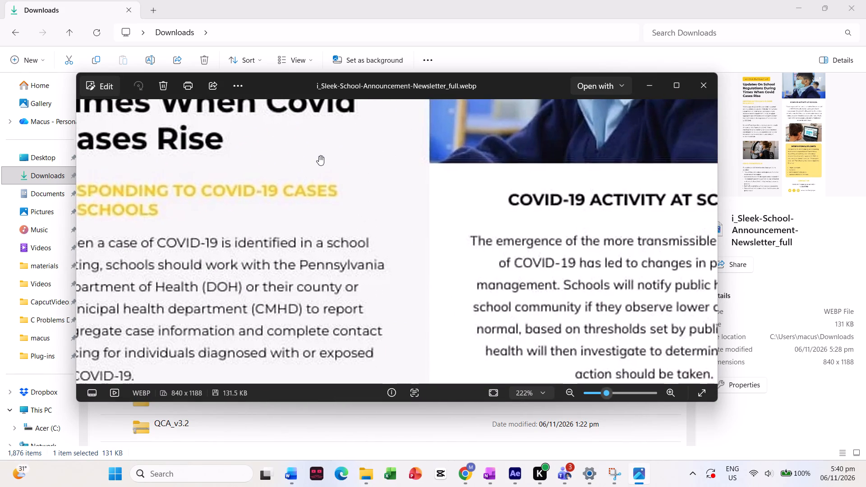
ctrl+scroll(319, 156, down, 5)
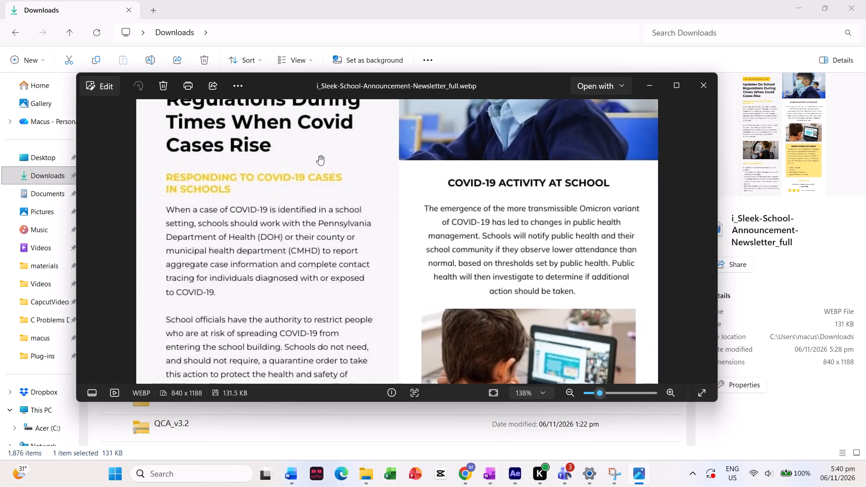
ctrl+scroll(319, 156, down, 3)
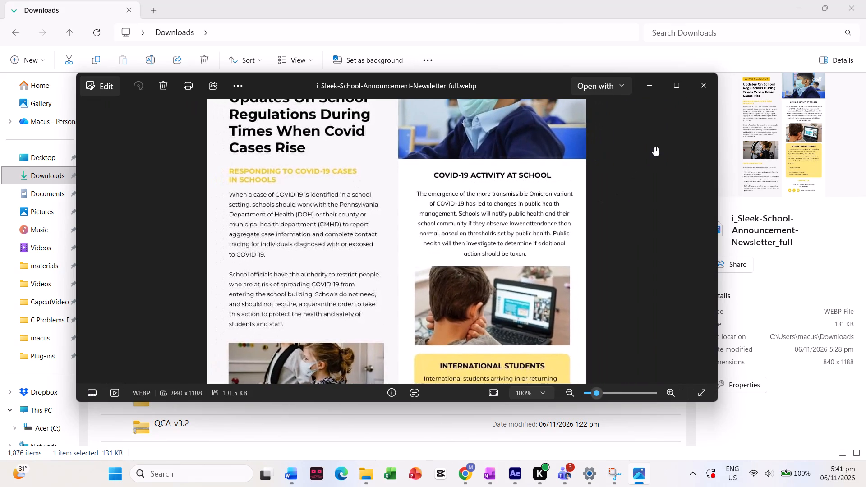
click(704, 90)
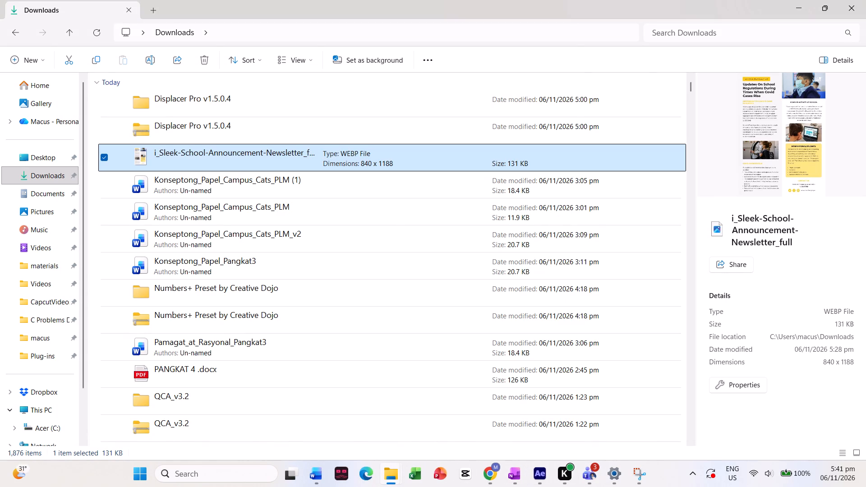
Return to After Effects and preview the camera push-in on the newsletter from the start of the composition.
click(544, 473)
drag(330, 350, 269, 358)
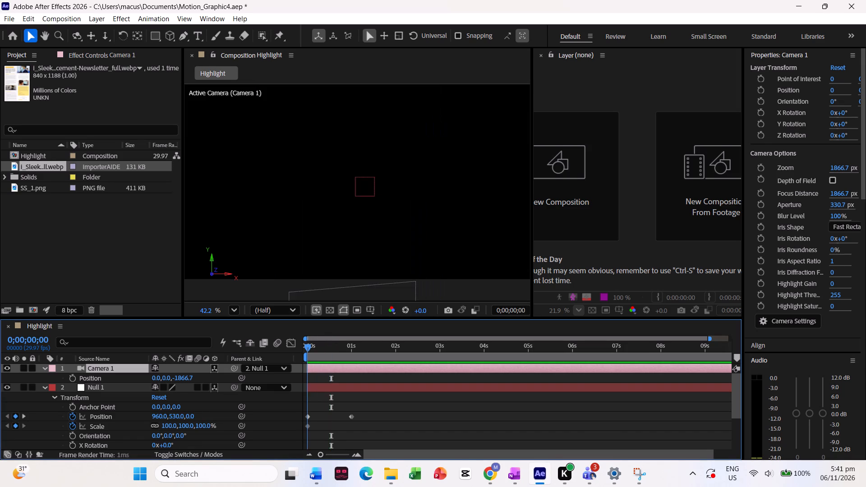
key(space)
key(space)
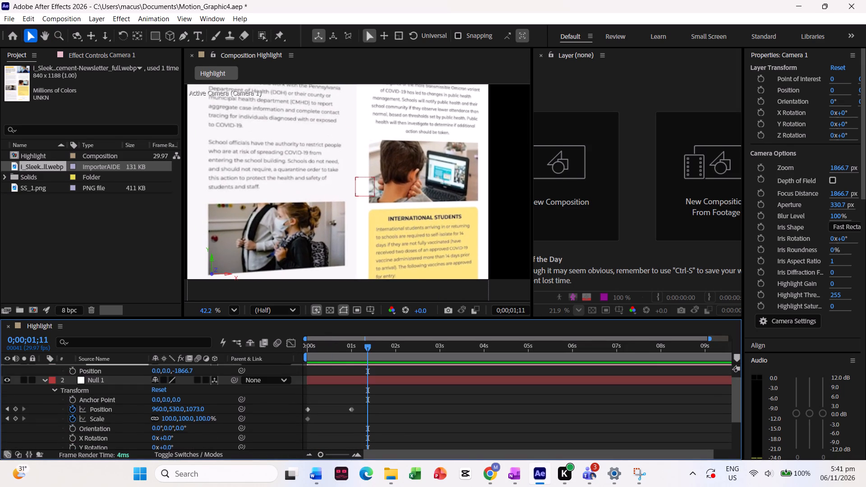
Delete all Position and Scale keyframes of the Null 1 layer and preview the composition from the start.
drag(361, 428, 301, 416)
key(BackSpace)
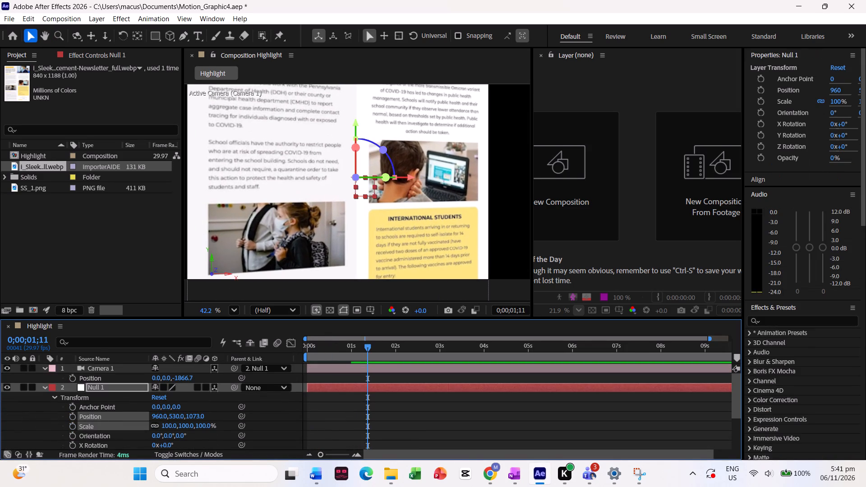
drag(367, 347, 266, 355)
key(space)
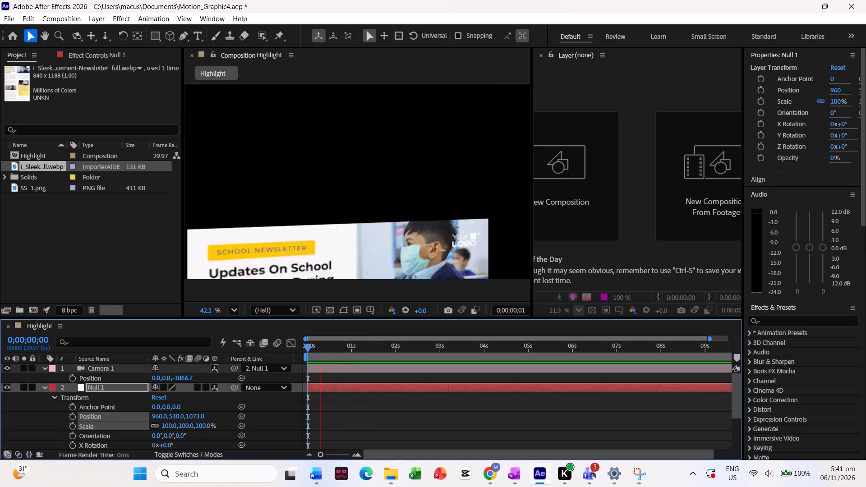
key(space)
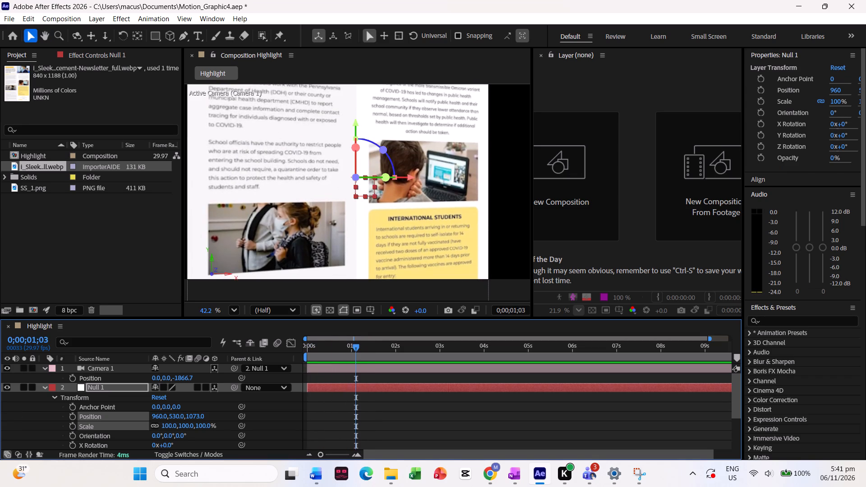
Undo the keyframe deletion as well as the Null 1 layer's Z Position change at 1 second.
key(ctrl+z)
key(ctrl+z)
key(ctrl+z)
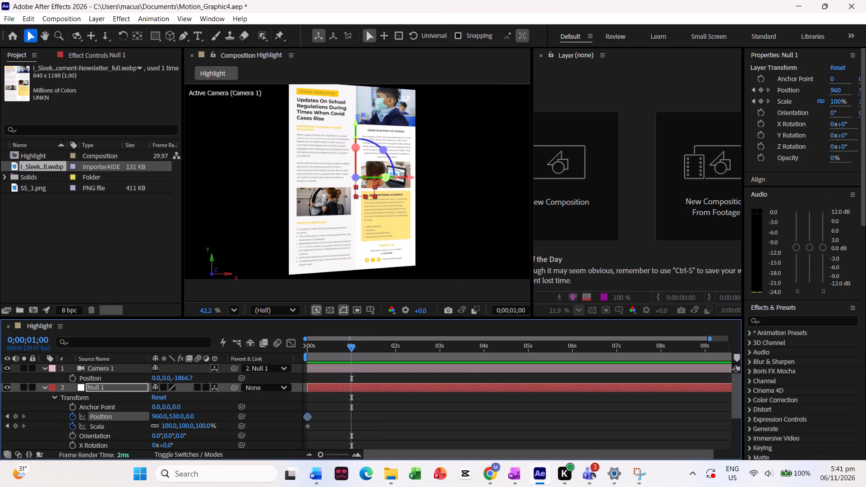
Set the current time to 0;00;01;03 and reduce the Null 1 layer's displayed properties to Scale only.
drag(349, 348, 352, 352)
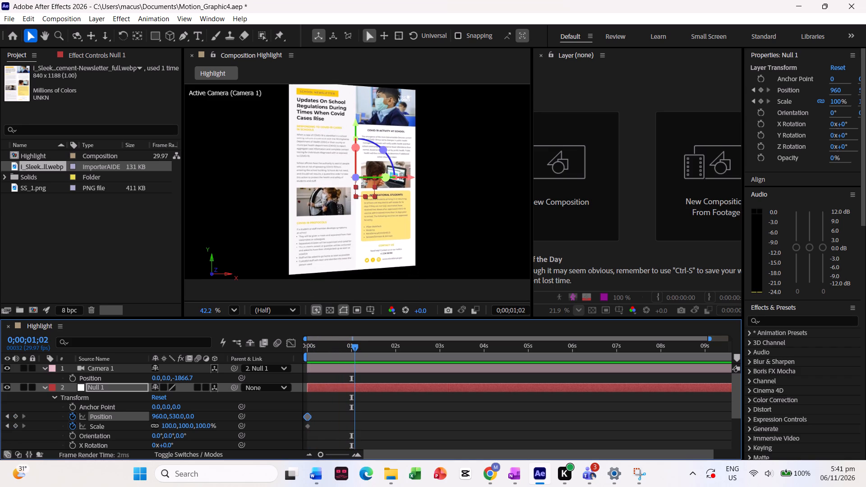
drag(352, 352, 354, 353)
scroll(379, 386, down, 1)
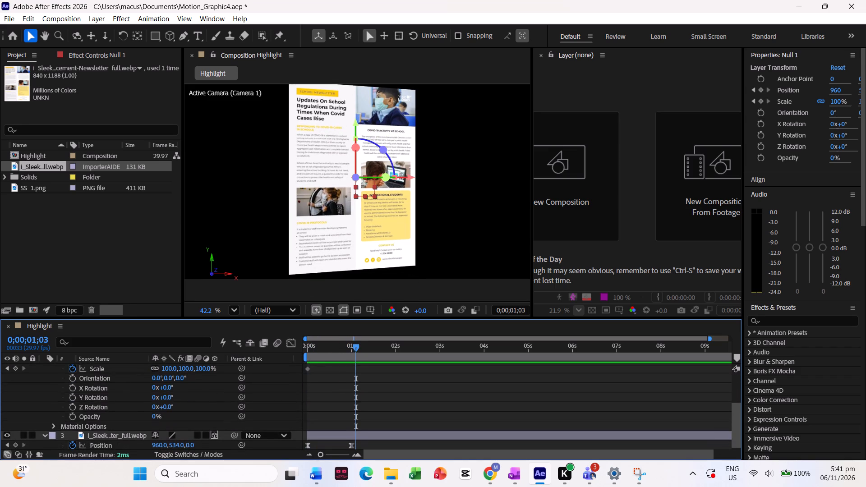
scroll(379, 386, down, 2)
scroll(401, 423, down, 1)
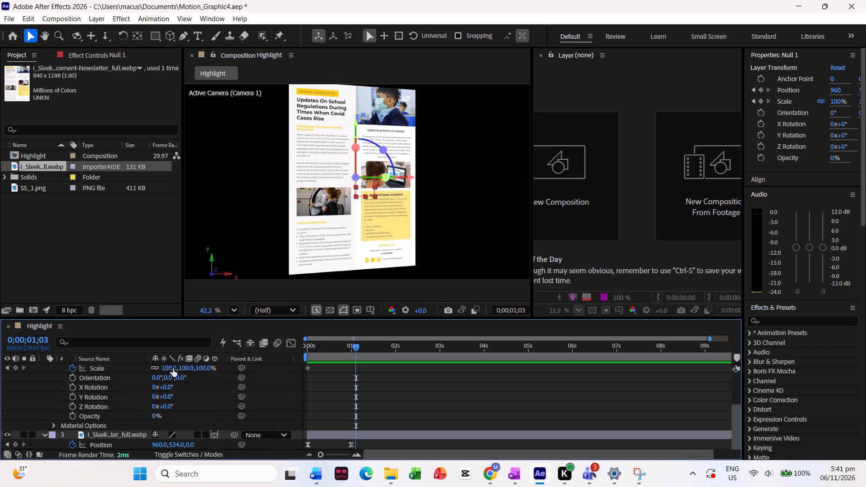
scroll(68, 411, up, 1)
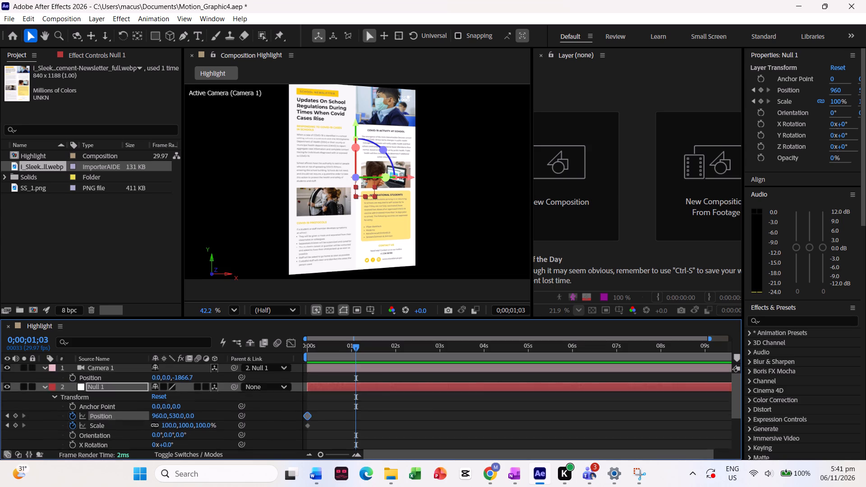
scroll(68, 411, up, 1)
click(46, 374)
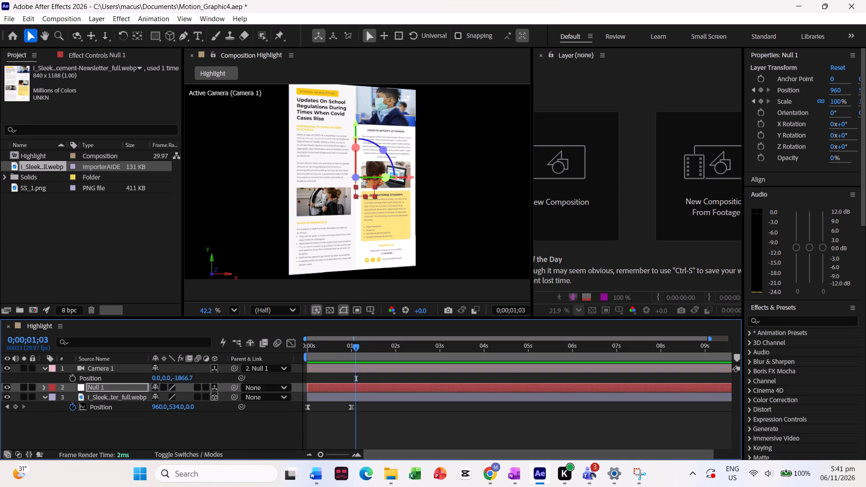
key(s)
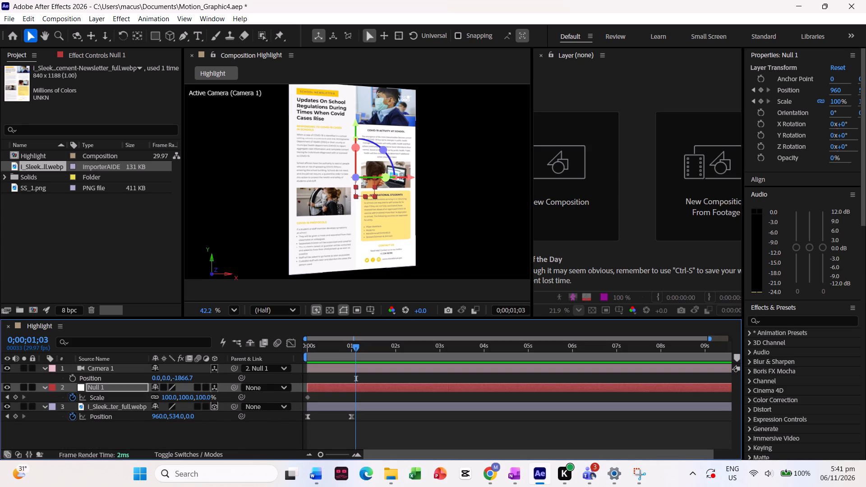
Reveal the newsletter layer's Scale and add a keyframe with its current value at 0;00;01;03.
click(63, 406)
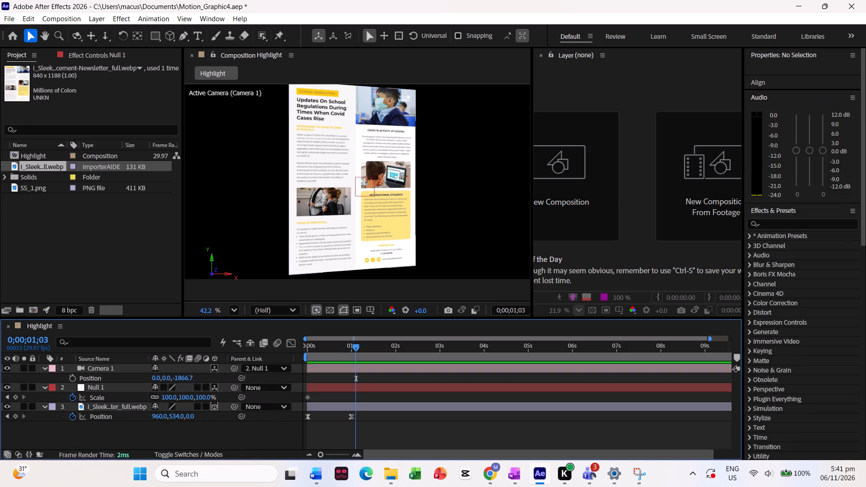
key(s)
key(s)
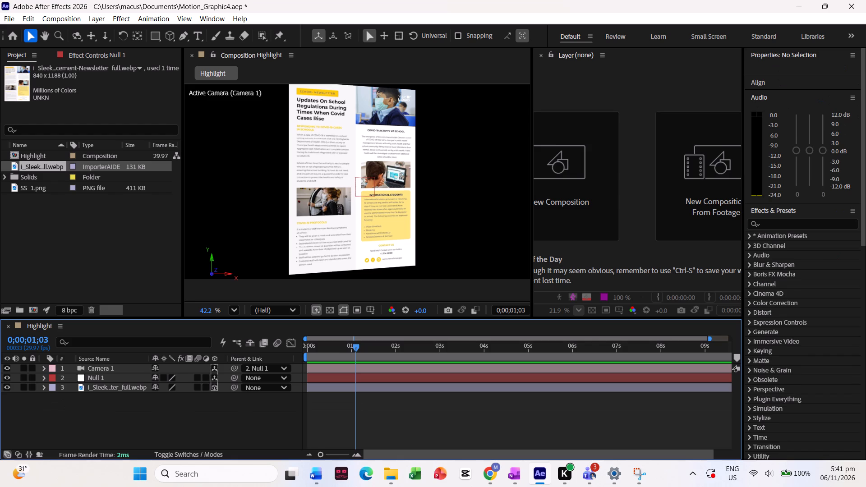
click(45, 400)
click(45, 400)
key(s)
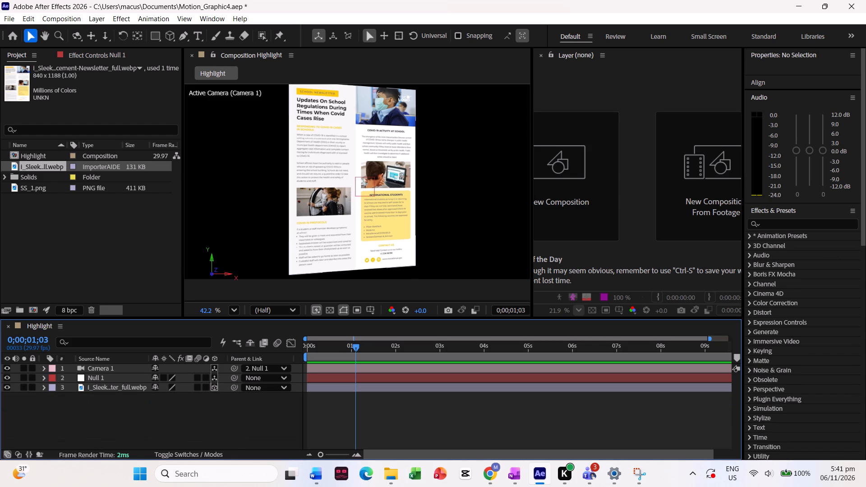
click(45, 400)
click(46, 388)
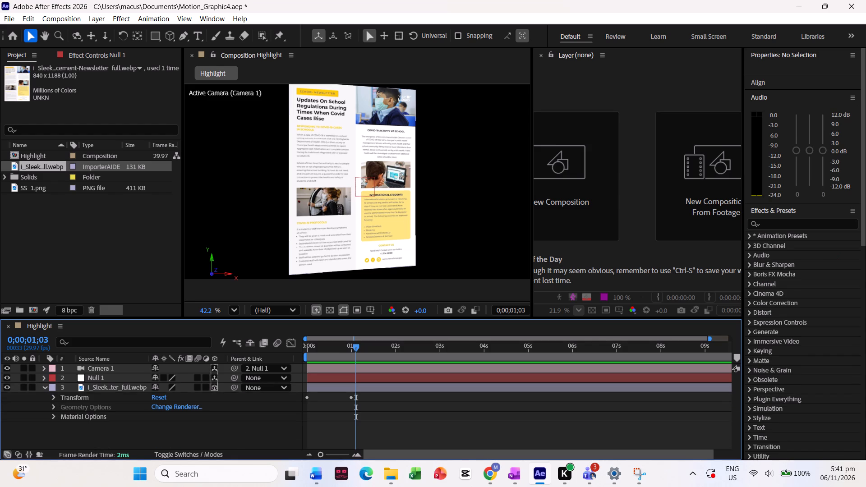
key(s)
click(74, 396)
key(s)
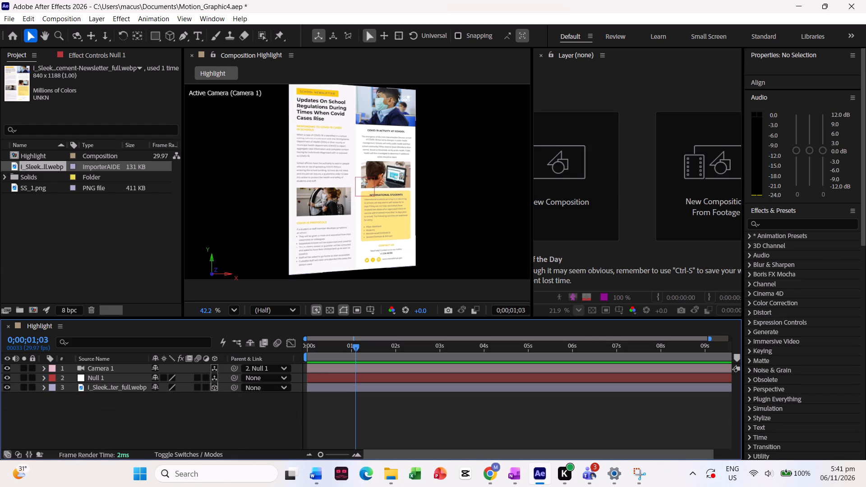
key(s)
key(s)
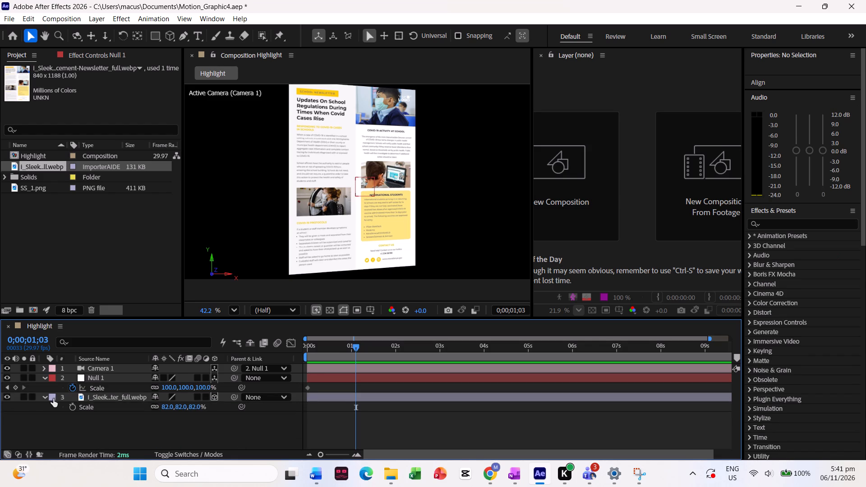
click(74, 409)
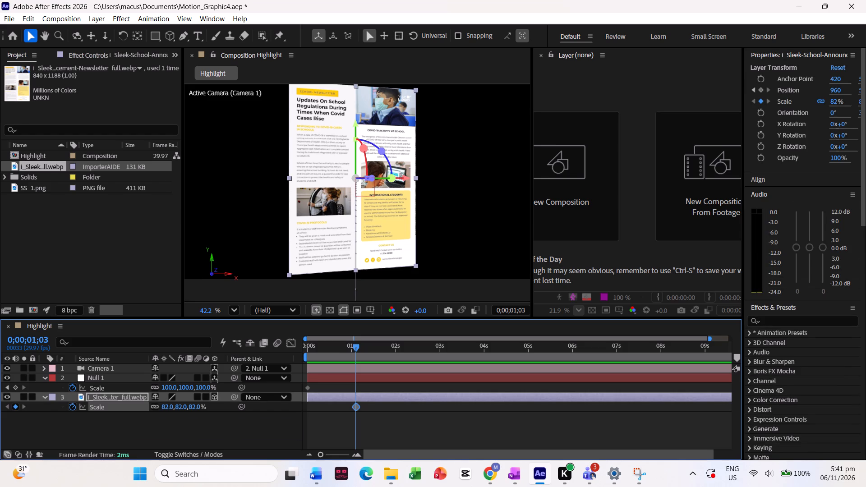
Add a Scale keyframe to the newsletter layer at 0;00;02;00, trying sizes between about 83% and 380% for the zoom.
drag(355, 345, 399, 346)
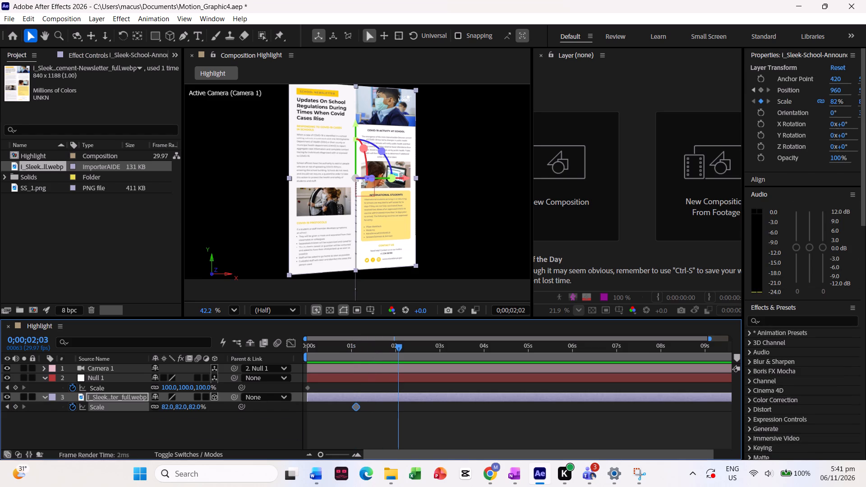
drag(399, 346, 395, 348)
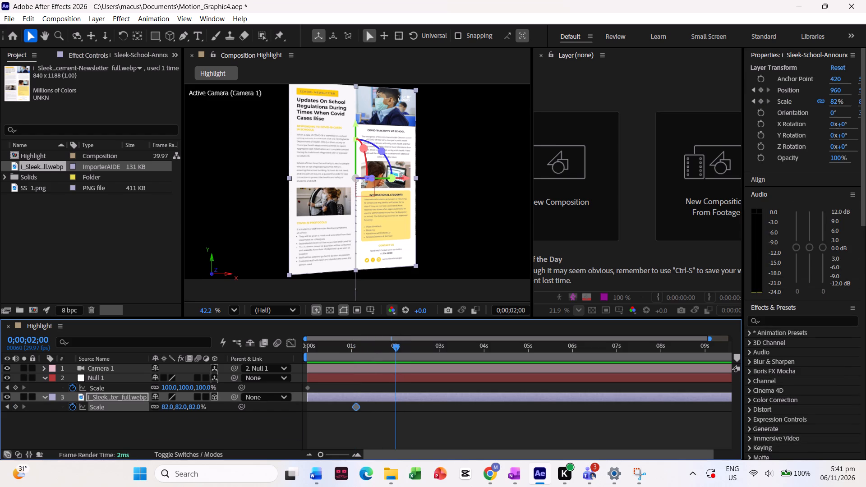
drag(415, 266, 472, 298)
key(ctrl+z)
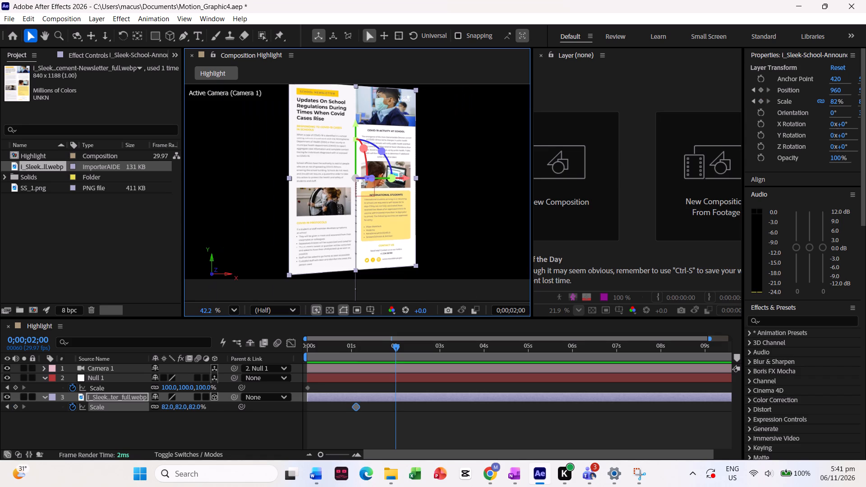
drag(172, 405, 247, 412)
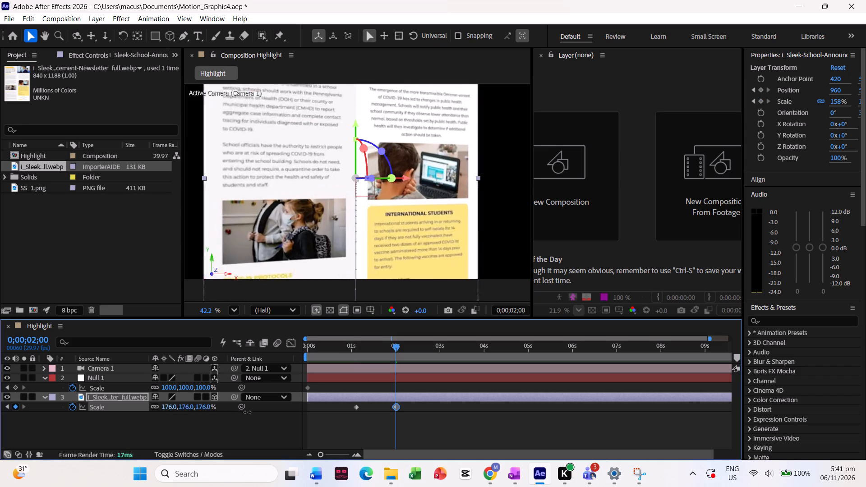
drag(247, 412, 170, 413)
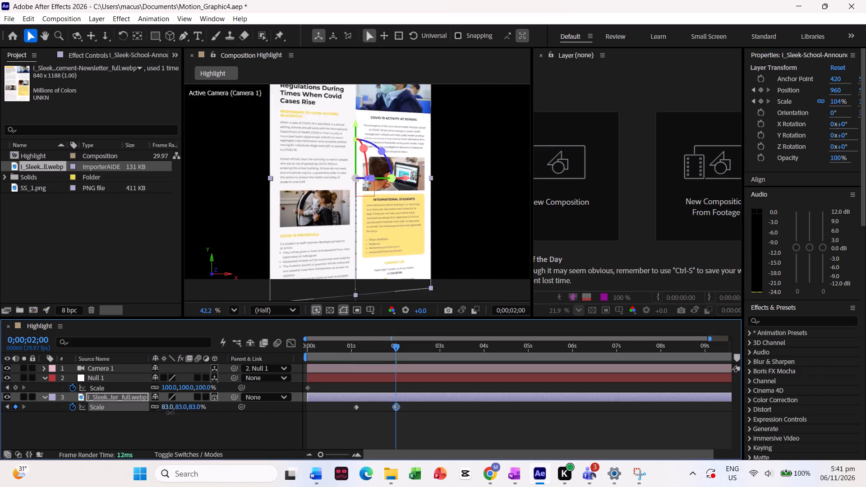
drag(170, 413, 366, 455)
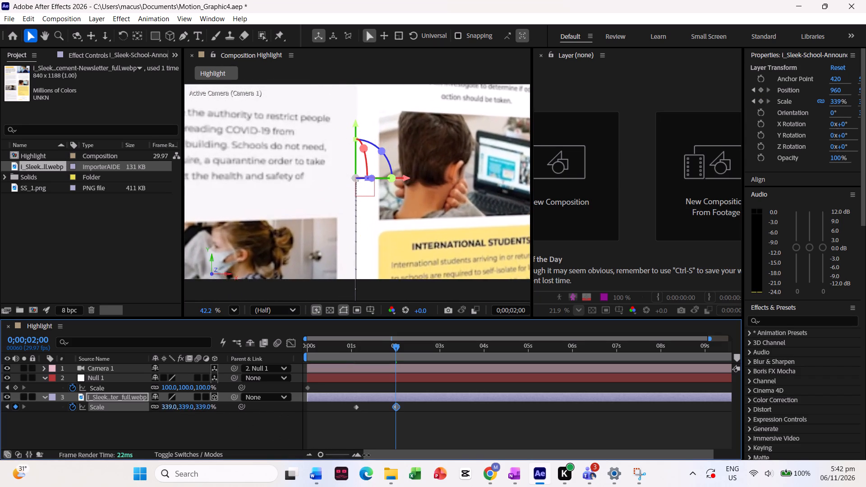
drag(366, 455, 269, 450)
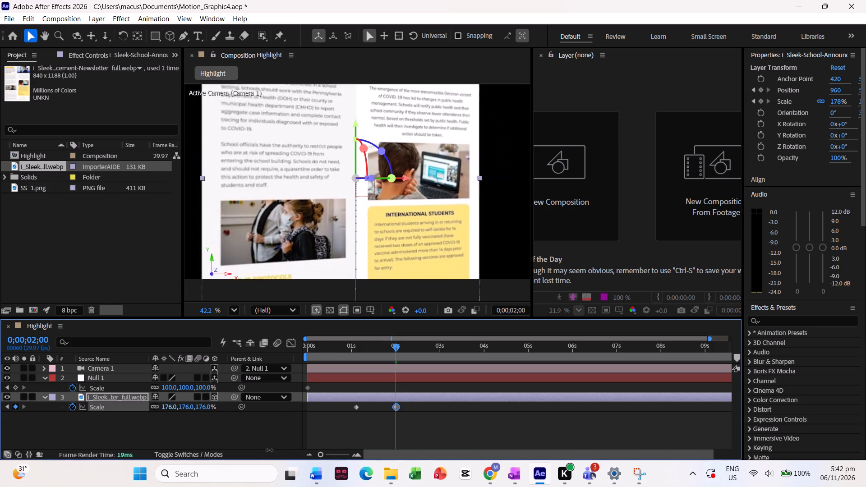
drag(269, 450, 279, 486)
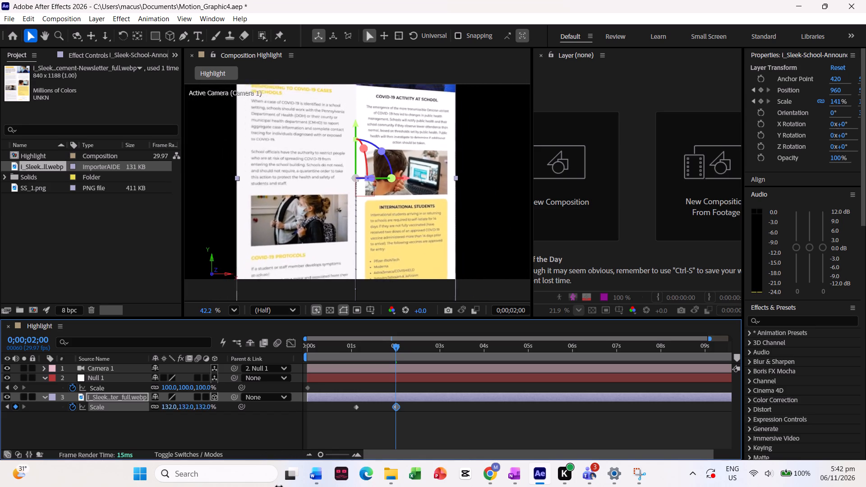
drag(279, 486, 313, 480)
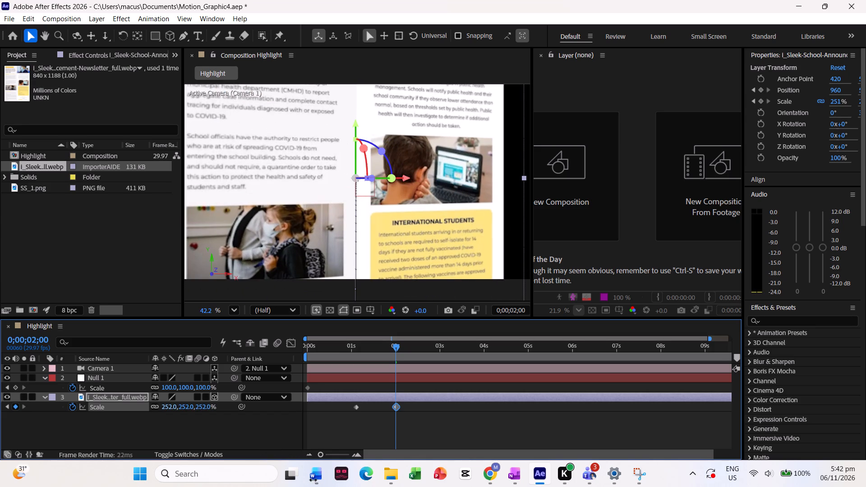
drag(313, 480, 279, 428)
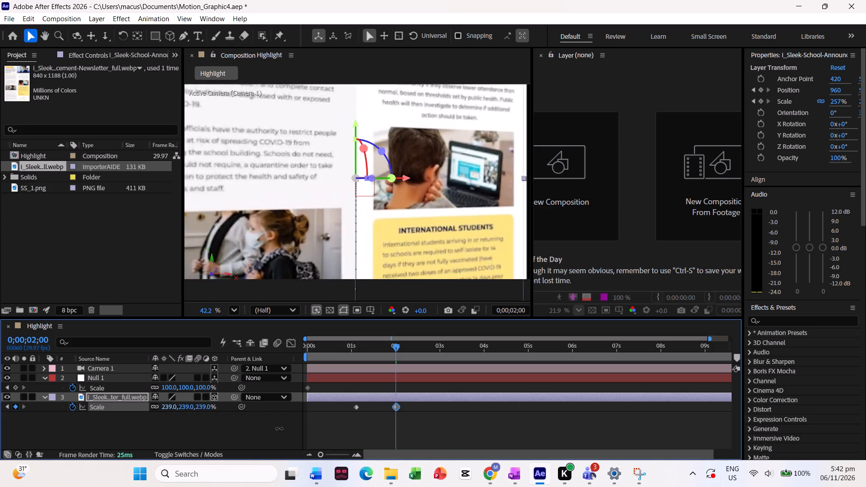
drag(279, 428, 362, 427)
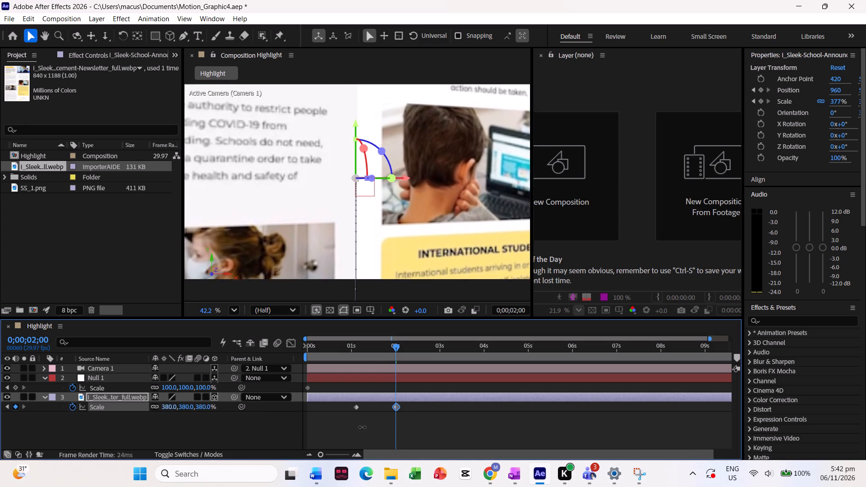
drag(362, 427, 172, 405)
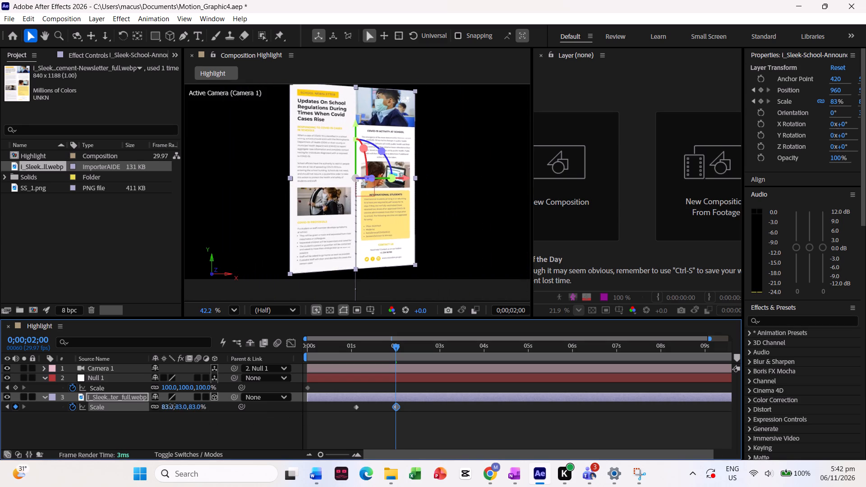
drag(172, 405, 238, 413)
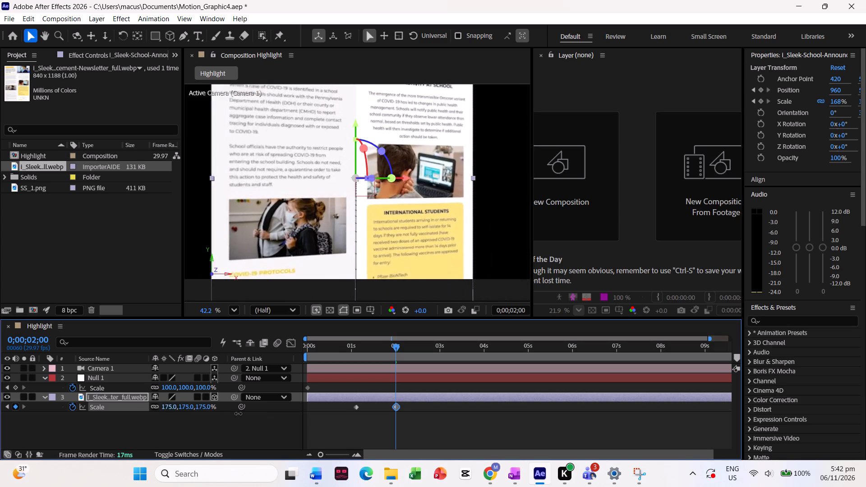
drag(238, 413, 210, 435)
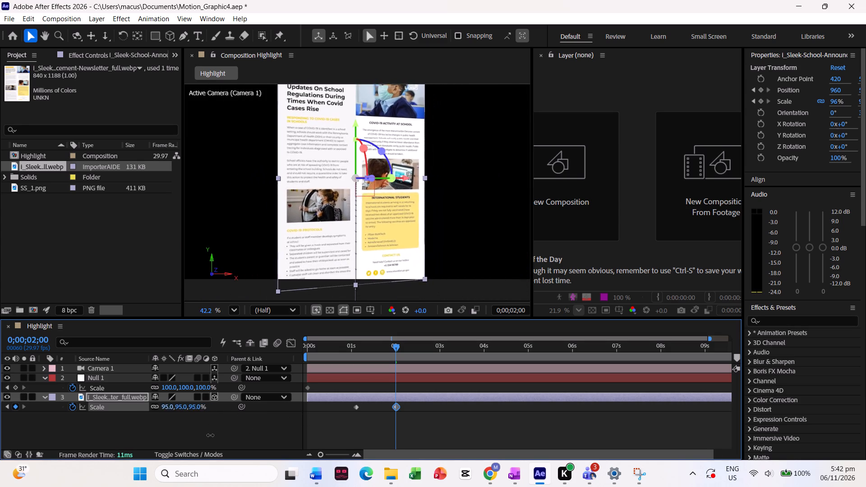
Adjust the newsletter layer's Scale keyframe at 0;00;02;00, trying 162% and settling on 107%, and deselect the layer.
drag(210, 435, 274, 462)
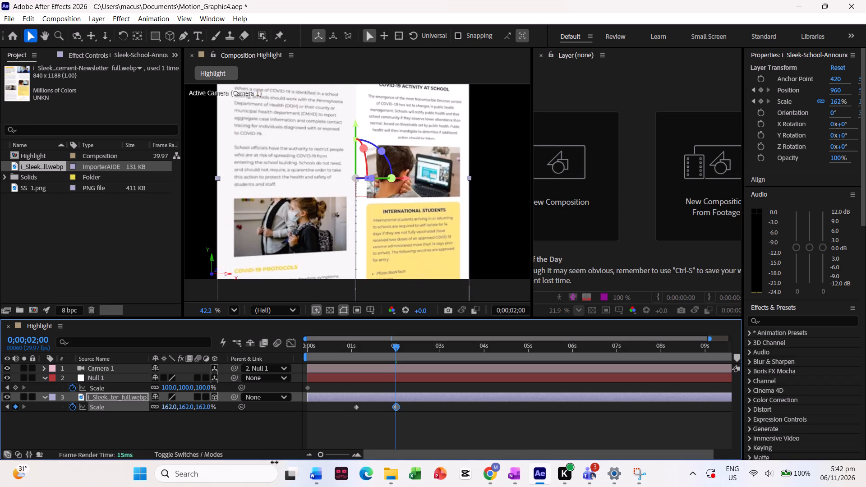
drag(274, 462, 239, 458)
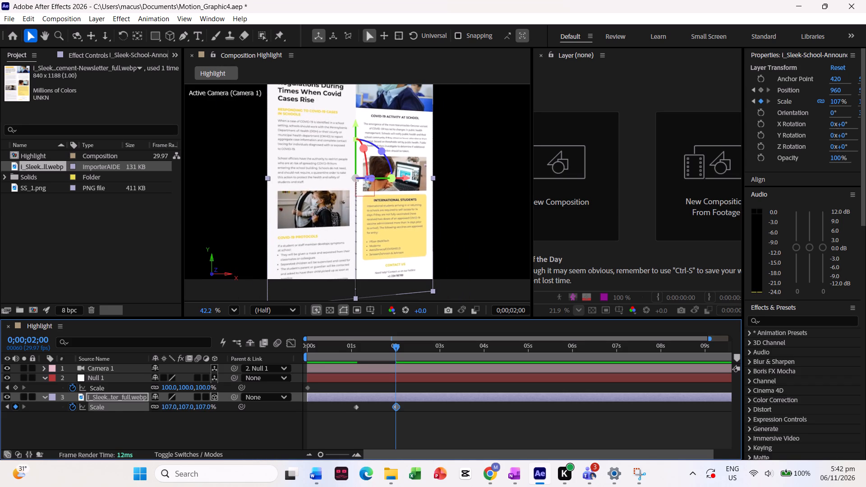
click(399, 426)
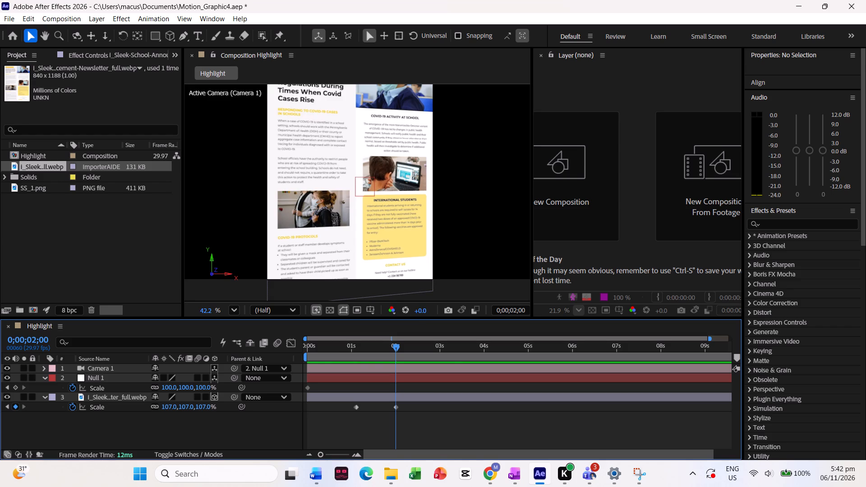
Delete the newsletter layer from the Highlight composition and return the current time to 0;00;00;00.
click(115, 398)
key(BackSpace)
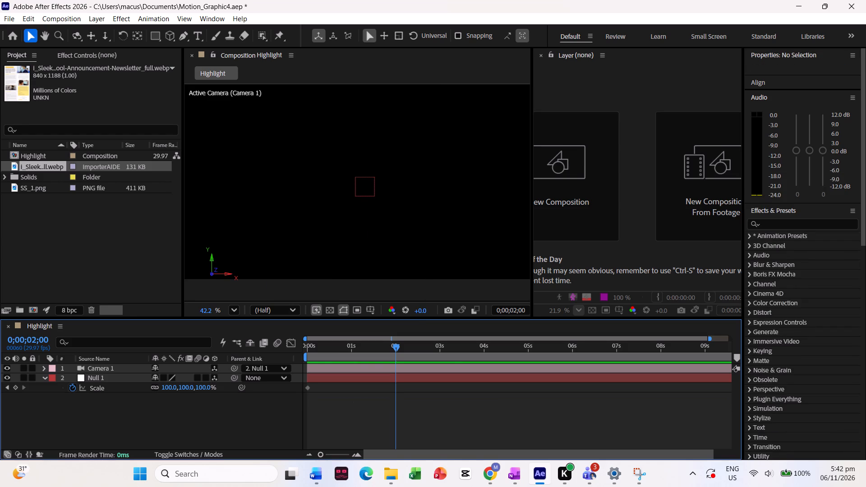
drag(393, 348, 274, 370)
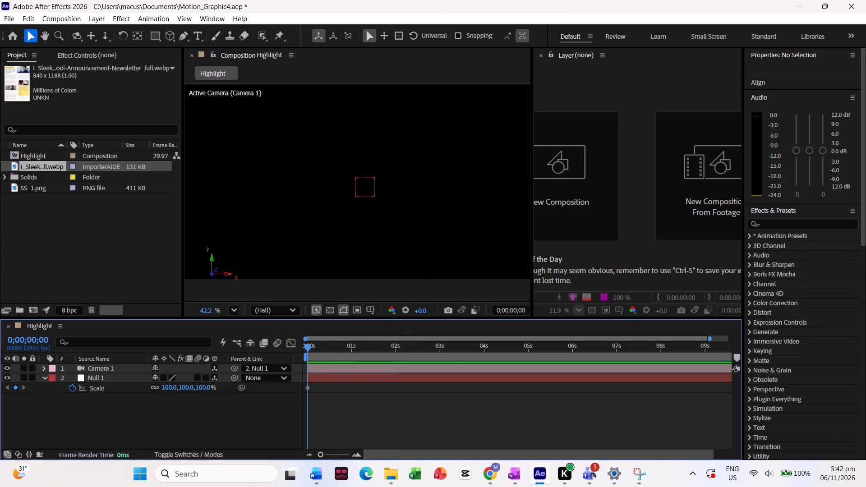
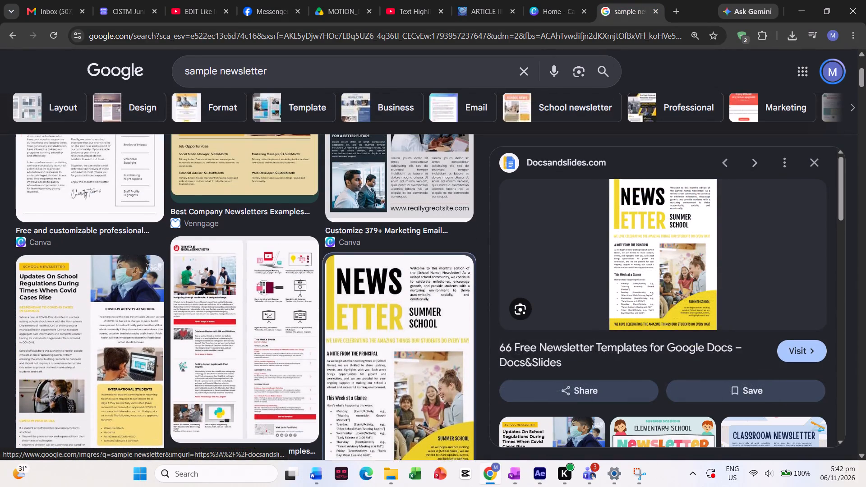
Browse the sample newsletter image results in Chrome, previewing the Docs&Slides school newsletter and several Canva business newsletter templates as candidate images.
click(638, 214)
click(562, 3)
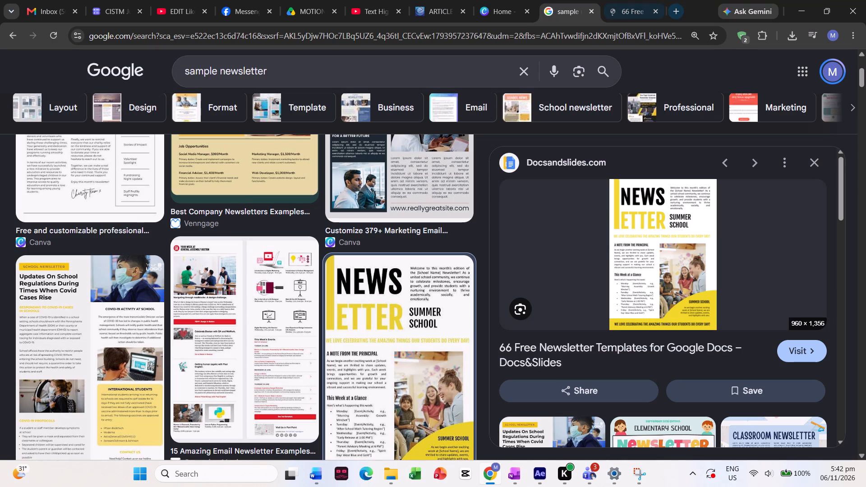
click(655, 16)
scroll(346, 312, up, 3)
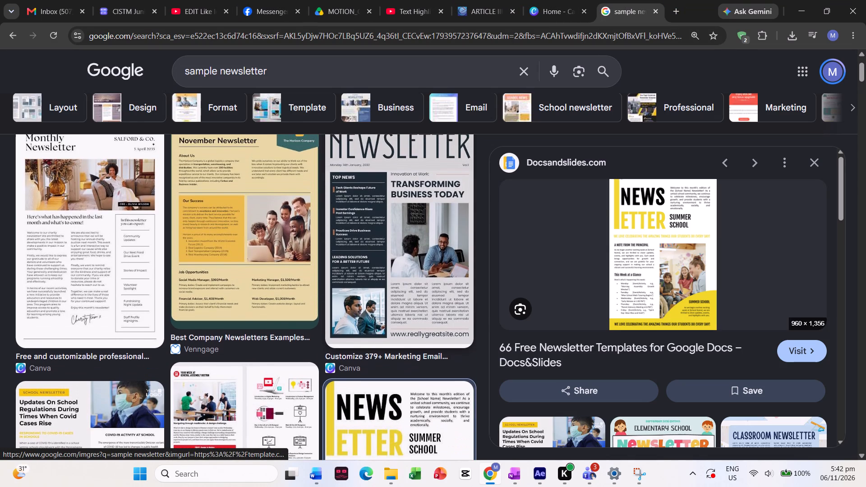
click(373, 286)
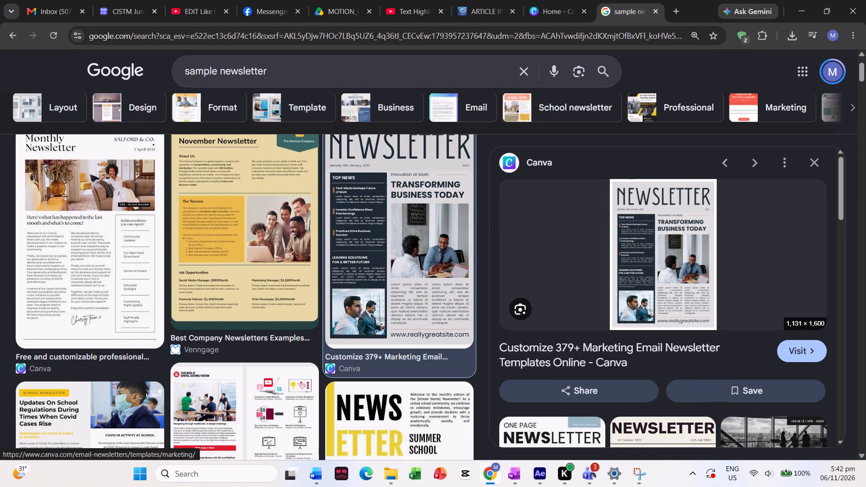
scroll(535, 301, down, 2)
click(636, 300)
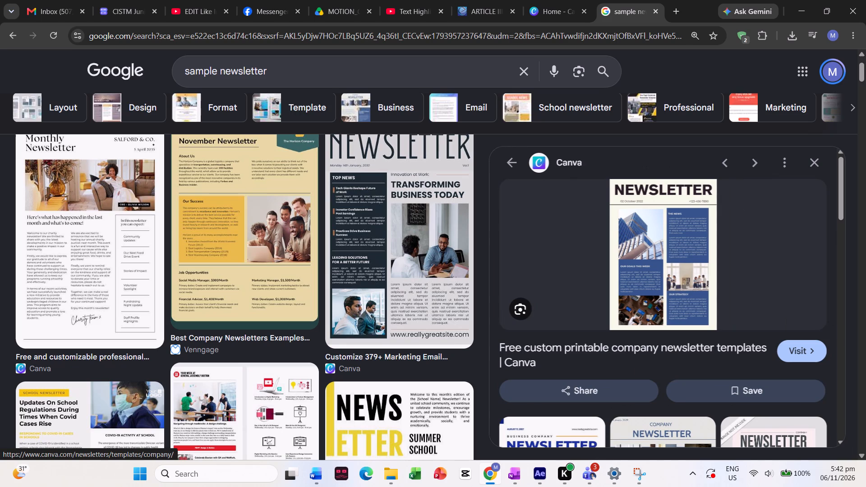
scroll(329, 290, down, 8)
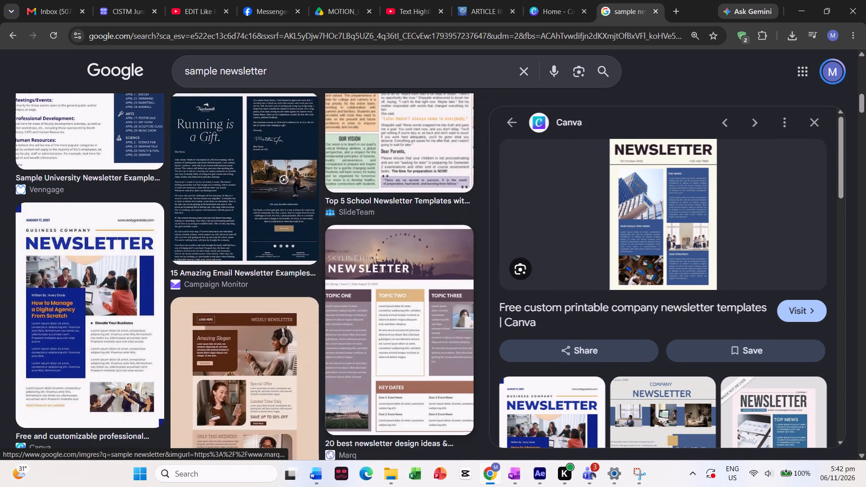
click(75, 311)
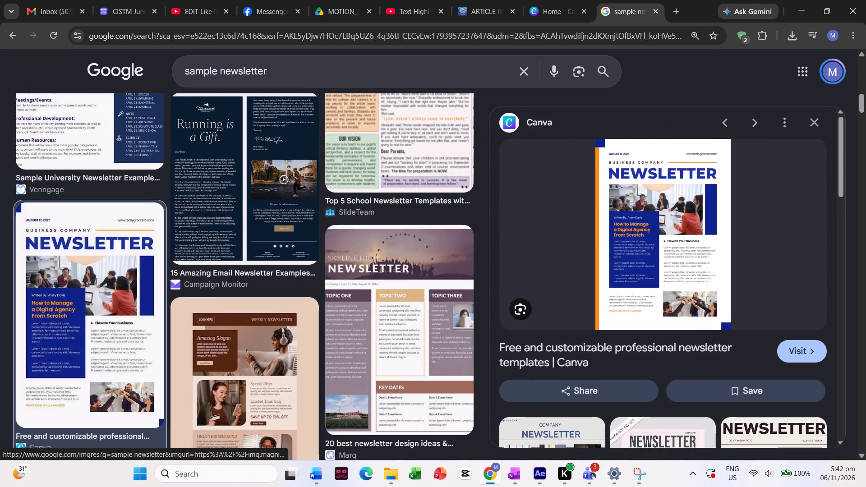
Browse the sample newsletter image results and open Canva's marketing email newsletter templates page.
scroll(193, 382, down, 1)
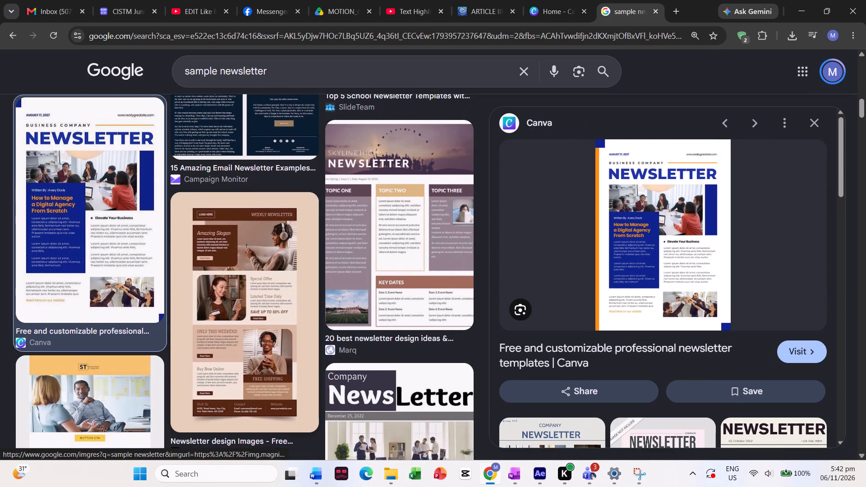
click(364, 234)
scroll(364, 234, up, 5)
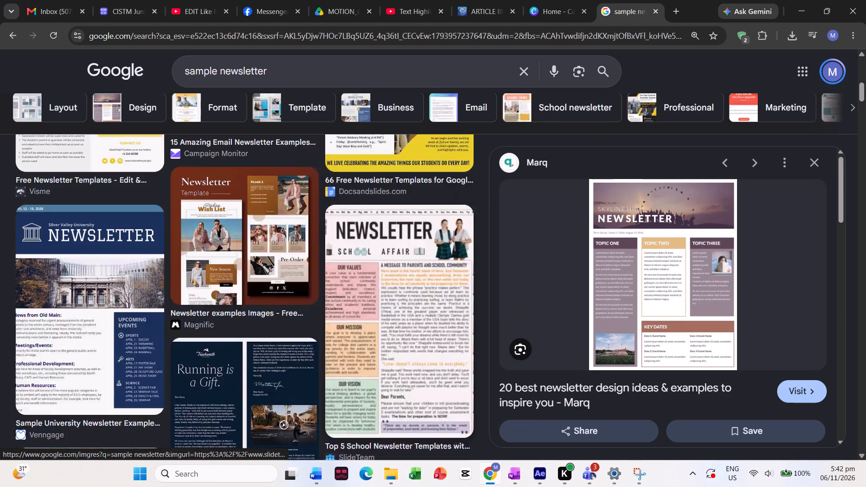
scroll(357, 225, up, 1)
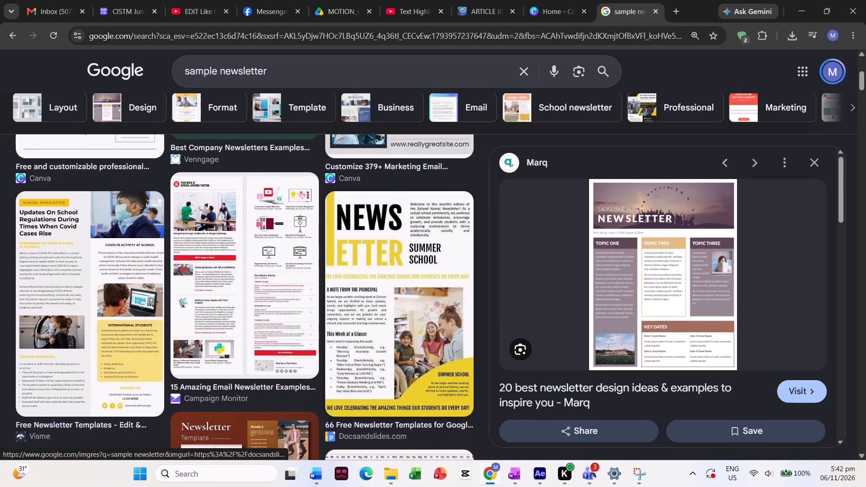
scroll(357, 225, up, 6)
click(366, 271)
click(645, 214)
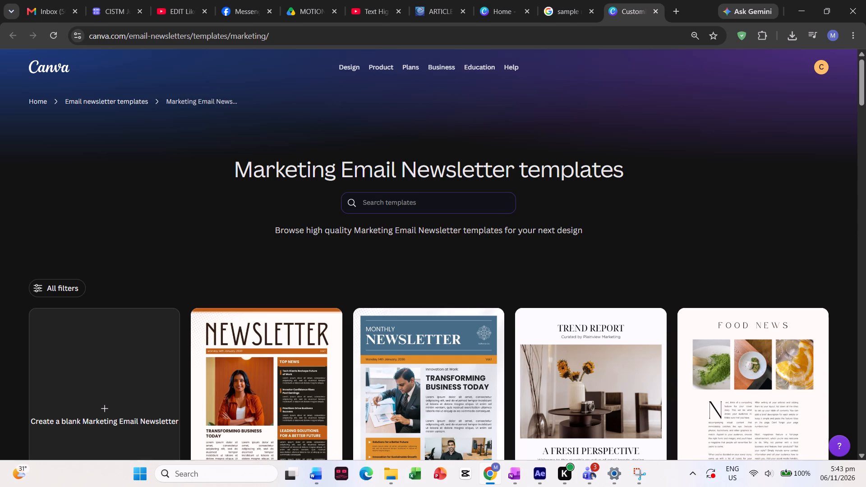
Choose the Yellow and Blue Modern Business Company Email Newsletter template and open it for customizing.
scroll(524, 210, down, 2)
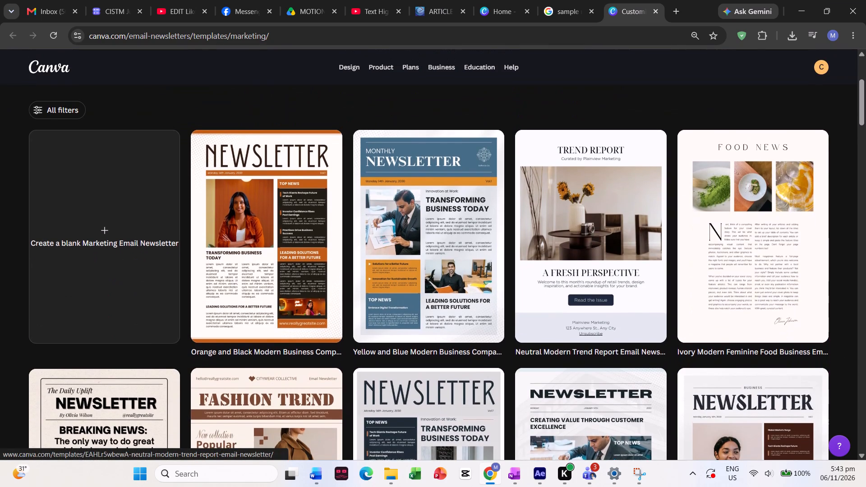
scroll(524, 210, down, 1)
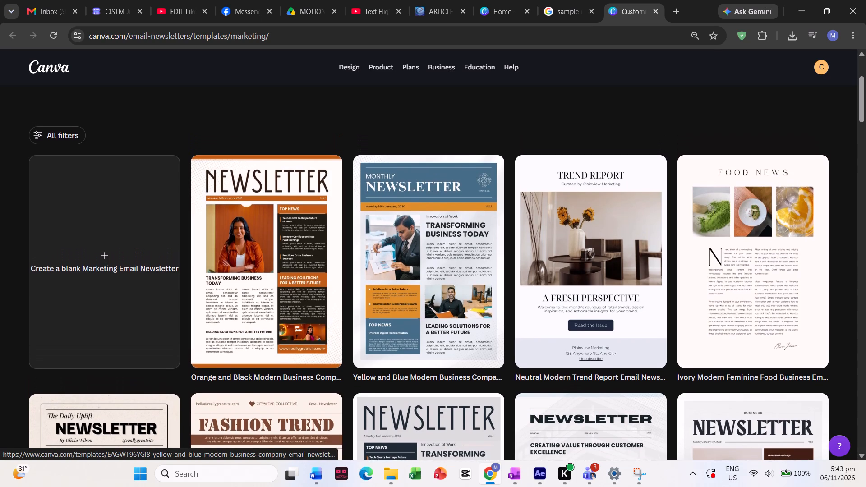
click(461, 331)
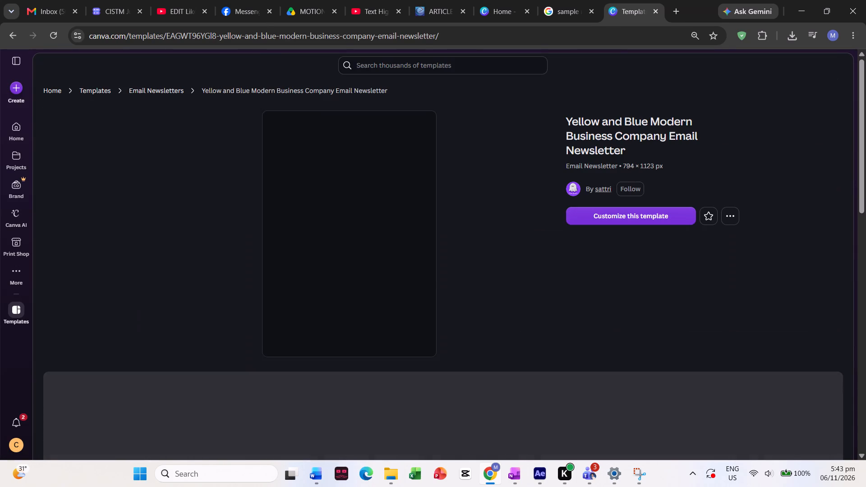
click(600, 207)
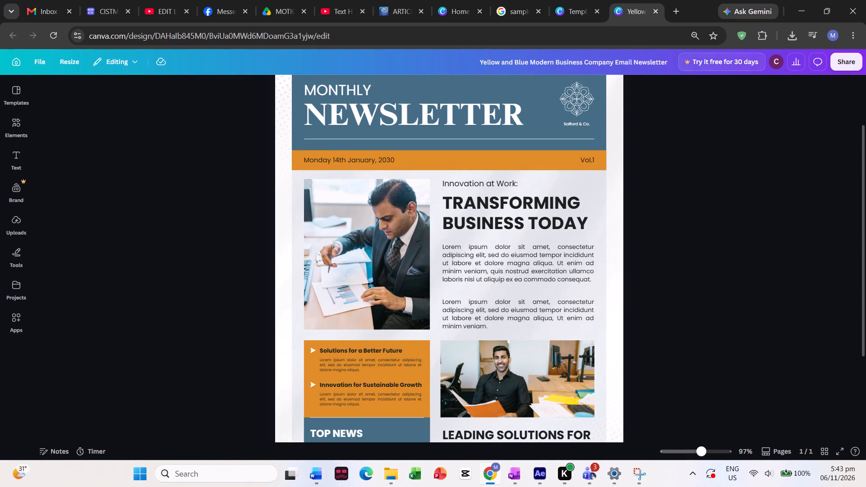
Download the newsletter design as a PNG at size 1 and High quality.
click(865, 56)
click(854, 60)
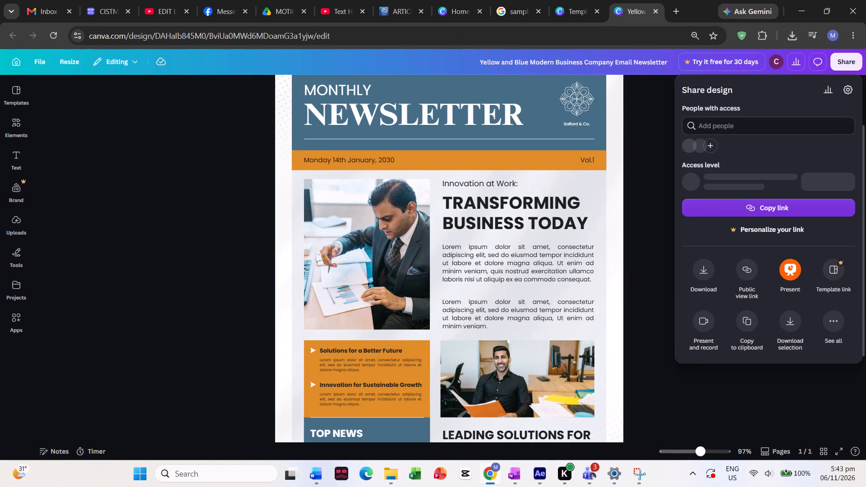
click(706, 280)
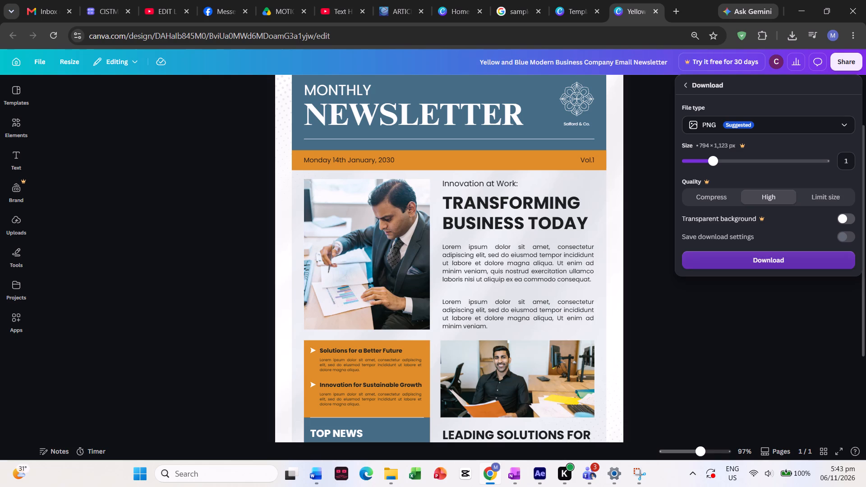
click(753, 261)
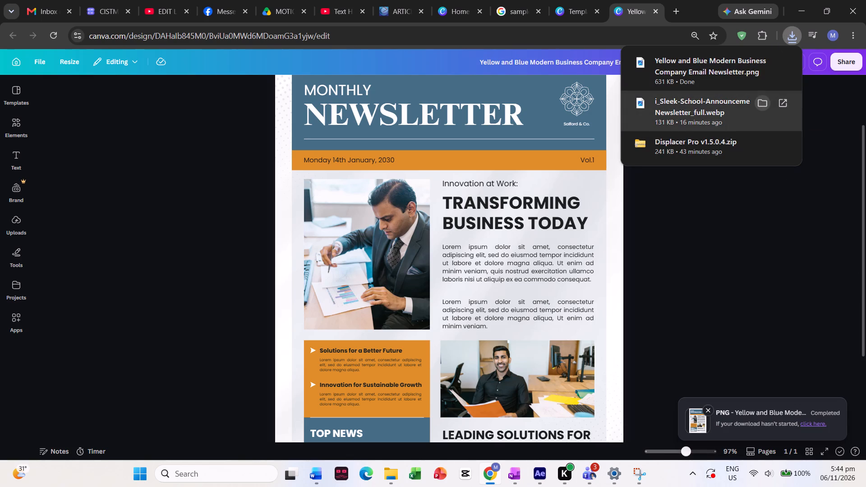
Bring the downloaded Yellow and Blue newsletter PNG into After Effects as the top layer of the Highlight composition.
drag(658, 70, 603, 259)
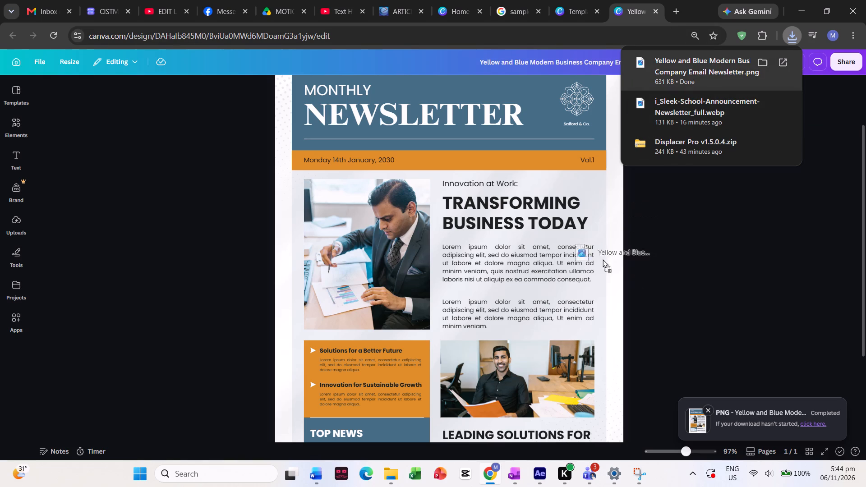
drag(603, 259, 261, 417)
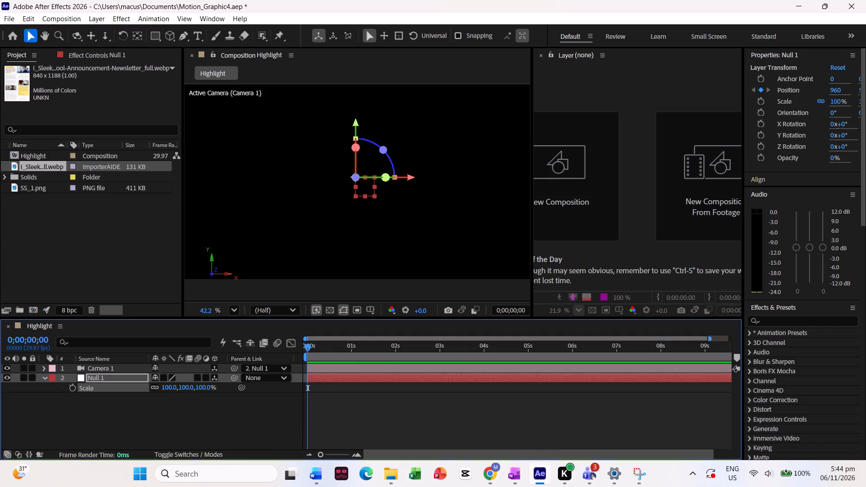
drag(261, 417, 188, 410)
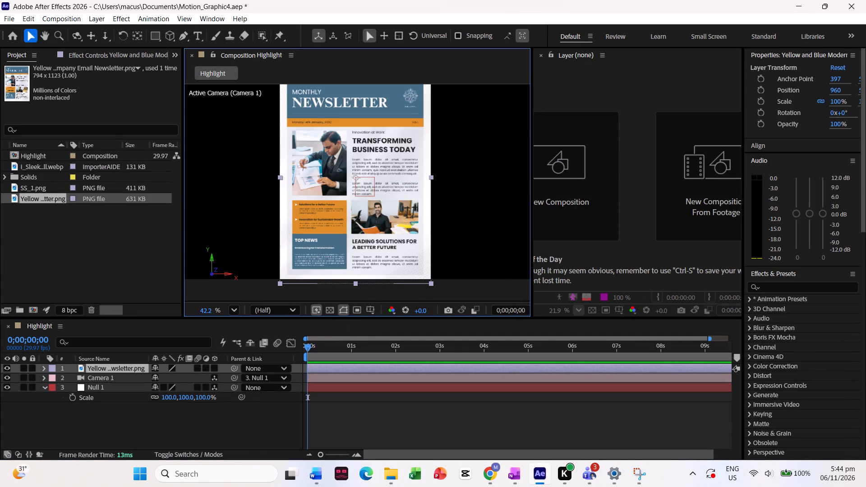
Make the new newsletter layer 3D and turn it slightly about its Y axis.
click(214, 368)
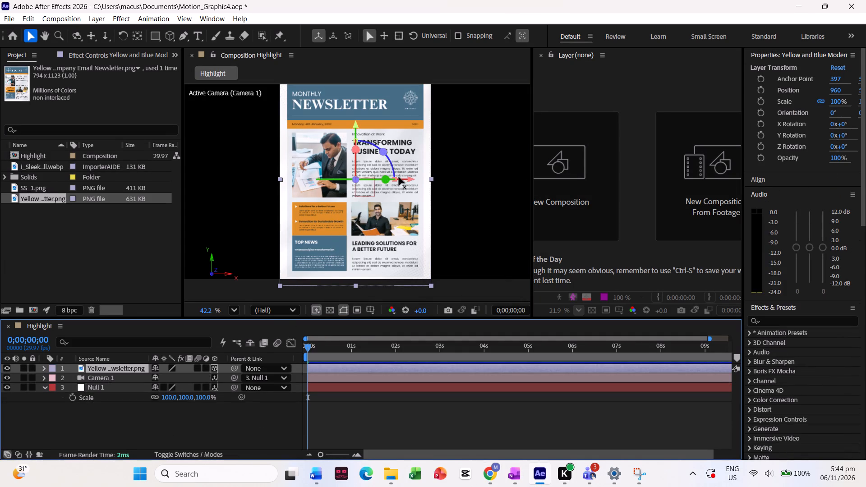
drag(389, 180, 412, 178)
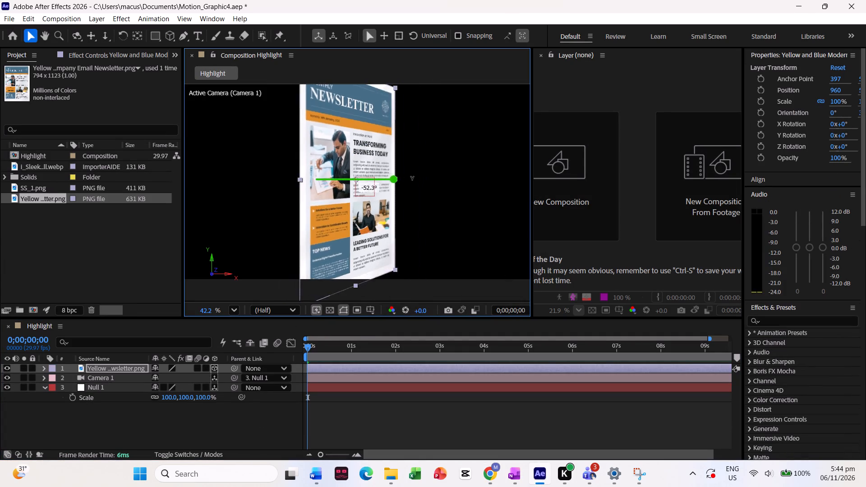
drag(412, 178, 395, 182)
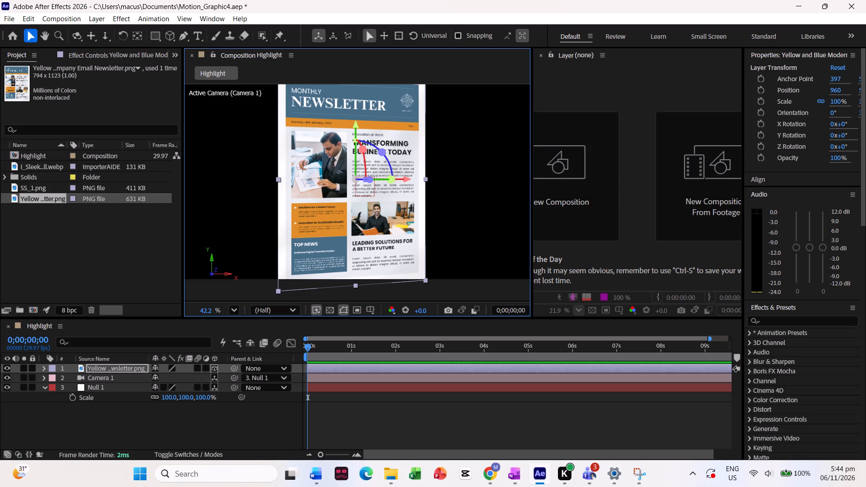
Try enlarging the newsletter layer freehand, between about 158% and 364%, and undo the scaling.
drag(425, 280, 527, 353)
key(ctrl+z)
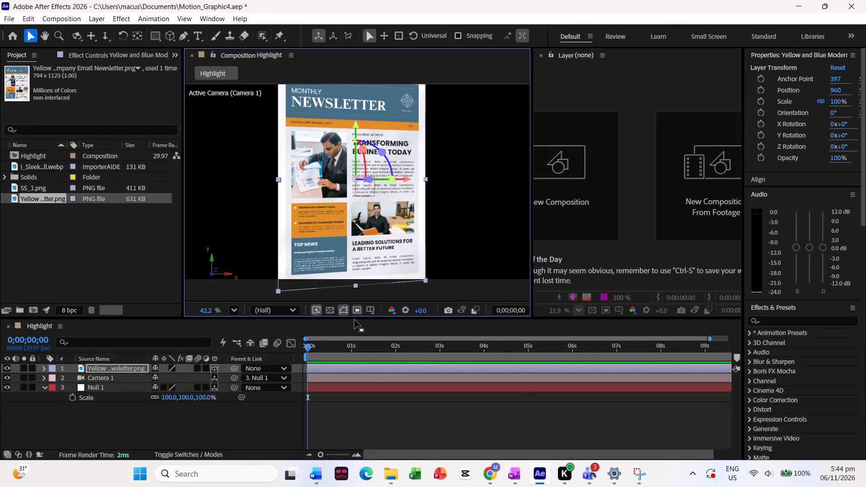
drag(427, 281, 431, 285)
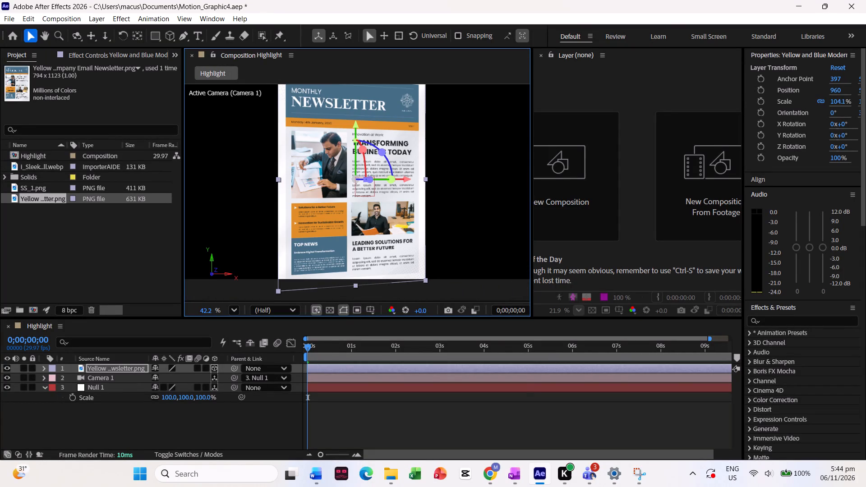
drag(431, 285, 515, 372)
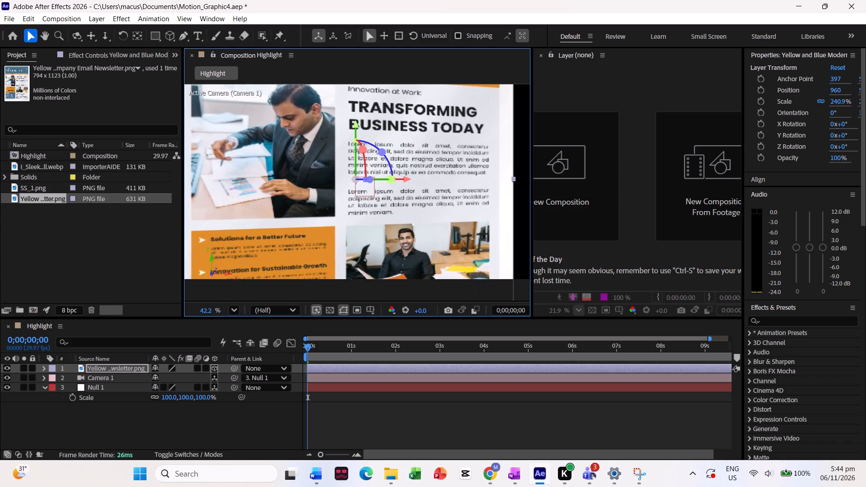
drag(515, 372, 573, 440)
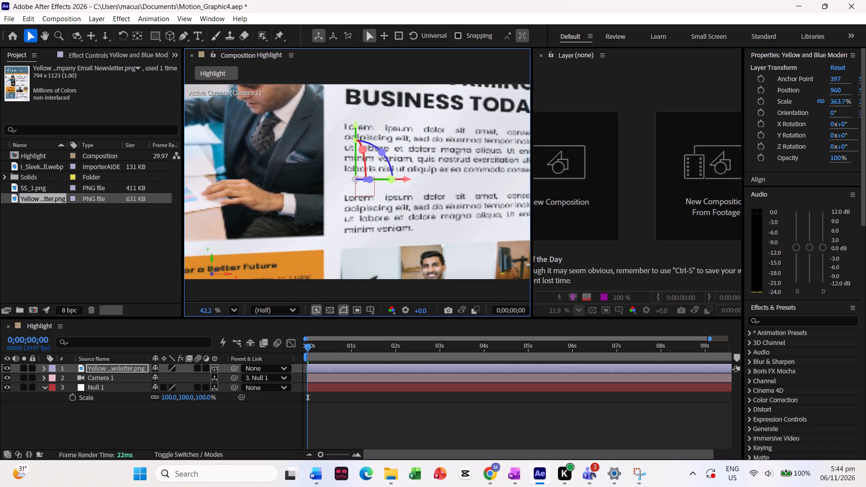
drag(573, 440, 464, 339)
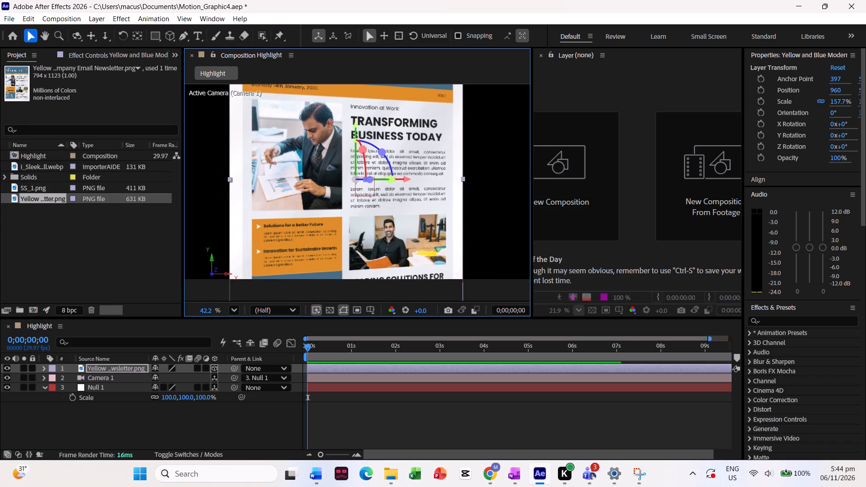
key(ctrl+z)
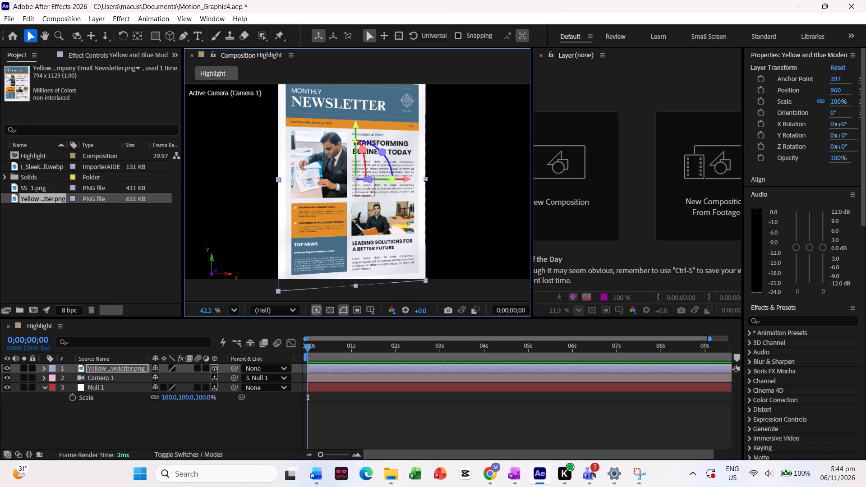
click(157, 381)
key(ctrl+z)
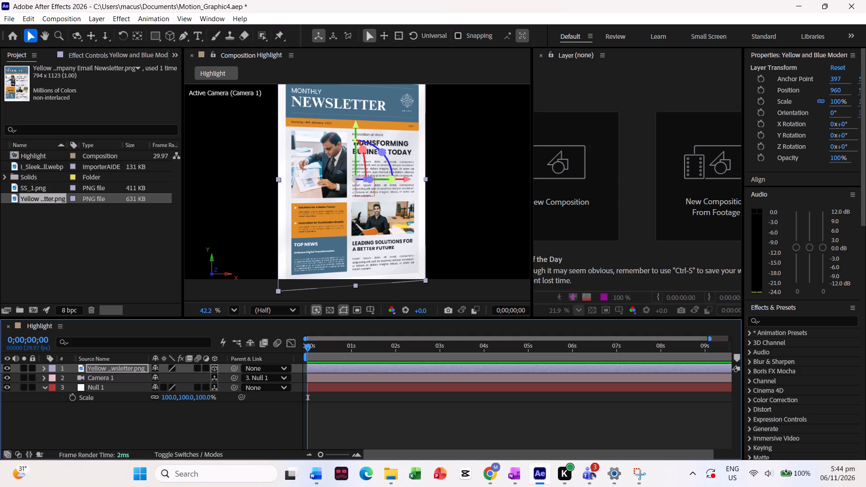
Reveal Camera 1's Transform properties and move the camera closer, setting its Z Position to about -759.
click(124, 379)
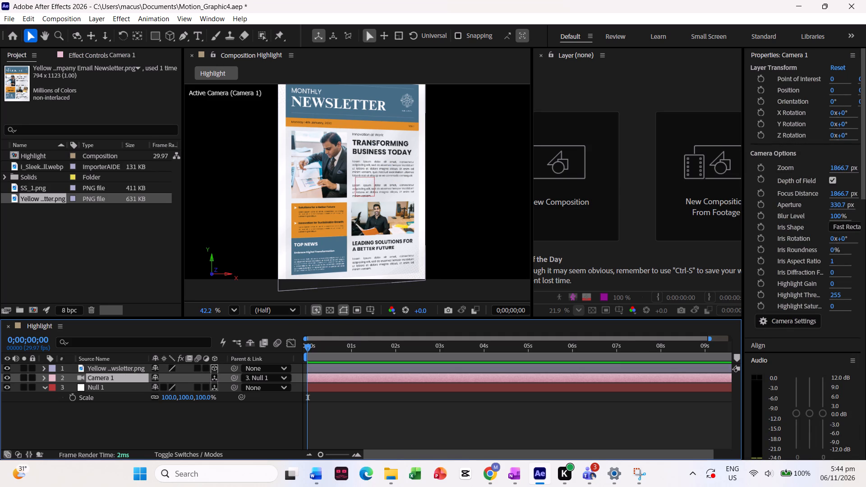
click(44, 379)
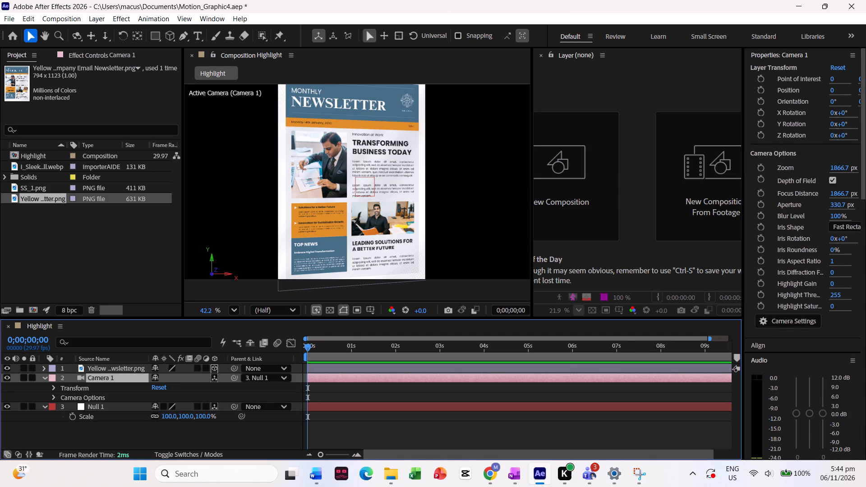
click(58, 391)
click(54, 387)
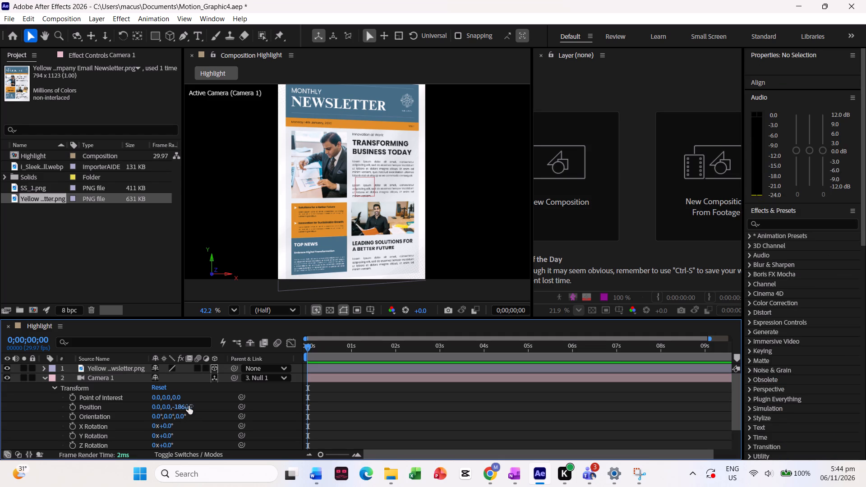
drag(189, 406, 721, 441)
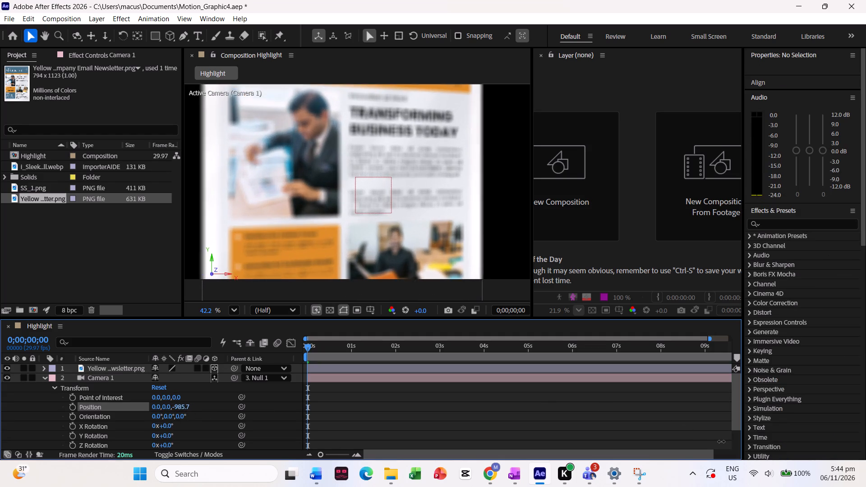
drag(721, 441, 865, 463)
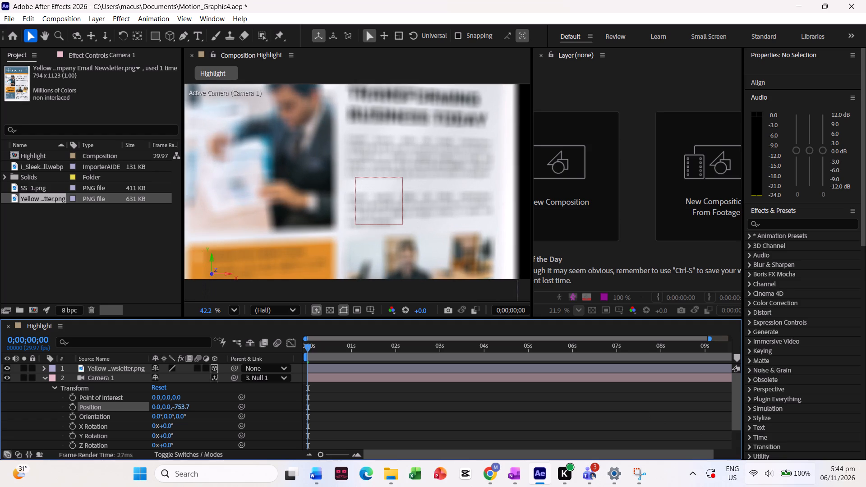
Turn off Lock to Zoom for the focus distance in Camera 1's settings.
double_click(98, 379)
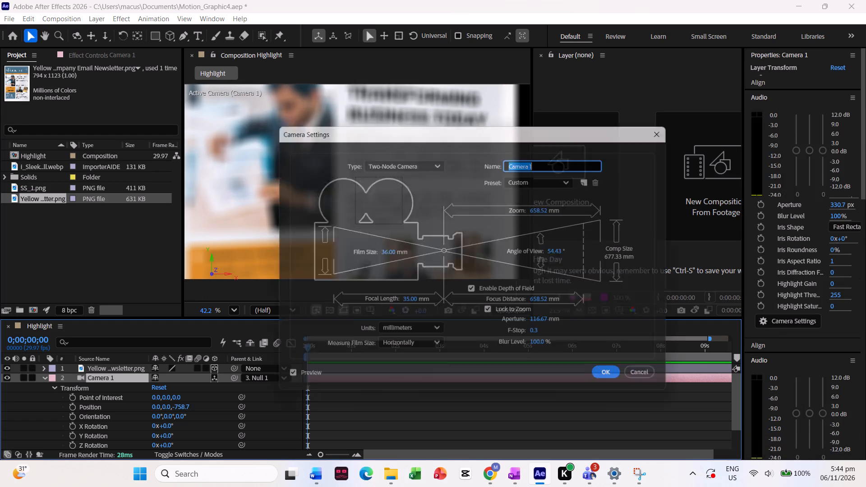
click(490, 312)
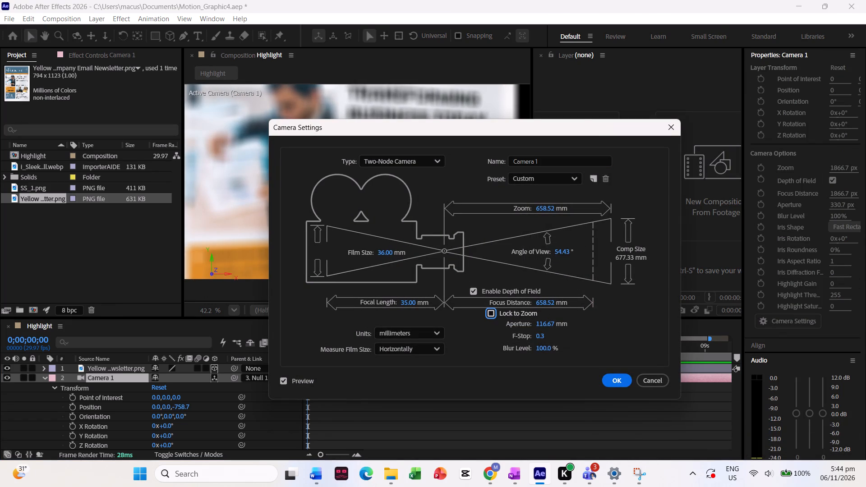
drag(511, 132, 576, 133)
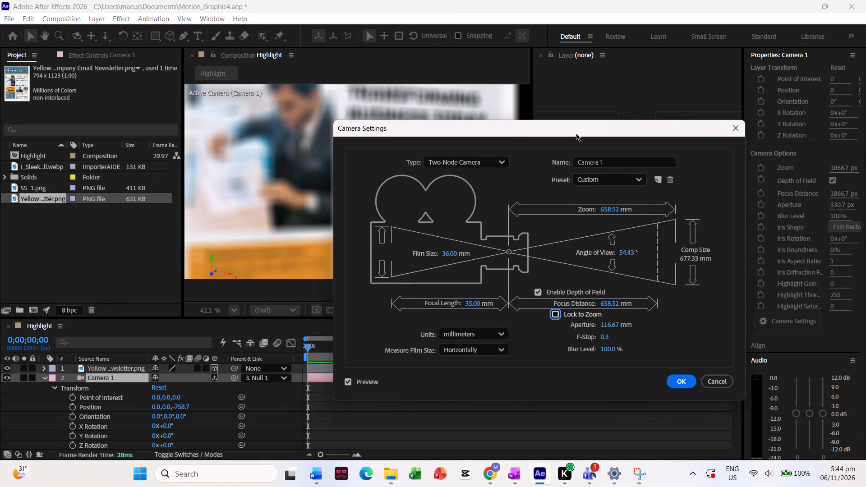
drag(576, 133, 674, 114)
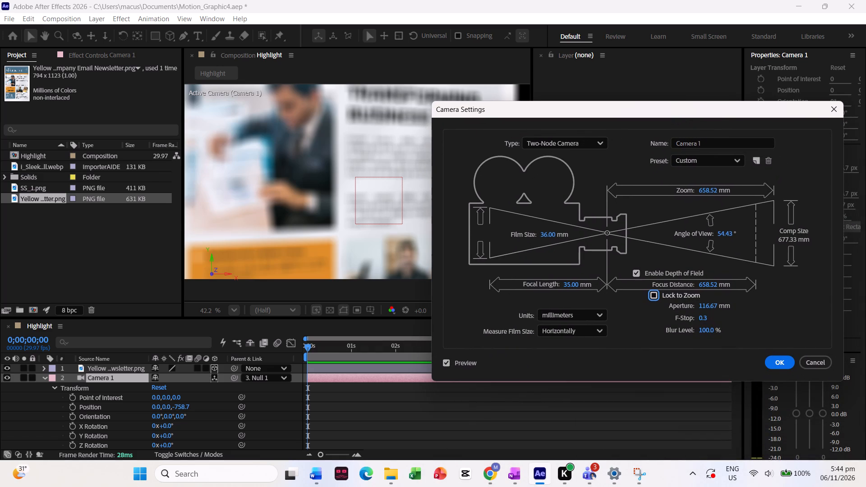
click(776, 362)
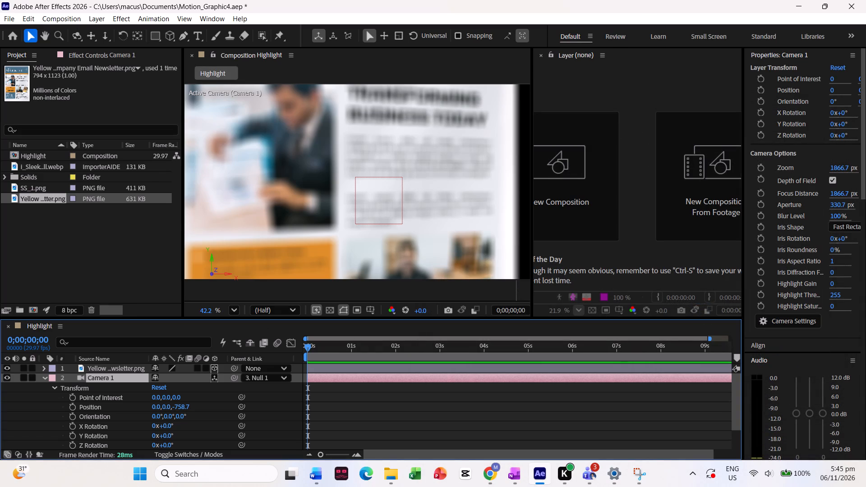
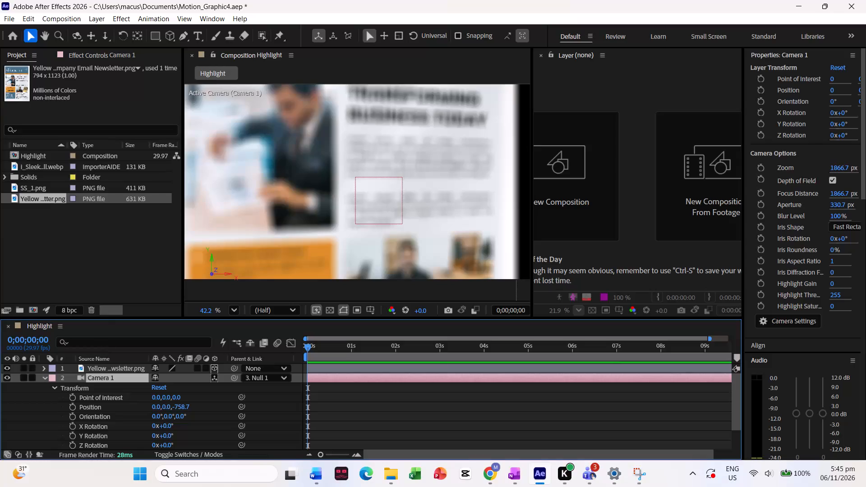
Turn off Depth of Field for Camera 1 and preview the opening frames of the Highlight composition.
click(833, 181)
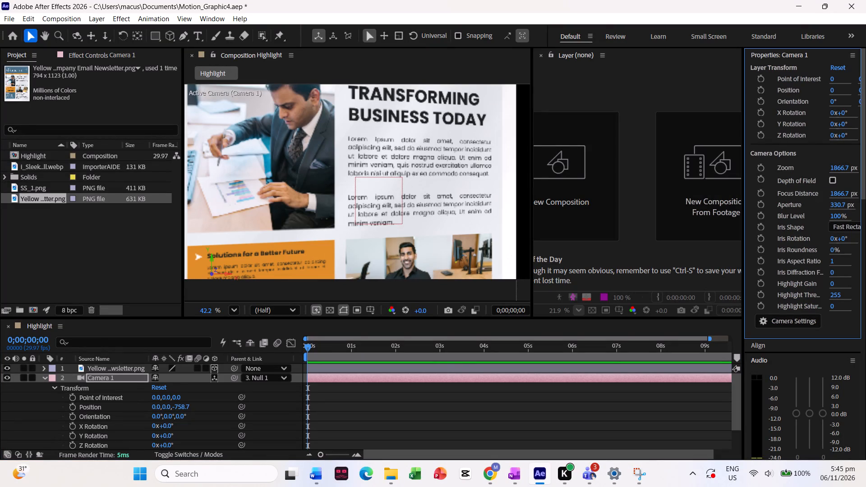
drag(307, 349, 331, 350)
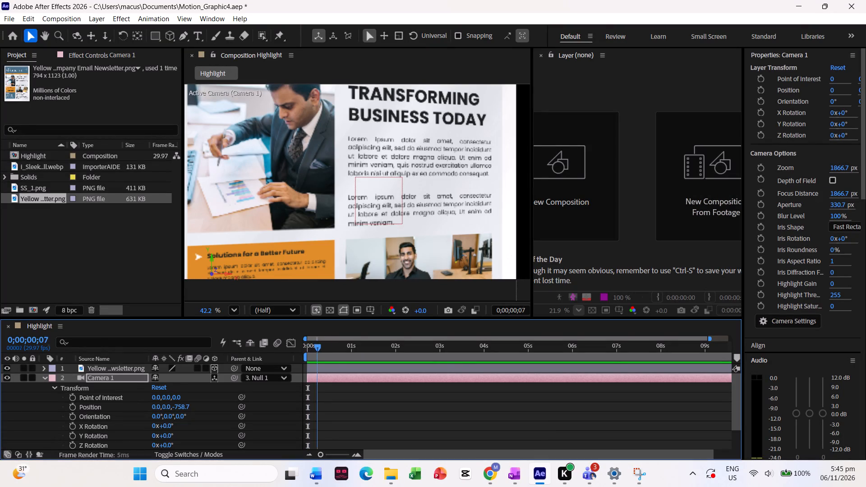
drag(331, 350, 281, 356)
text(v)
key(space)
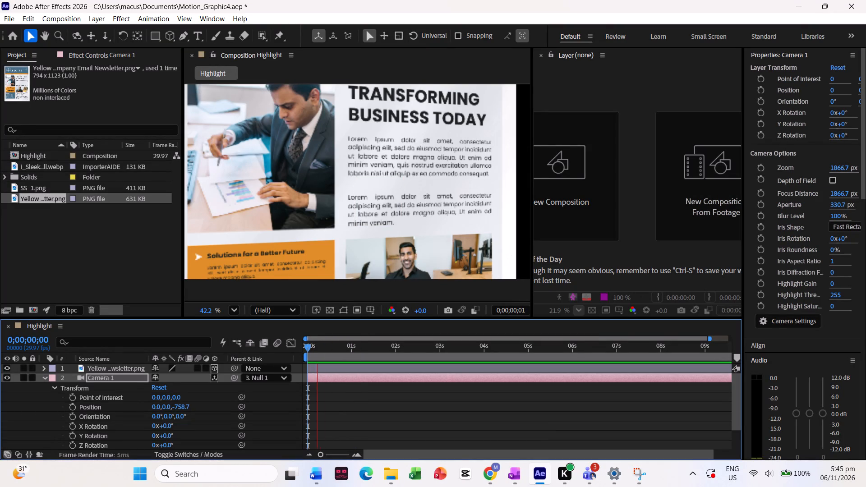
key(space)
Switch to Chrome and watch the YouTube text highlight tutorial, skipping to the finished highlight, and return to After Effects.
click(496, 483)
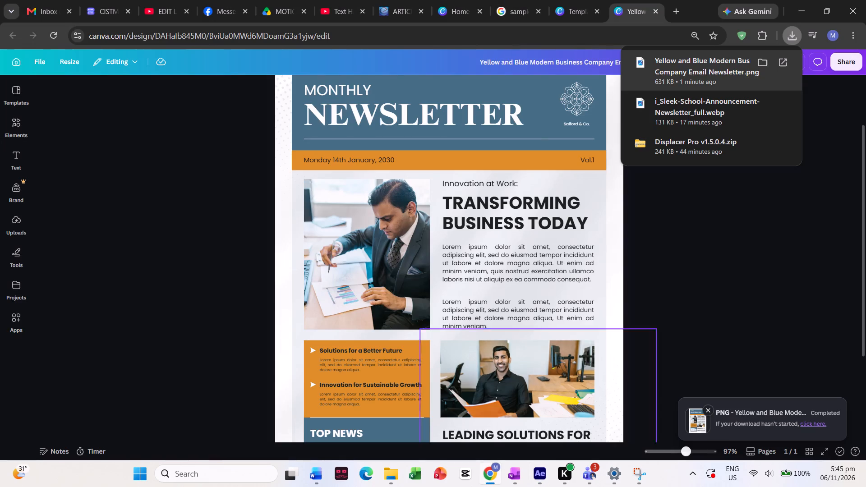
click(344, 3)
click(358, 205)
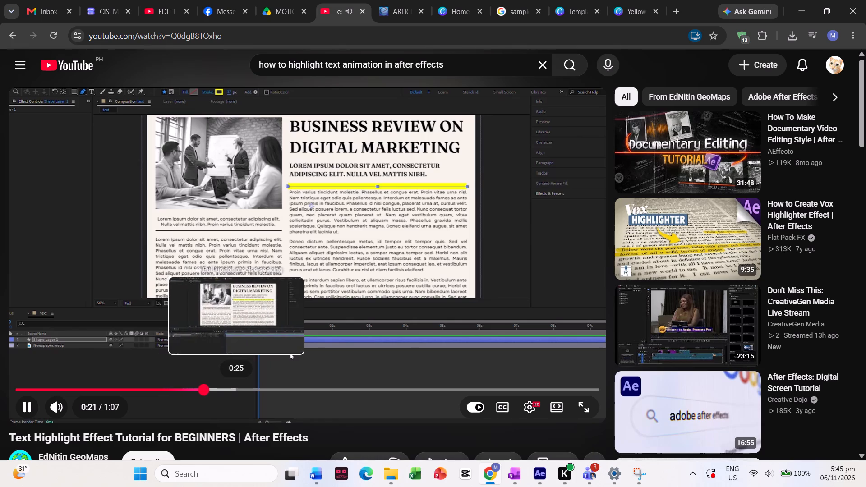
click(382, 198)
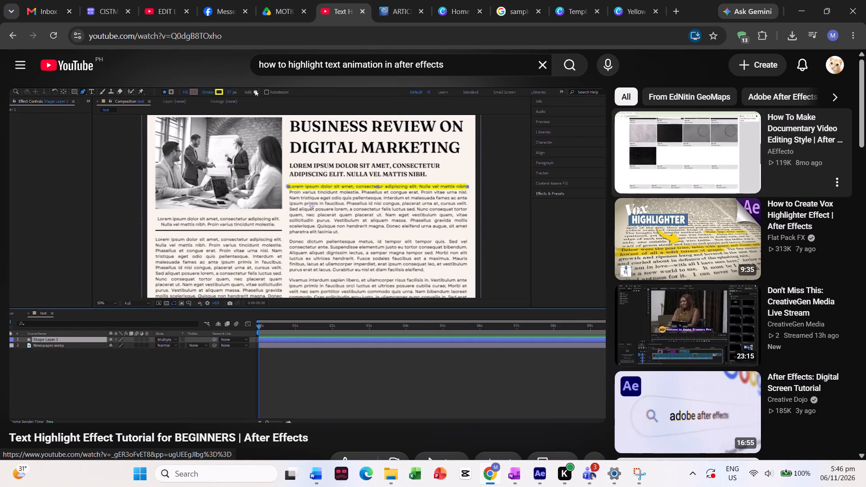
click(379, 370)
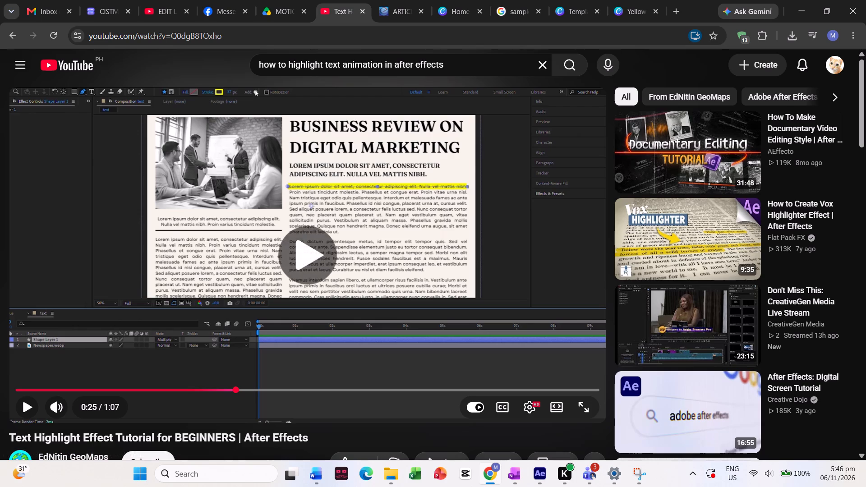
click(358, 391)
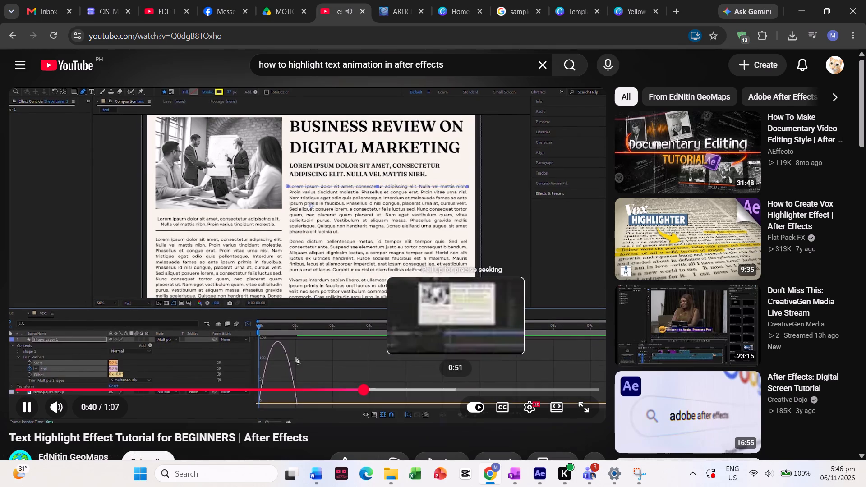
click(462, 384)
click(515, 386)
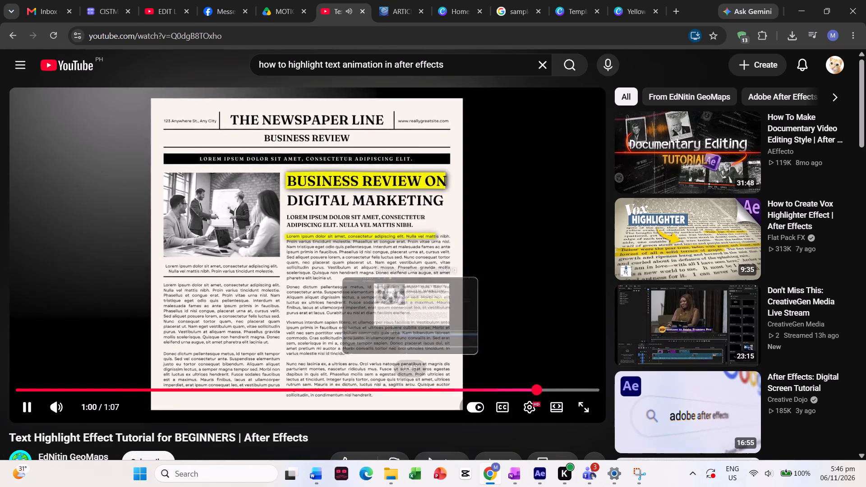
click(417, 360)
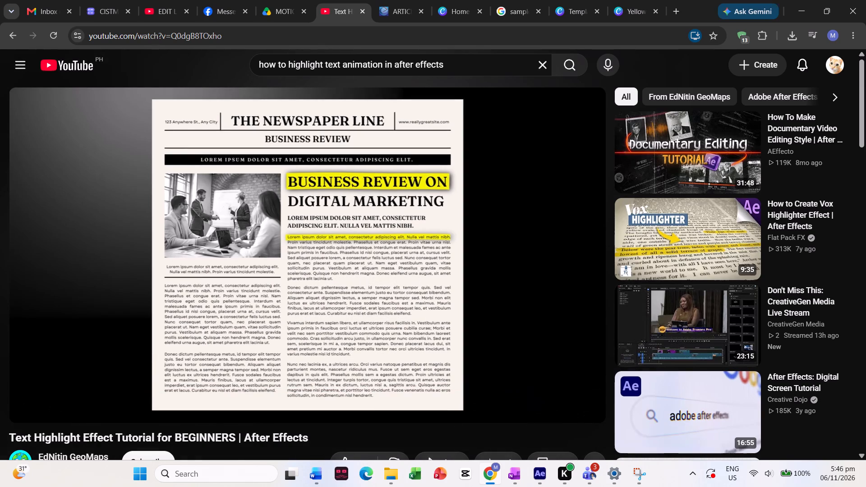
click(806, 2)
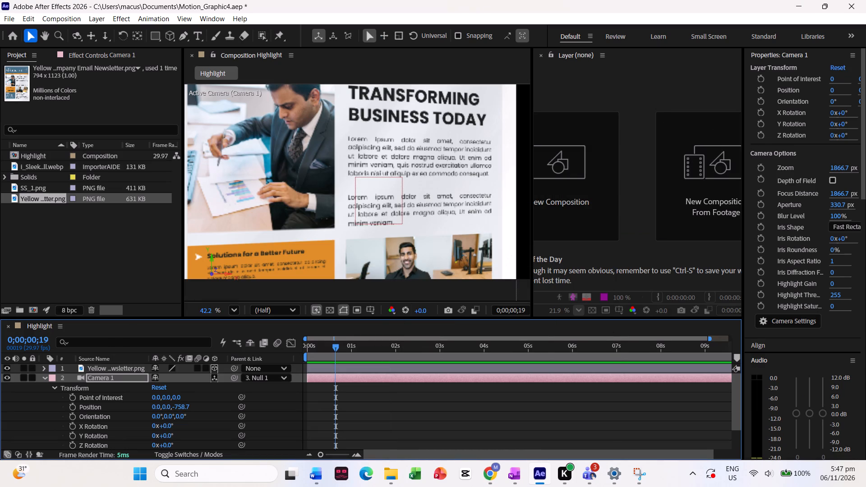
Try resetting Camera 1's Transform properties, and undo it along with the earlier Depth of Field and camera position changes.
click(166, 386)
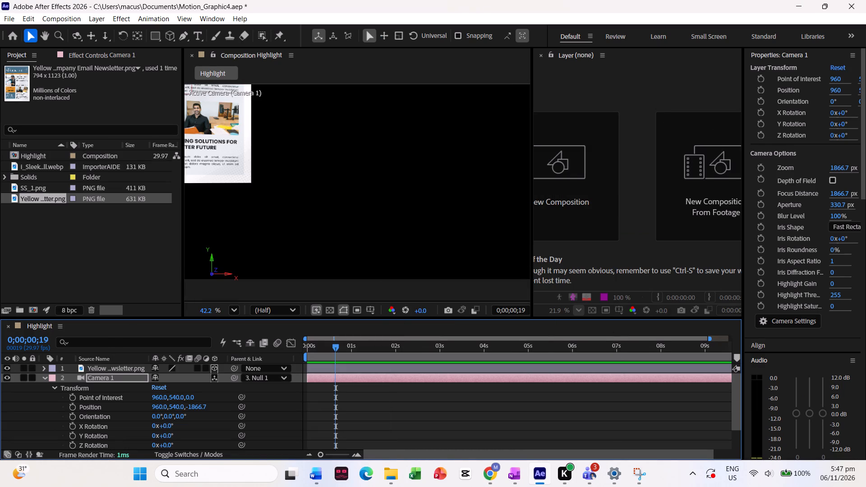
key(ctrl+z)
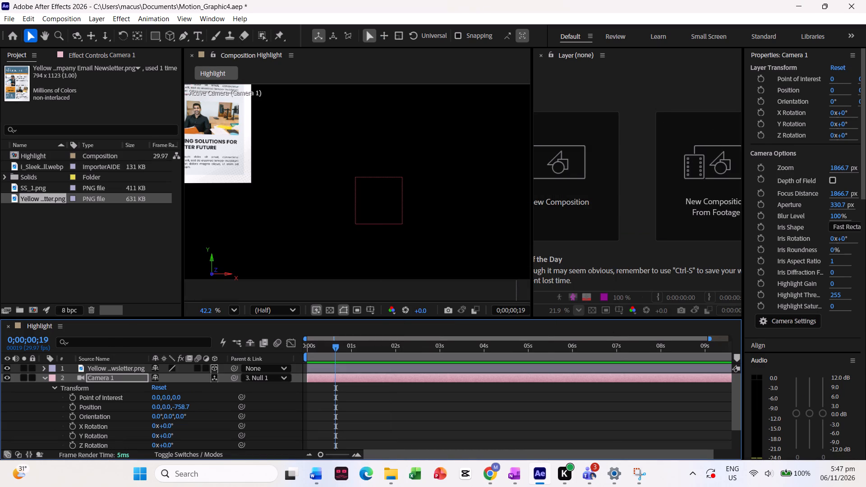
key(ctrl+z)
key(ctrl+z)
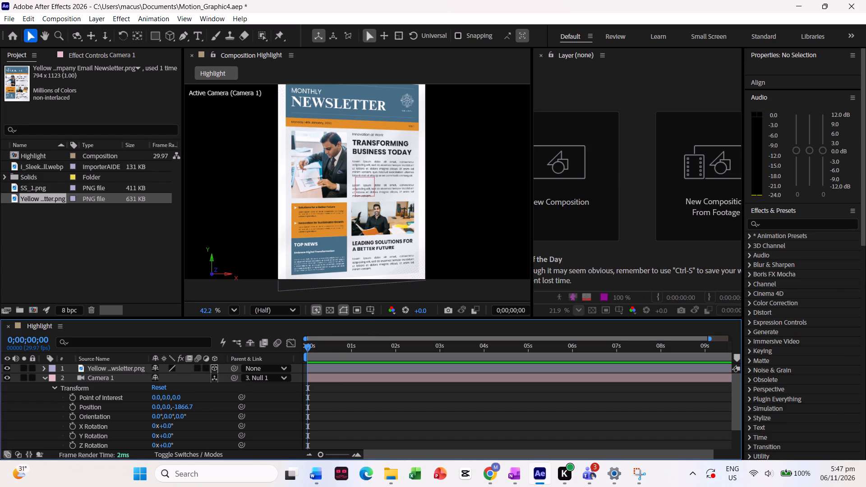
Reveal the newsletter layer's Scale property and enlarge the layer freehand to 316%.
scroll(283, 396, down, 1)
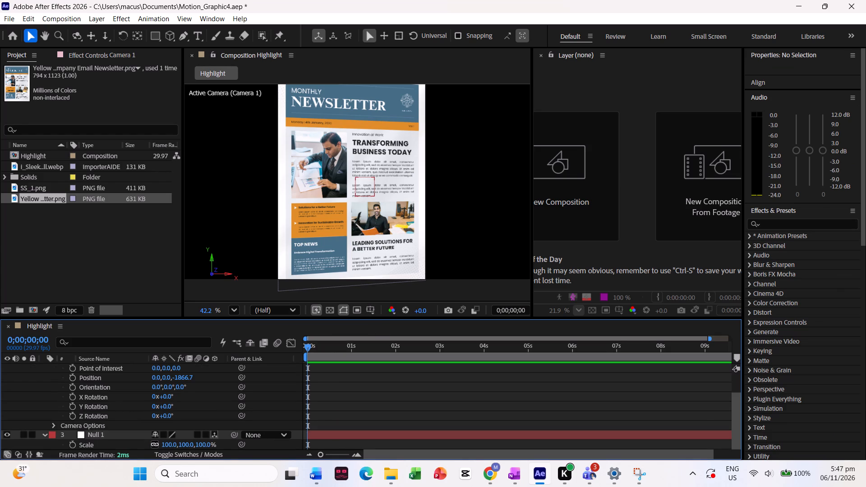
scroll(146, 394, up, 2)
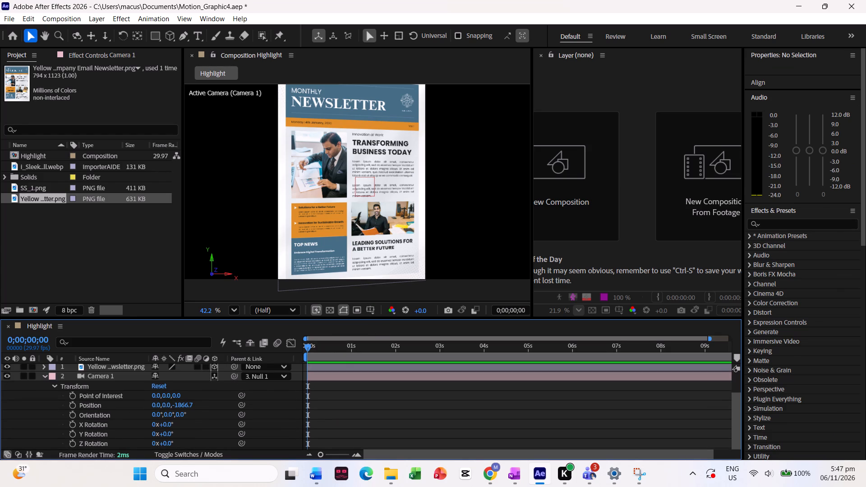
click(128, 371)
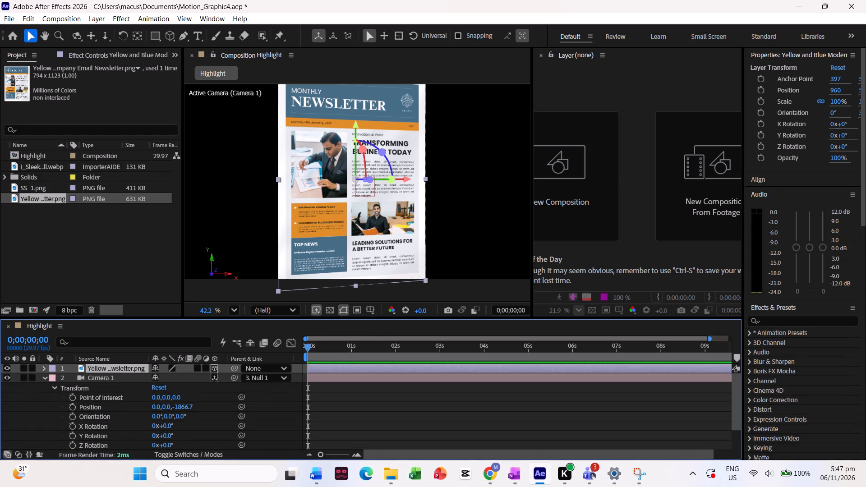
key(s)
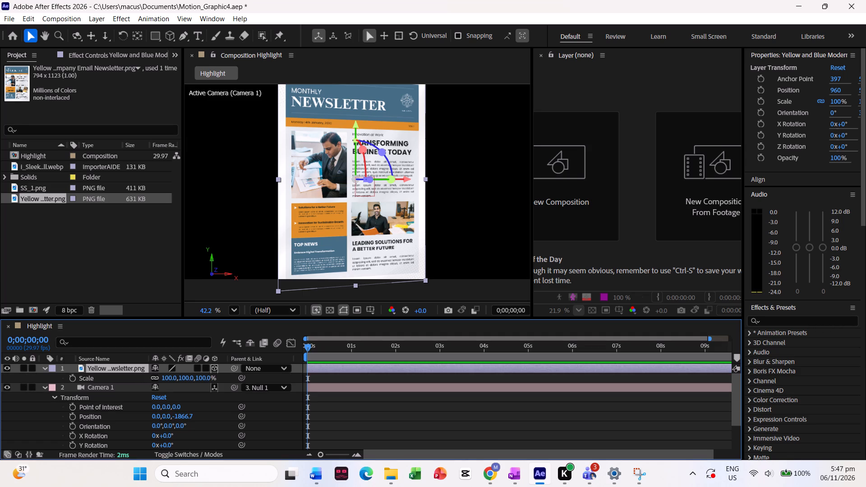
drag(194, 372, 259, 364)
drag(198, 377, 237, 400)
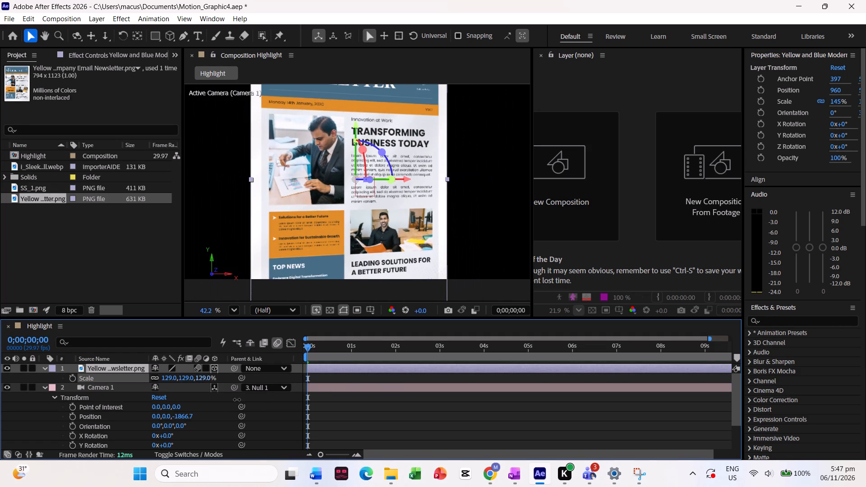
drag(237, 400, 359, 450)
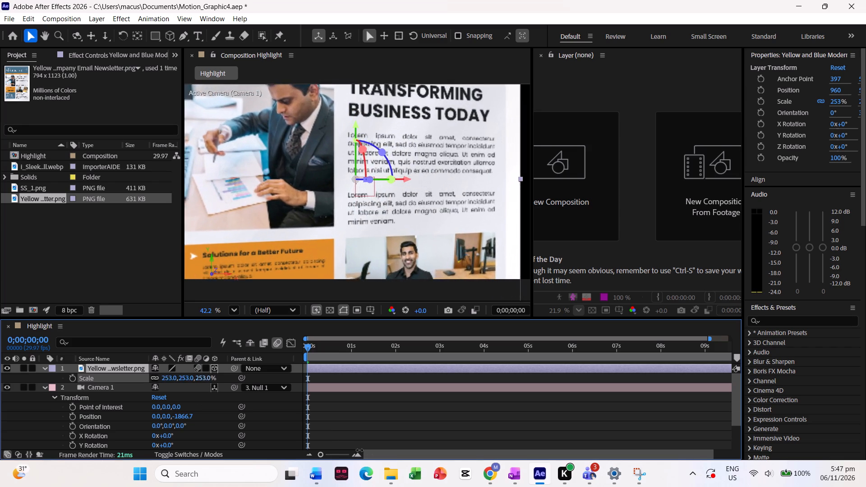
drag(359, 450, 479, 463)
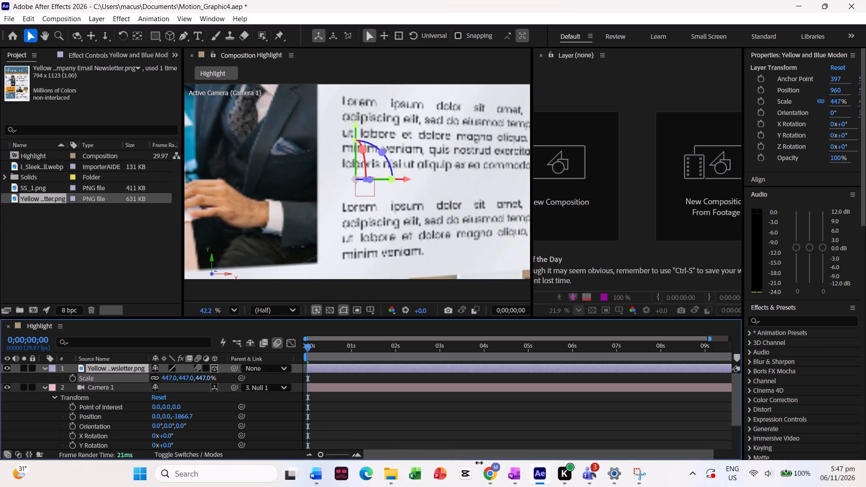
drag(479, 463, 295, 467)
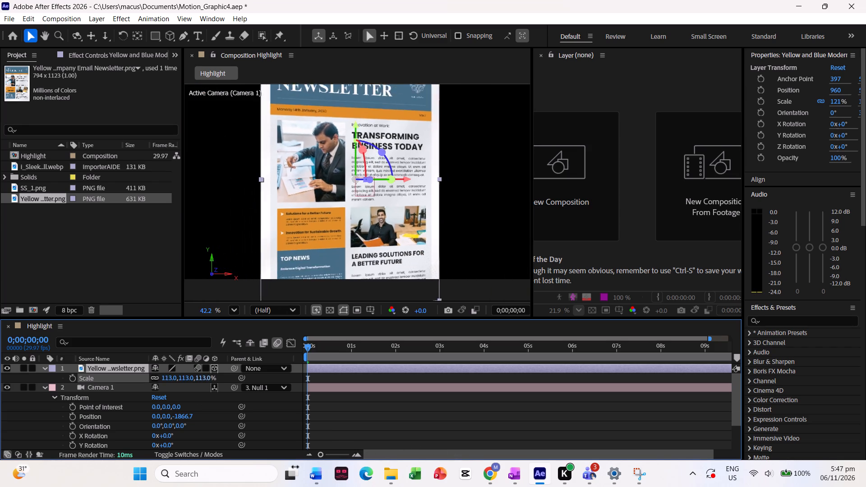
drag(295, 467, 350, 483)
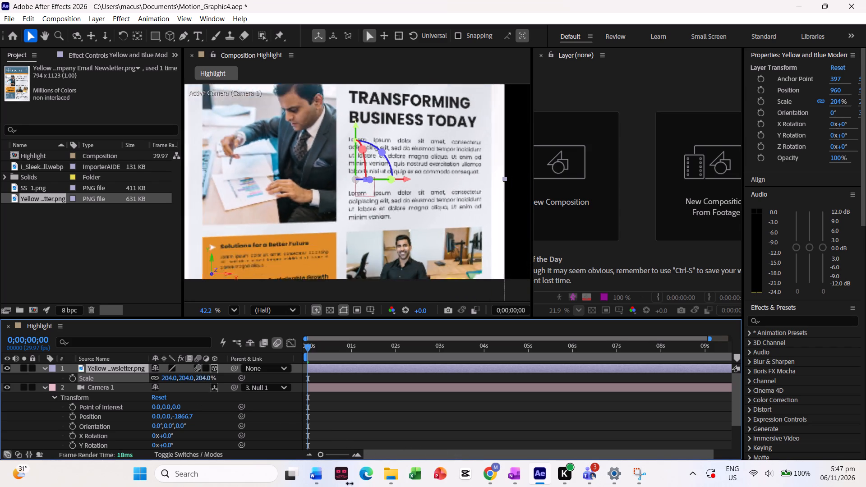
drag(350, 483, 424, 482)
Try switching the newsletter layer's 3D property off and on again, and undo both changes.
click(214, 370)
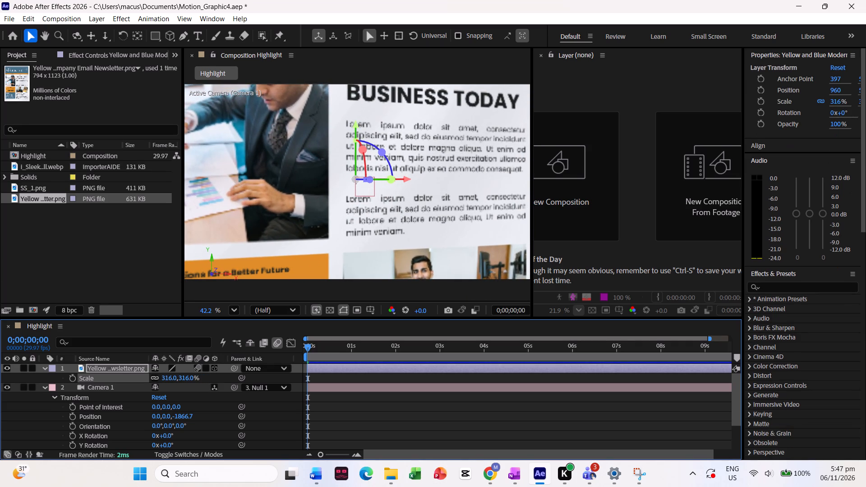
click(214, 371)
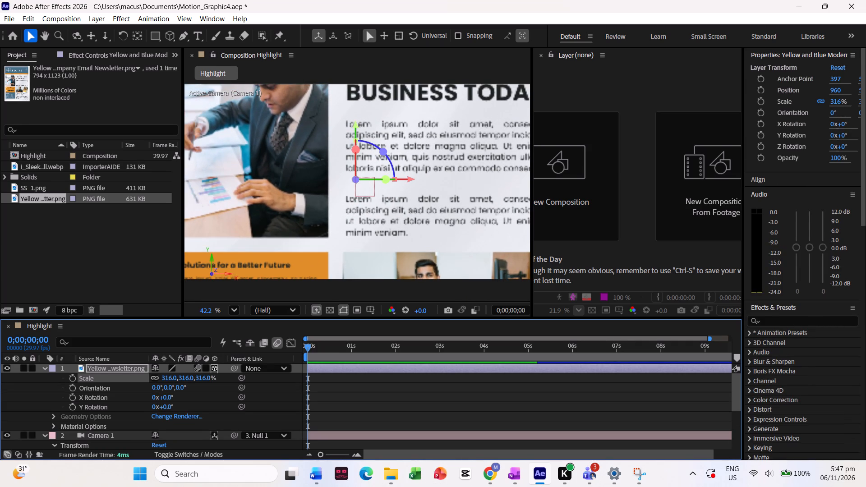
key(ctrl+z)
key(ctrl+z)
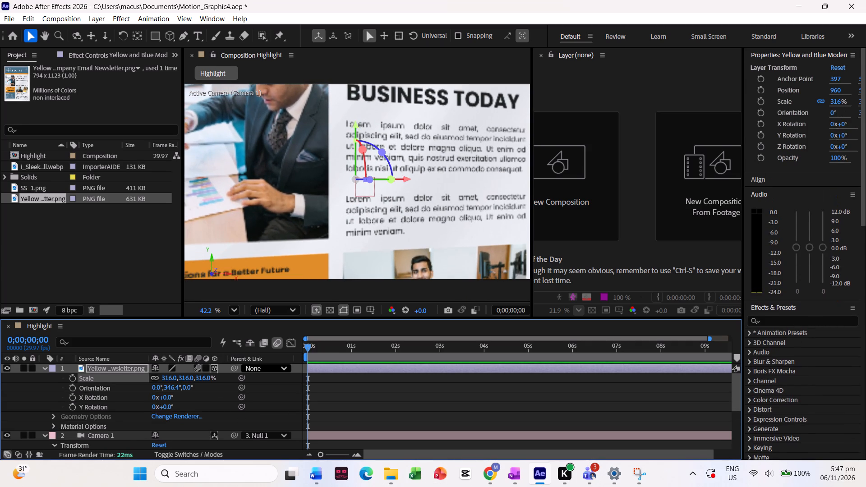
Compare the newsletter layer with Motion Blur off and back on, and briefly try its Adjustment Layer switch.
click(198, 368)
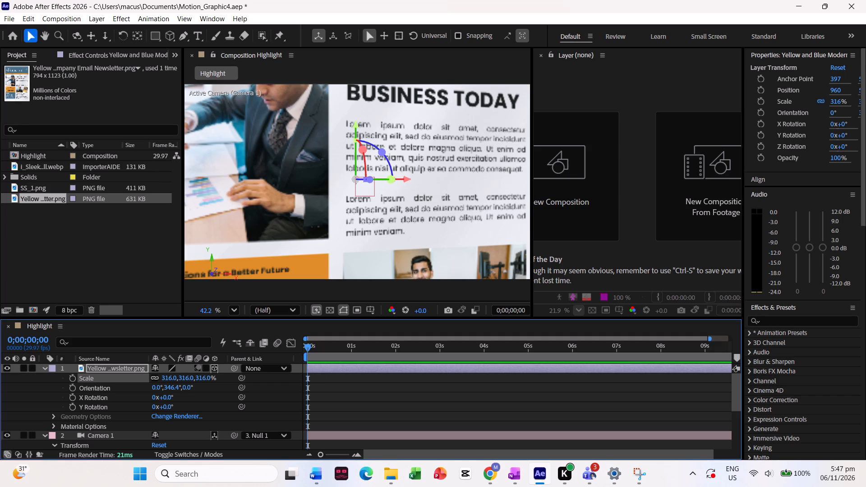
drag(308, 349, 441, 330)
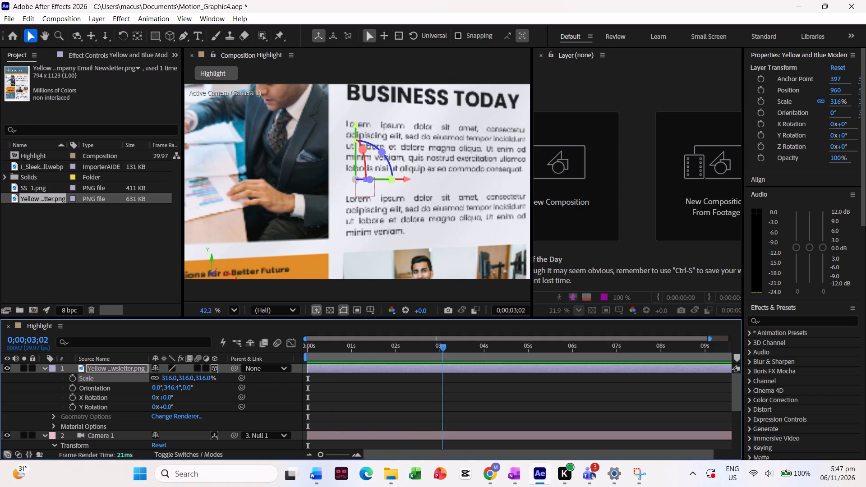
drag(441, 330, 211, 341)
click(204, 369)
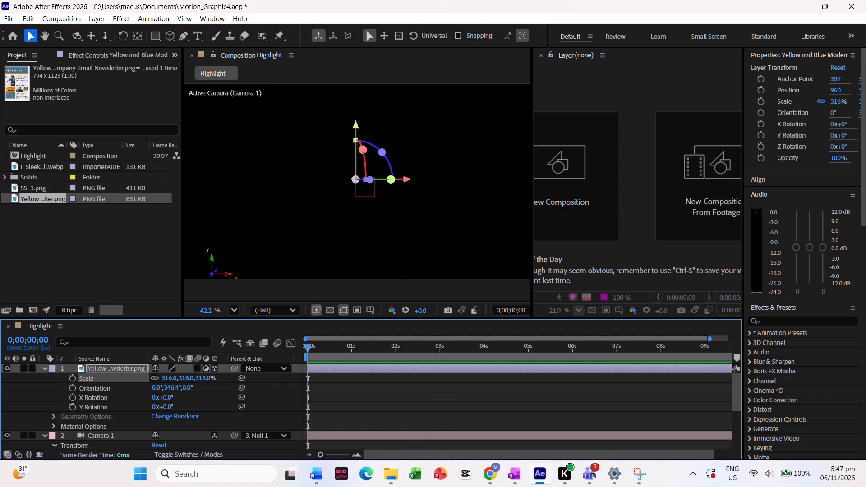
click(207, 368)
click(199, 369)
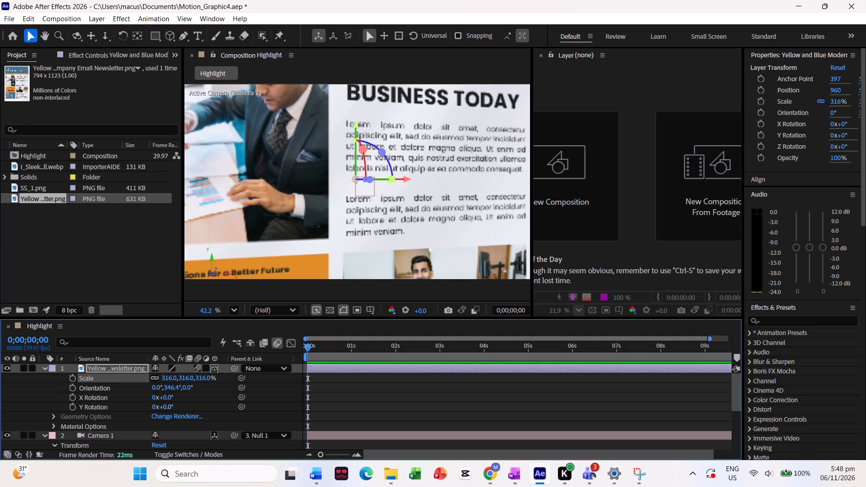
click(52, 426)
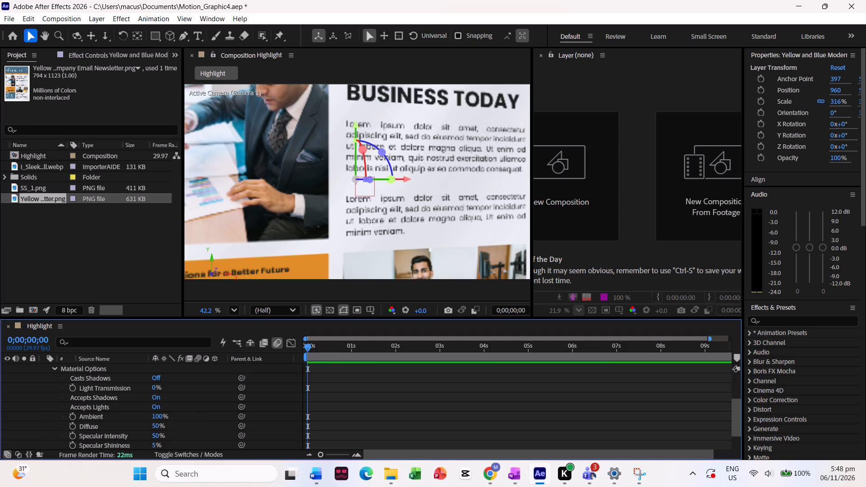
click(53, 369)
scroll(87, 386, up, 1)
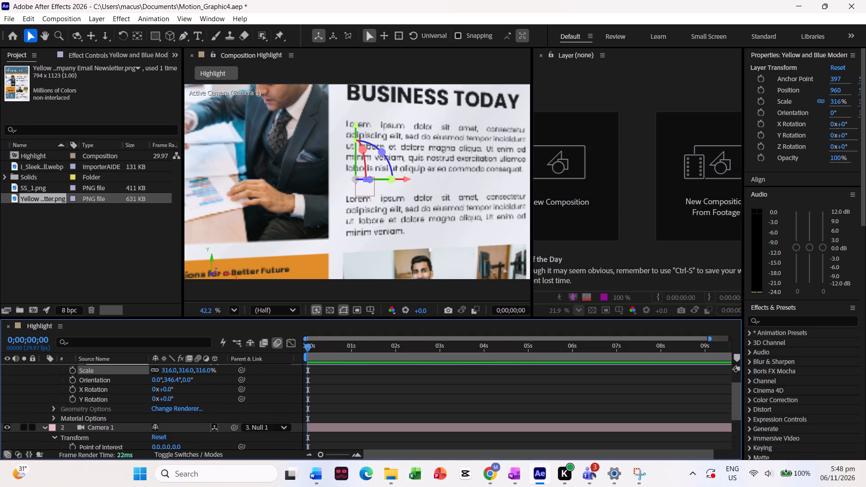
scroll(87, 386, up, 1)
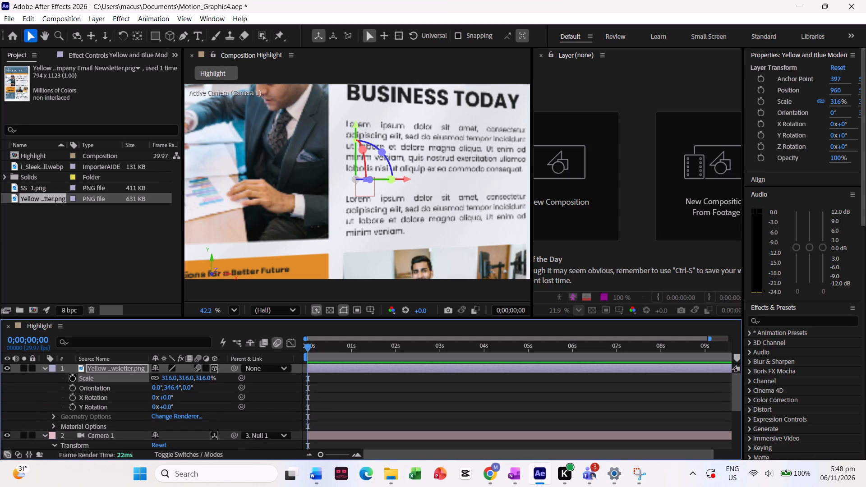
Move the newsletter layer freehand along its X axis to an X Position of about 761.5.
click(403, 185)
click(401, 184)
drag(401, 184, 369, 187)
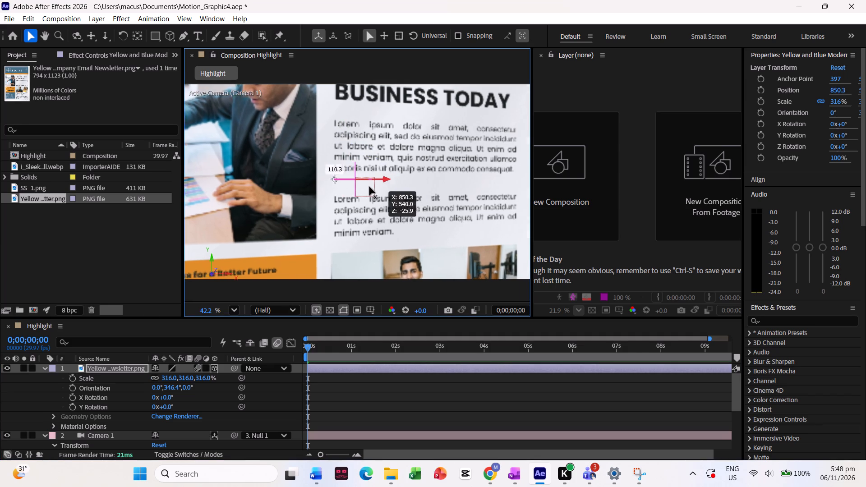
drag(369, 187, 363, 188)
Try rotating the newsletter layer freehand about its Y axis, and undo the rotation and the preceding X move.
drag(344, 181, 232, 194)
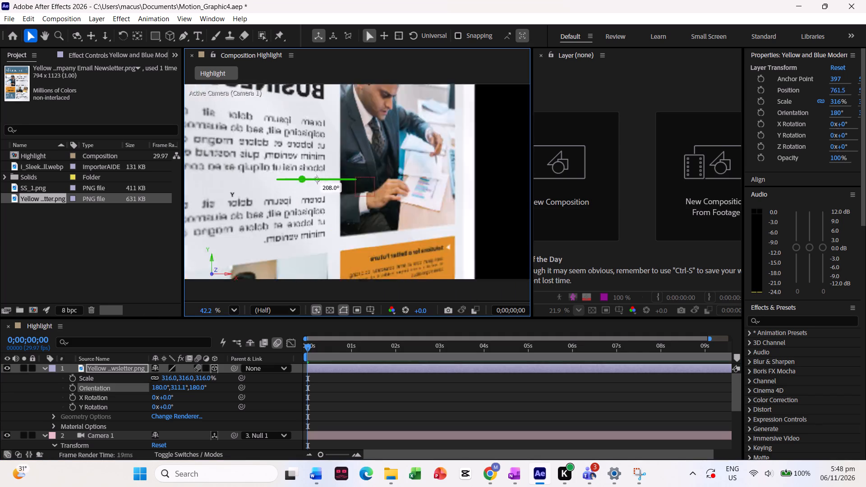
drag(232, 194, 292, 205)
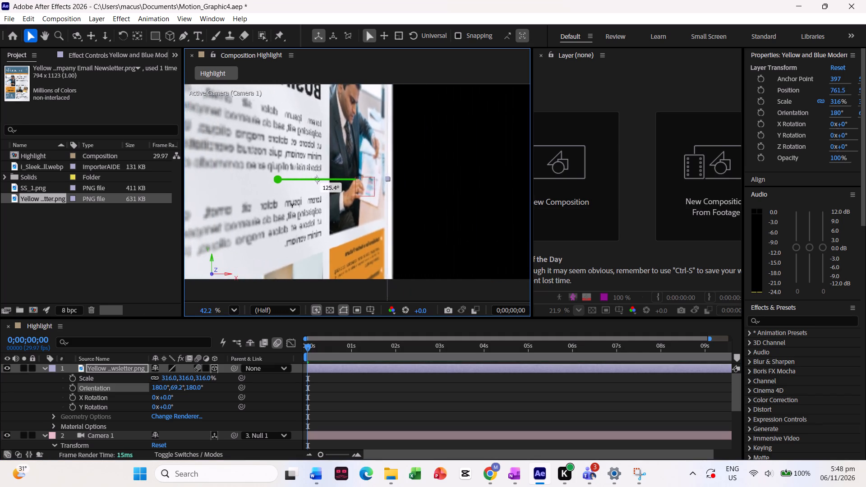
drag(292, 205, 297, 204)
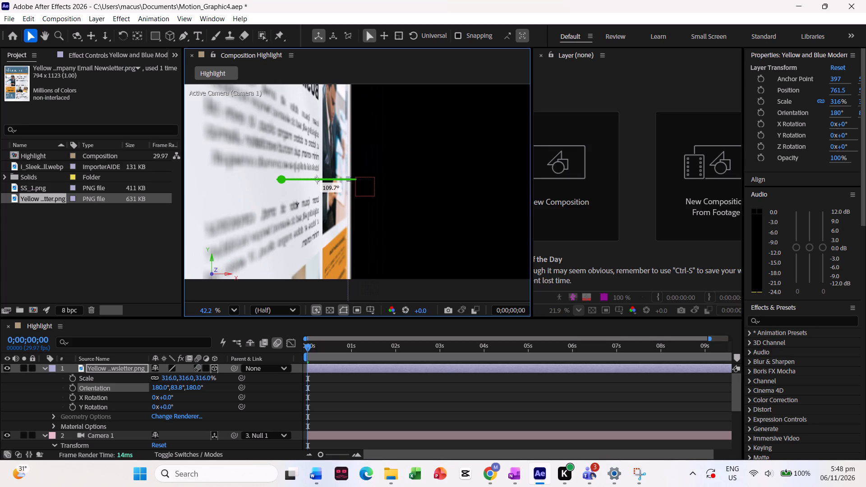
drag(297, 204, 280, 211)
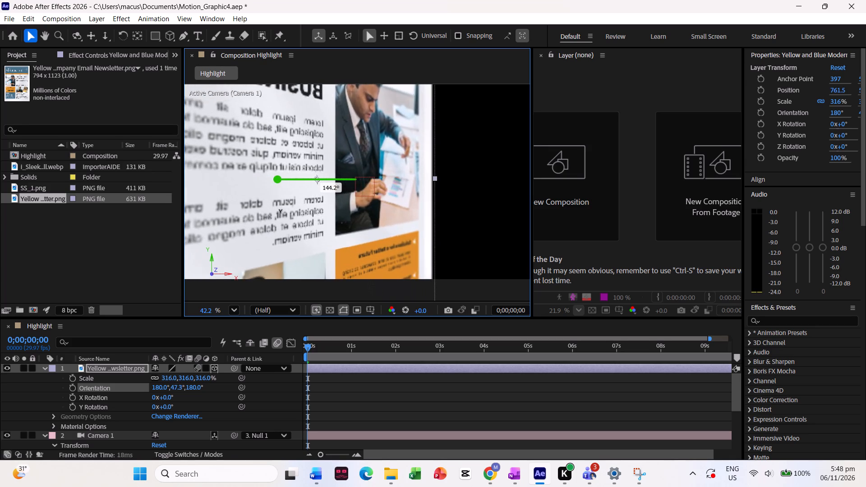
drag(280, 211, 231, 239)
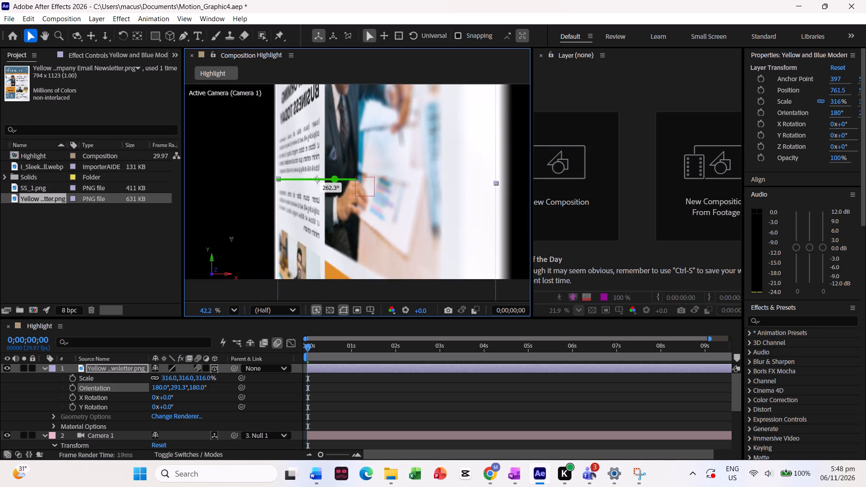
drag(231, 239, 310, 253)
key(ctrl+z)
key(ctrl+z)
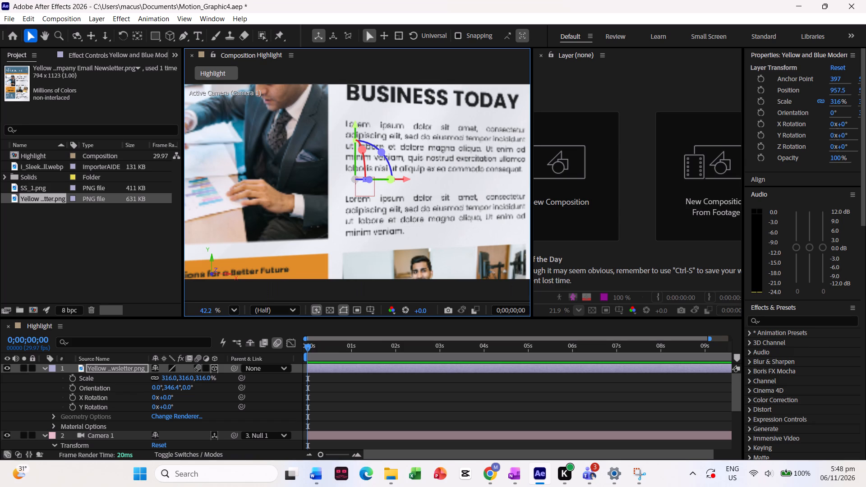
Undo the newsletter layer's earlier position and Motion Blur changes back to X Position 960, keeping its 3D switch on.
key(ctrl+z)
key(ctrl+z)
key(ctrl+z)
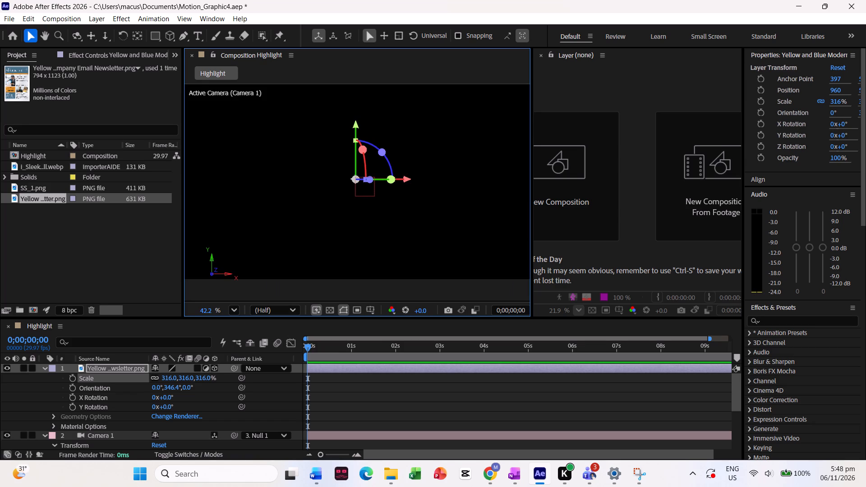
key(ctrl+shift+z)
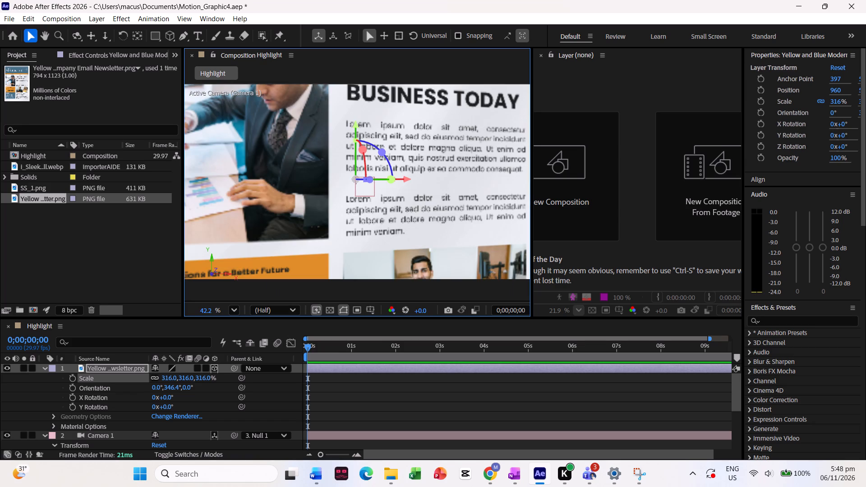
Open the newsletter in its own Layer viewer, move its anchor point freehand to about X 404.2, and close the viewer.
click(120, 369)
double_click(120, 369)
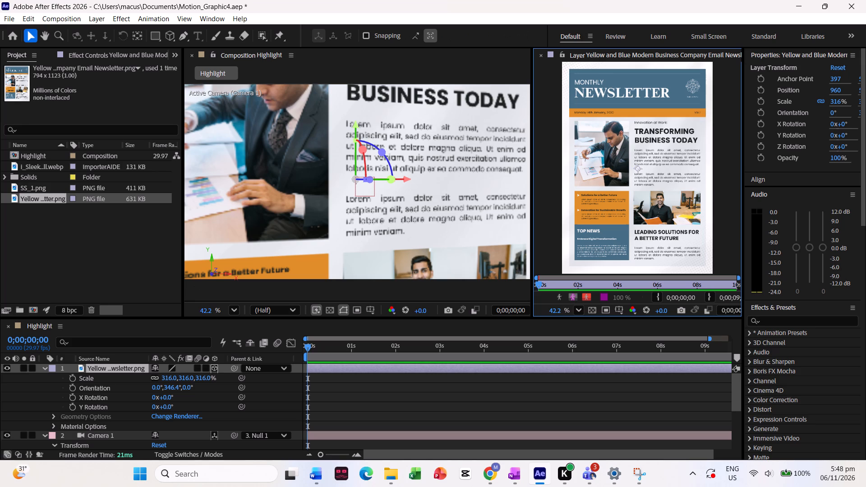
ctrl+scroll(627, 136, up, 6)
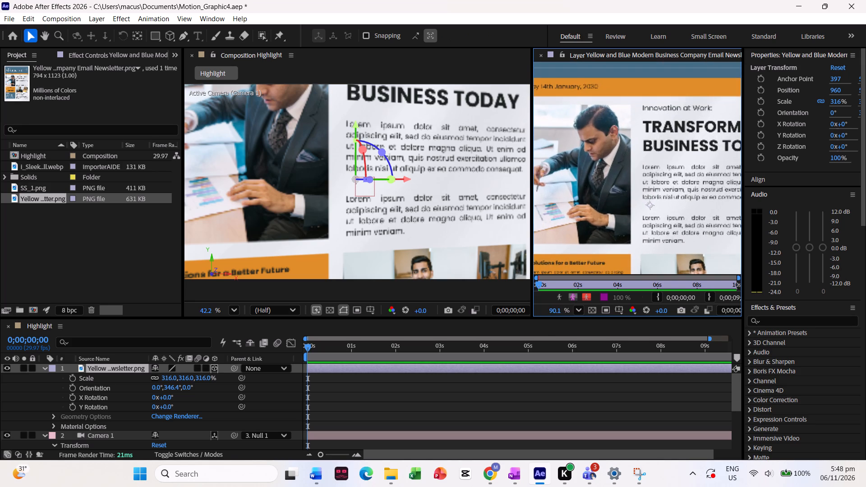
ctrl+scroll(627, 136, up, 4)
ctrl+scroll(627, 136, down, 10)
ctrl+scroll(627, 136, up, 3)
scroll(627, 136, down, 1)
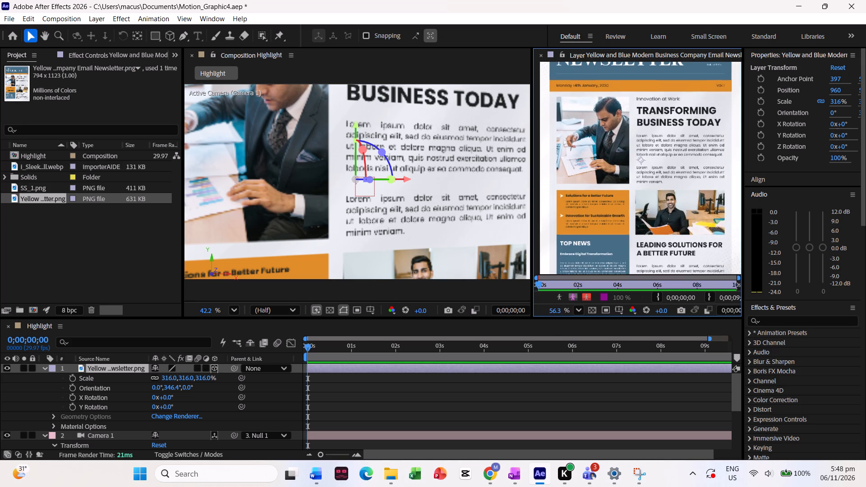
ctrl+scroll(627, 136, up, 5)
drag(696, 154, 694, 154)
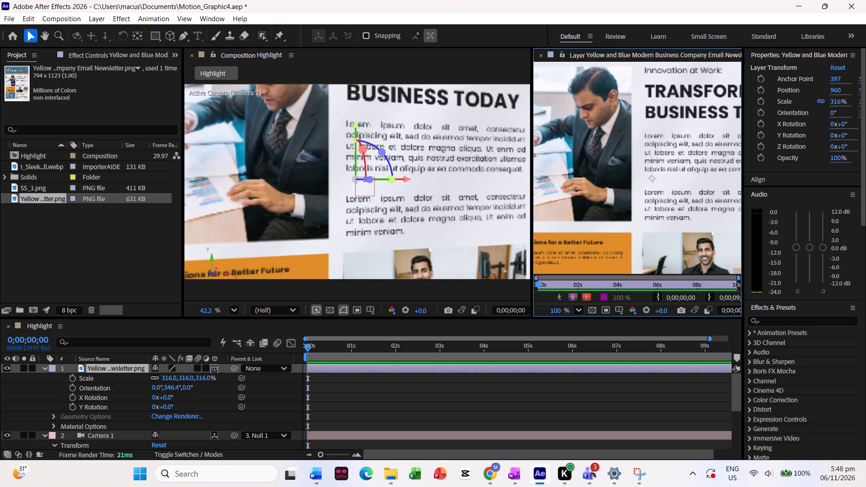
drag(694, 154, 682, 155)
ctrl+scroll(682, 155, up, 5)
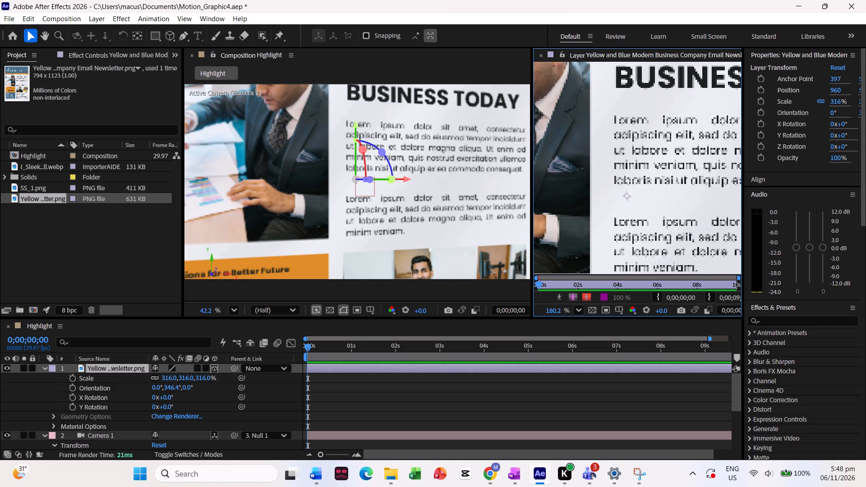
drag(627, 194, 633, 183)
click(542, 57)
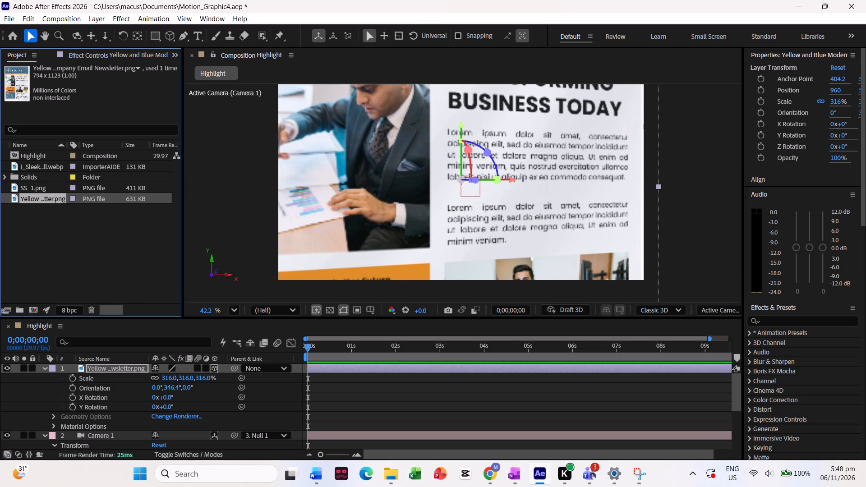
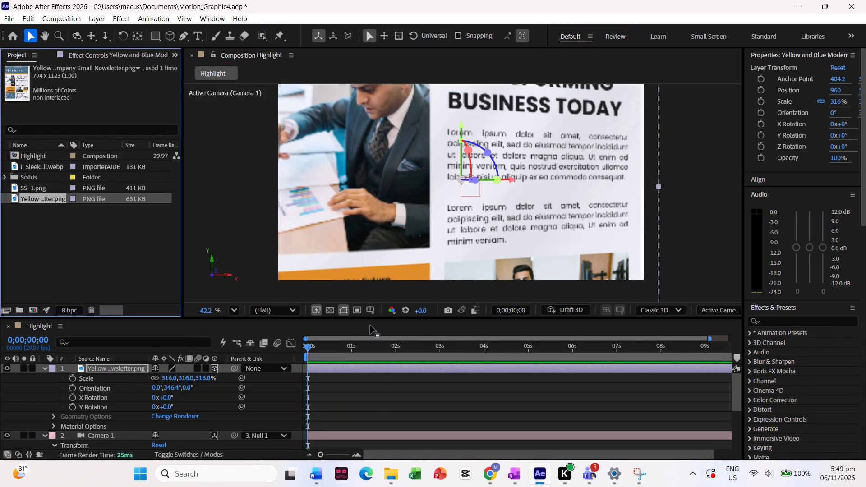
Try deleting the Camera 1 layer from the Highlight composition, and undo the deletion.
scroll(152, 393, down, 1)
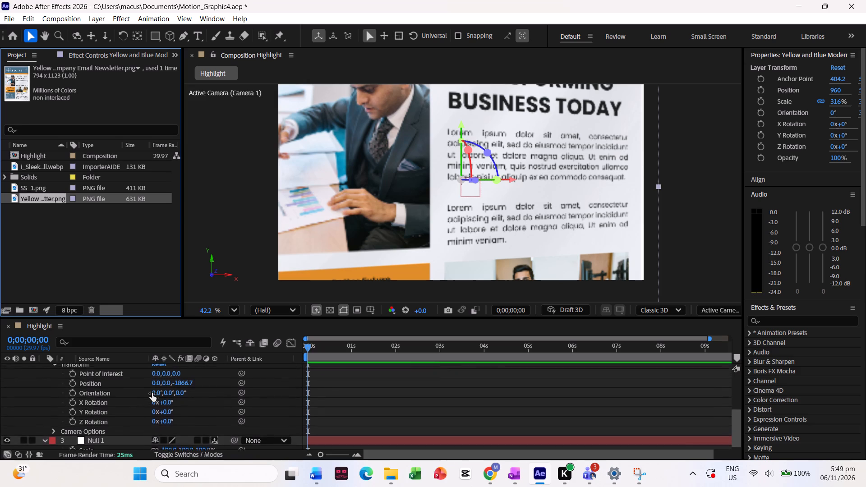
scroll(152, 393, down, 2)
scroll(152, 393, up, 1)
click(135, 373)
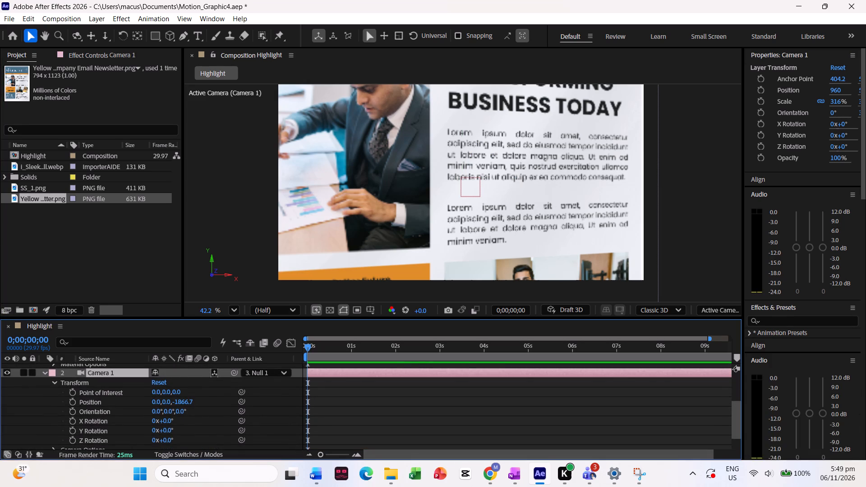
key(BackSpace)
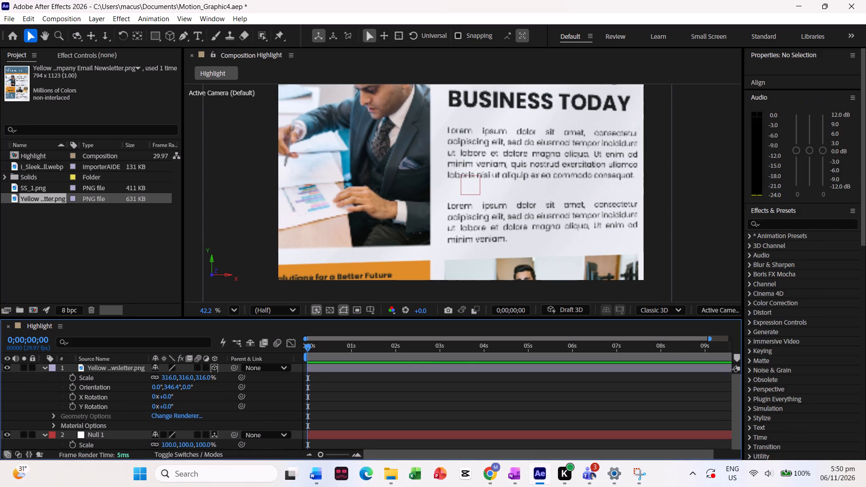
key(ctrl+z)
Examine the scene through the Front, Camera 1 and Custom View 1 views, and return to Active Camera (Camera 1).
click(718, 307)
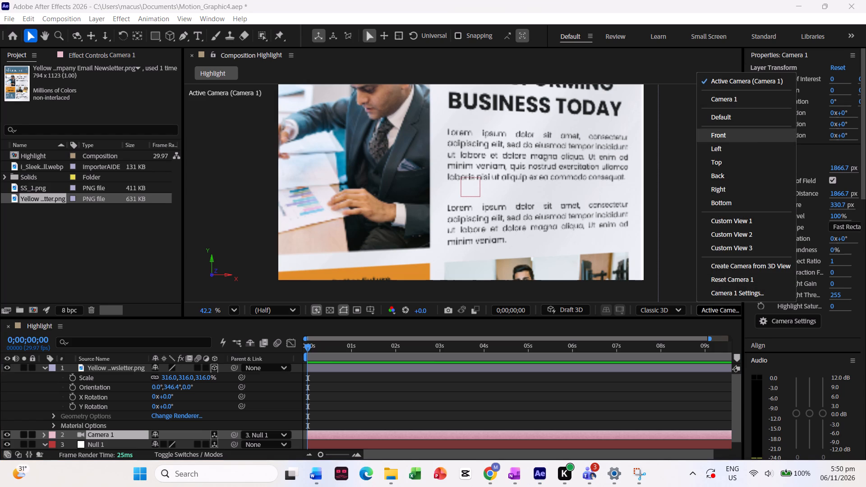
click(737, 137)
right_click(714, 310)
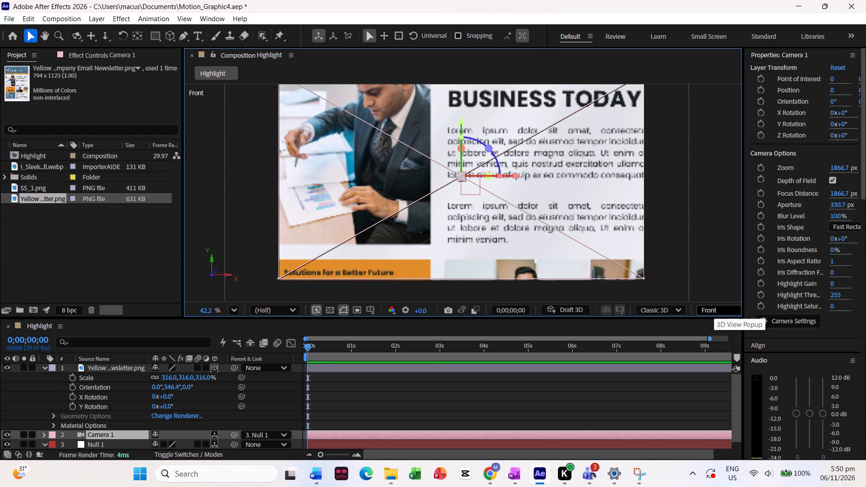
right_click(714, 310)
right_click(714, 310)
click(702, 312)
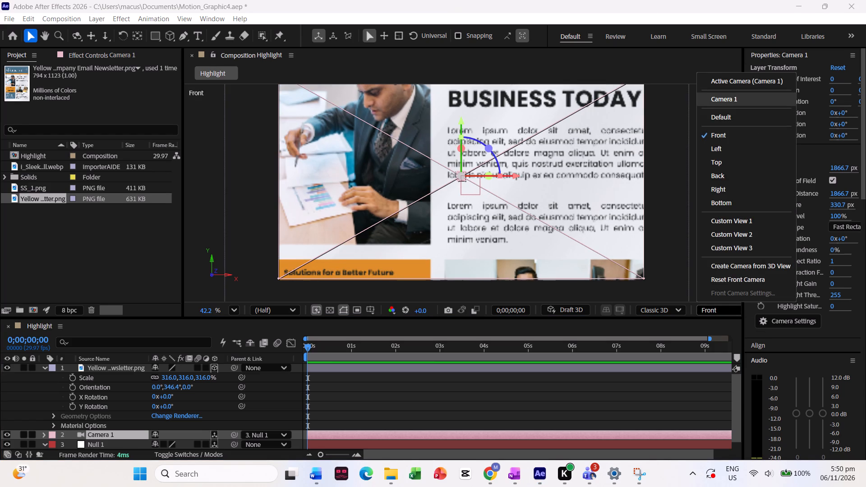
click(751, 101)
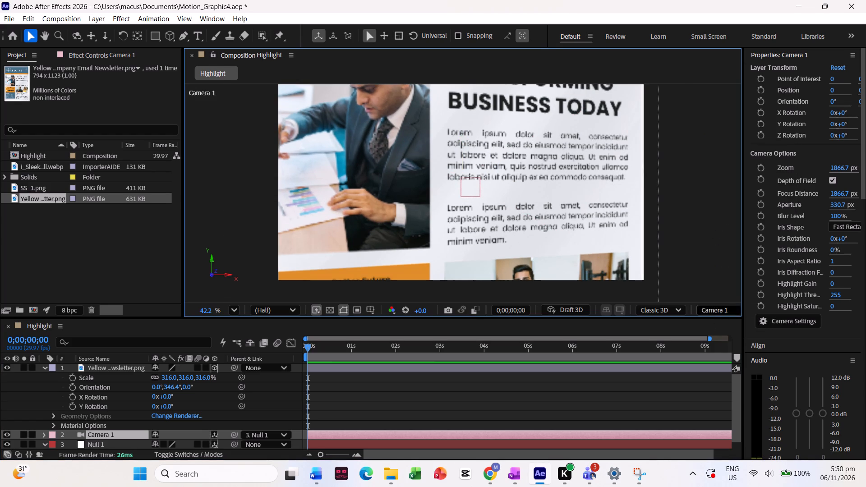
click(711, 312)
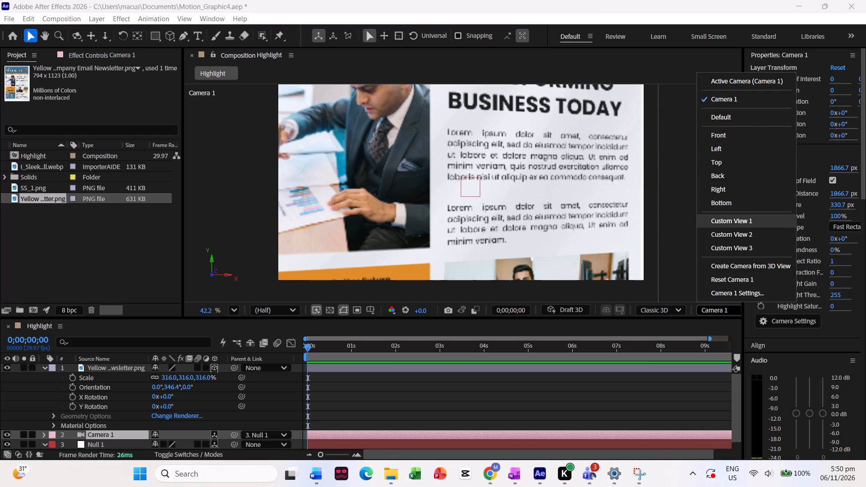
click(742, 218)
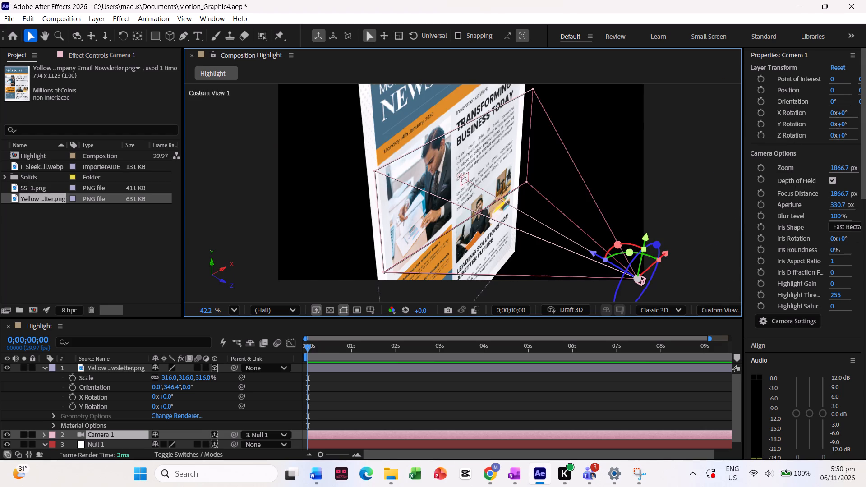
click(711, 310)
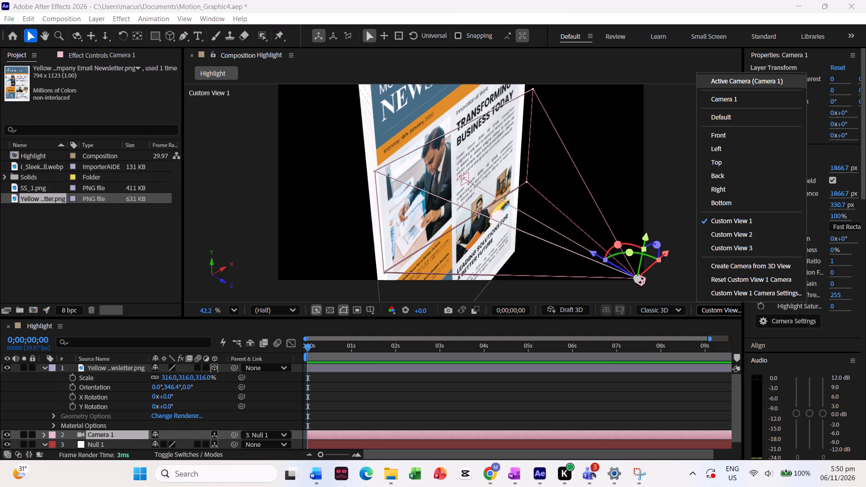
click(740, 83)
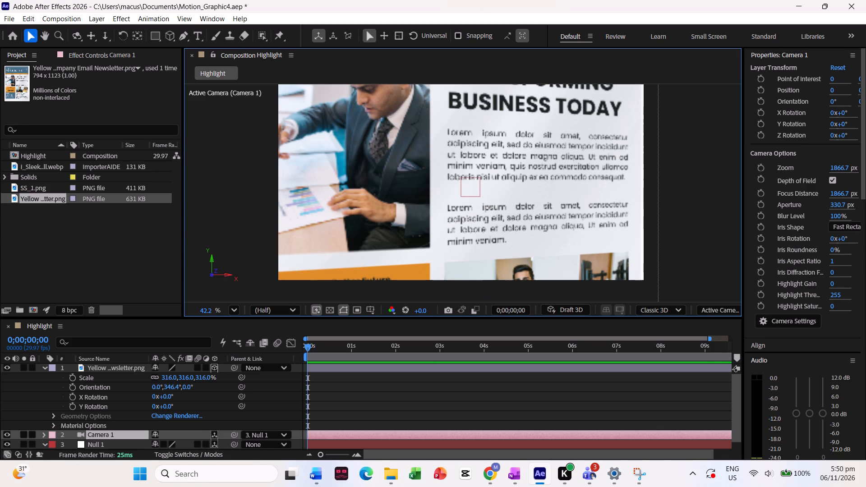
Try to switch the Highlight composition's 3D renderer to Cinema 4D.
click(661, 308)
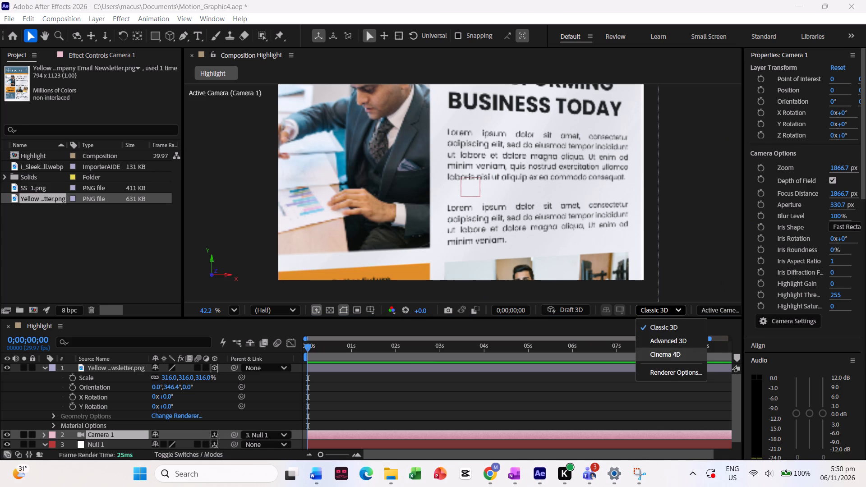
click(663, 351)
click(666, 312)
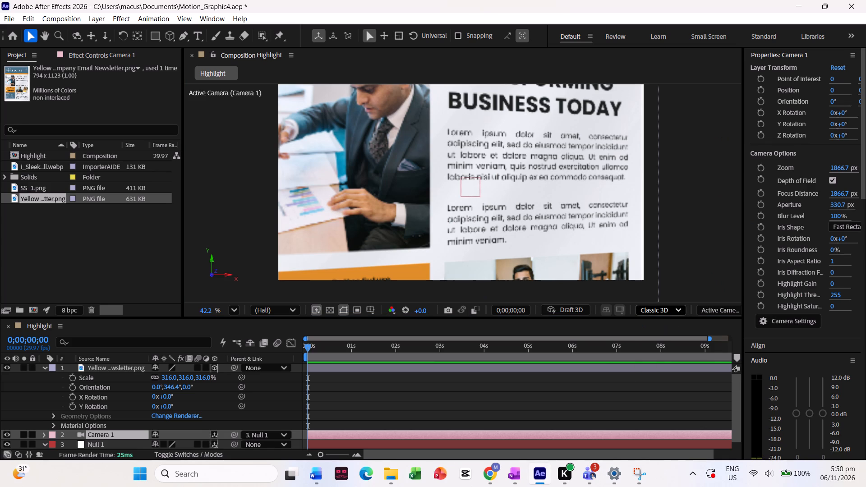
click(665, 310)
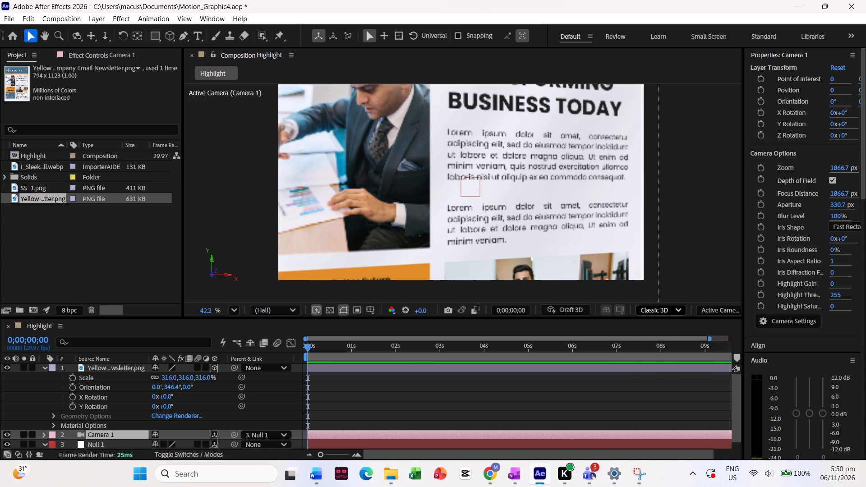
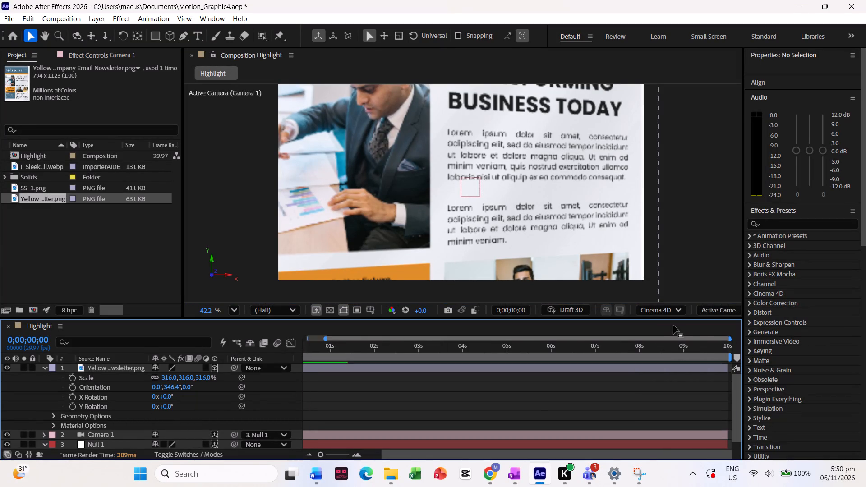
Switch the Highlight composition's 3D renderer to Classic 3D.
click(677, 311)
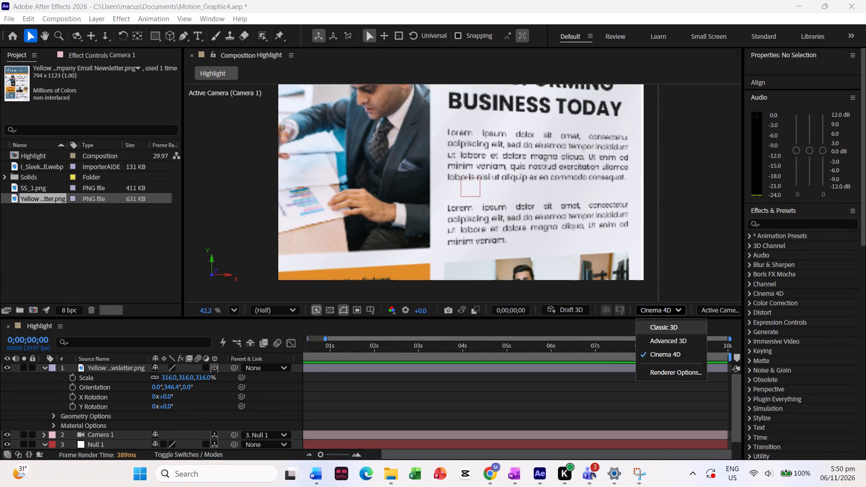
click(677, 331)
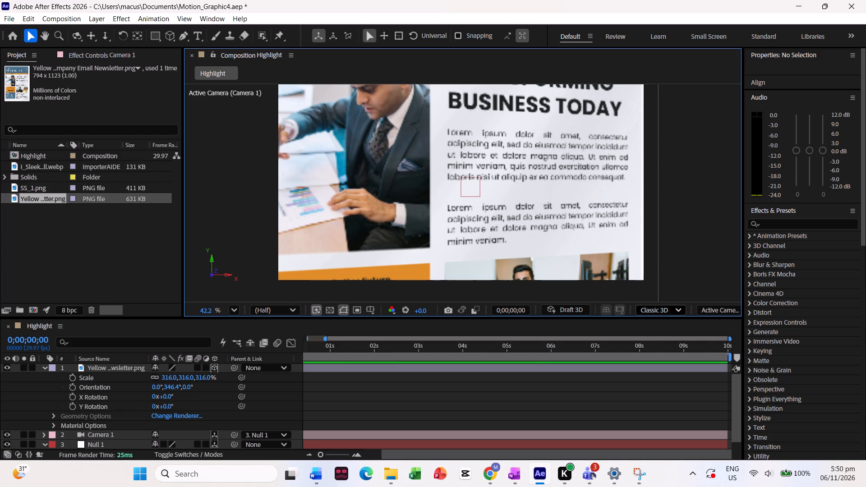
Examine the Shadow Map Resolution setting in the Classic 3D renderer options and close them without changes.
click(670, 316)
click(669, 316)
click(668, 315)
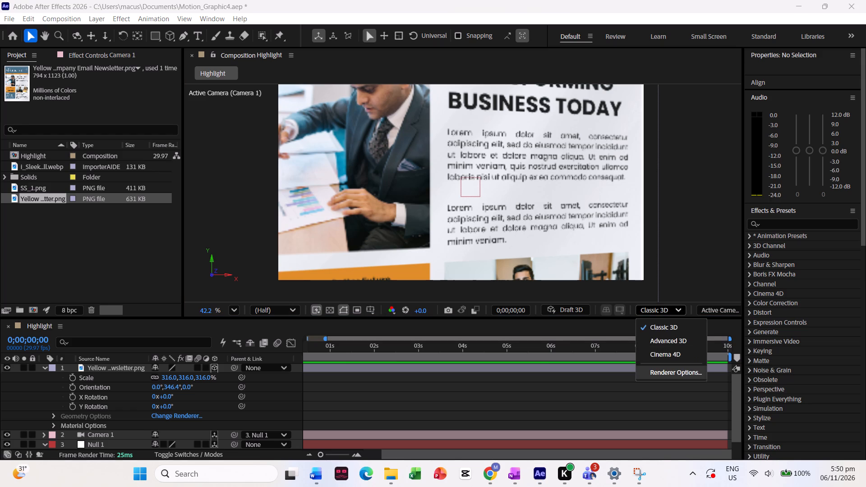
click(662, 372)
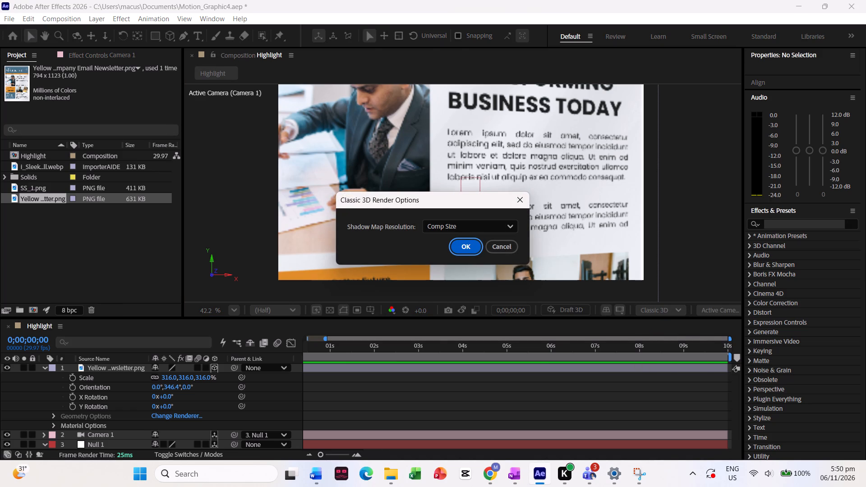
click(507, 234)
click(500, 226)
click(500, 226)
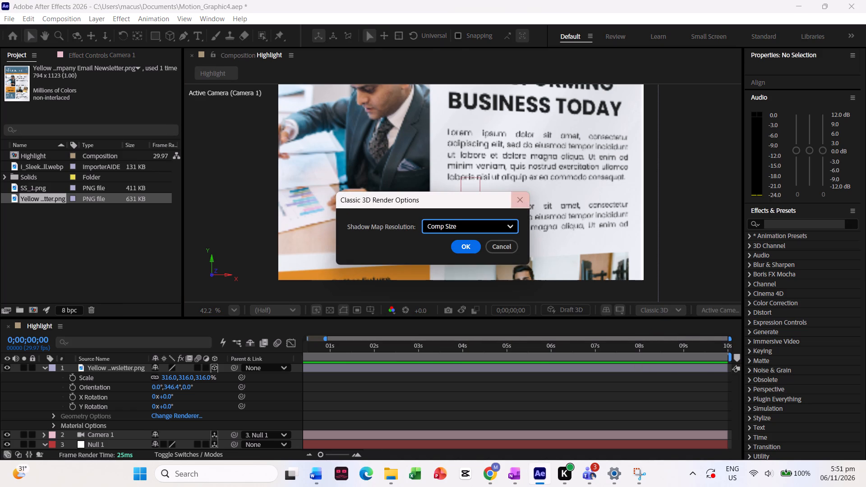
click(520, 202)
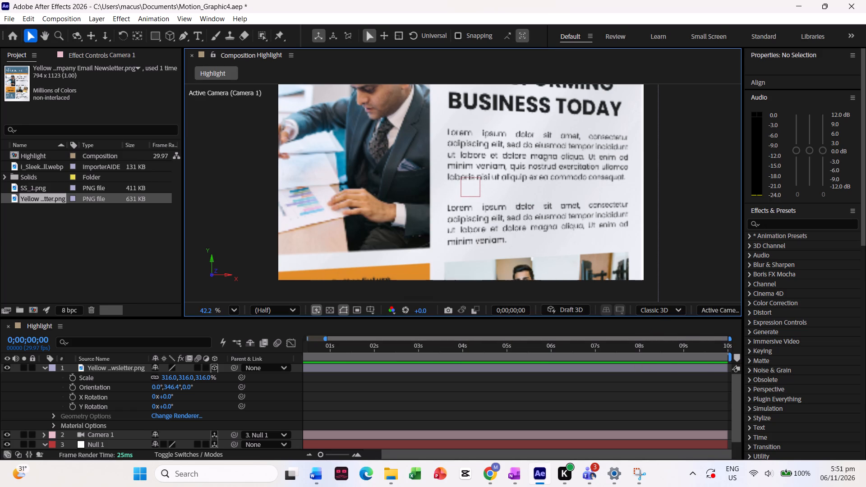
Review the Highlight composition's settings and available presets, keeping the HD 1920x1080 29.97 fps preset.
click(64, 159)
double_click(100, 153)
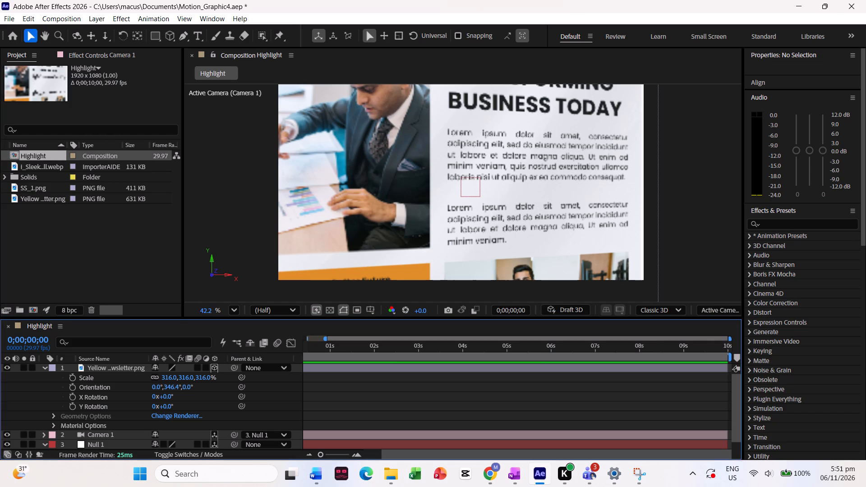
double_click(100, 153)
double_click(100, 154)
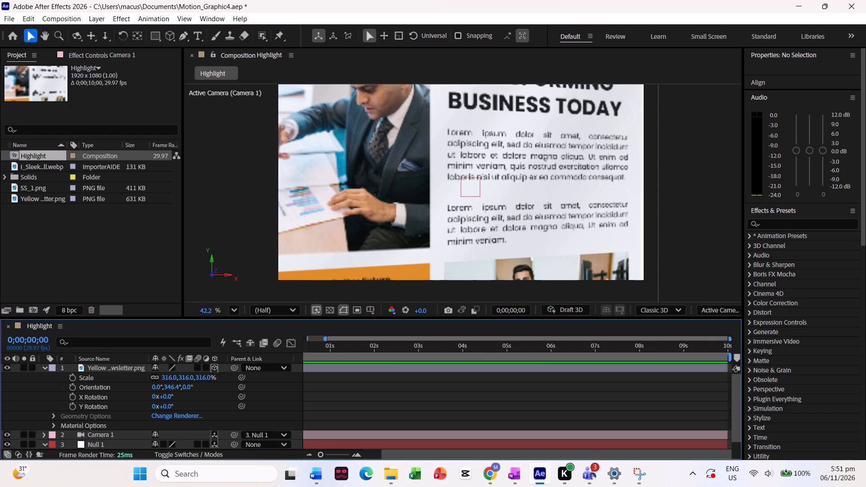
right_click(100, 154)
click(123, 163)
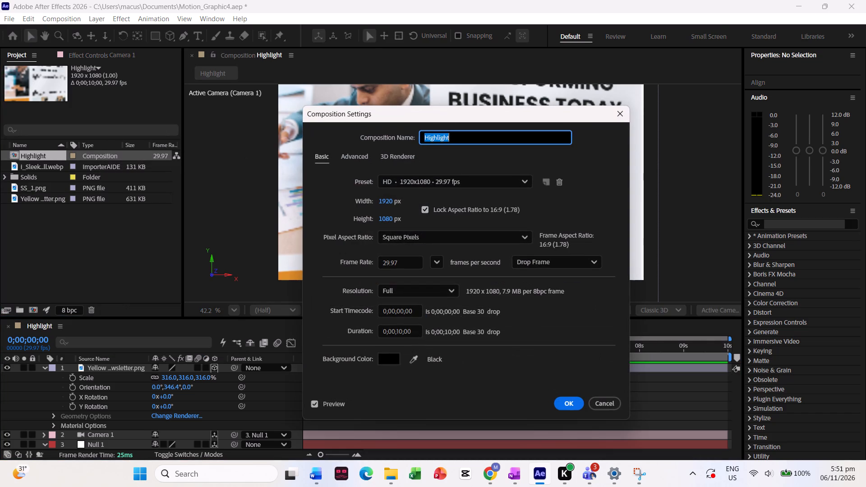
click(442, 179)
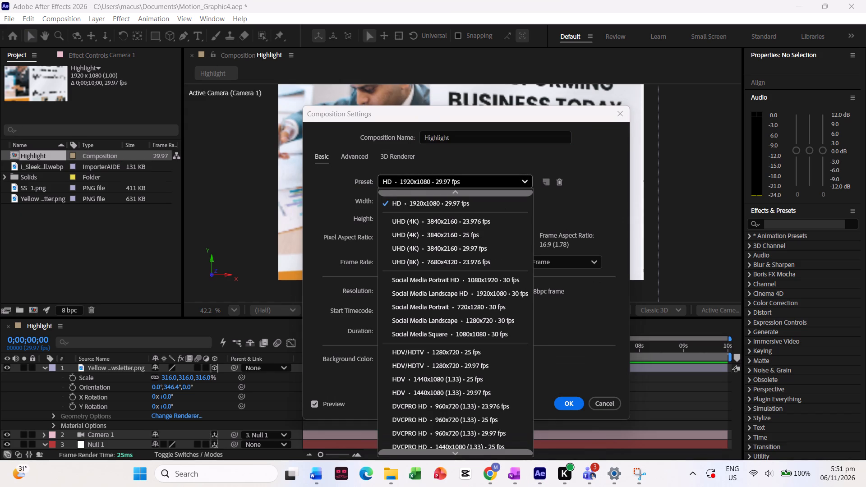
click(441, 179)
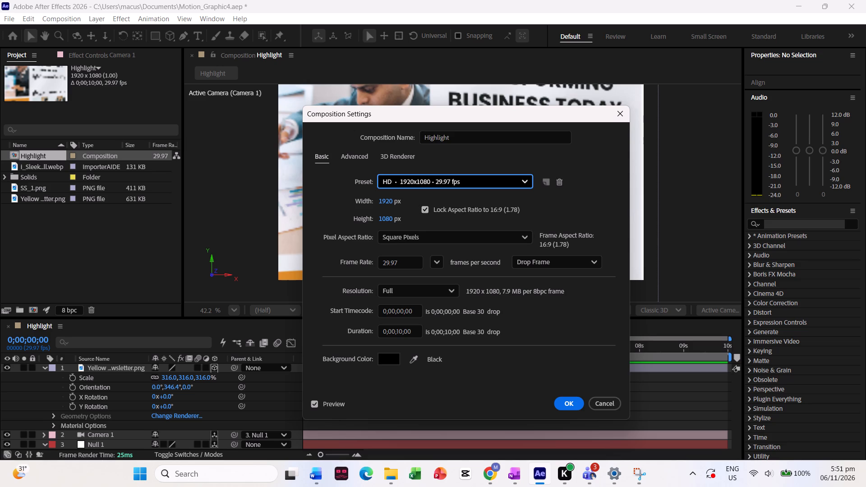
click(573, 398)
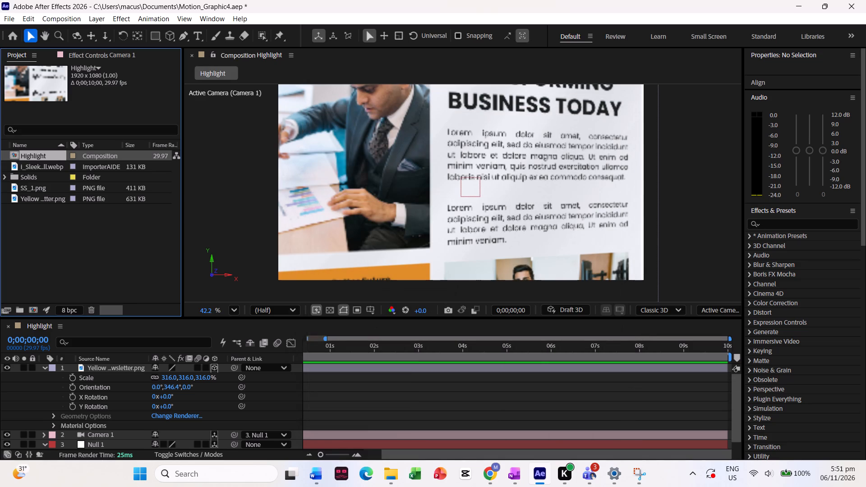
click(466, 340)
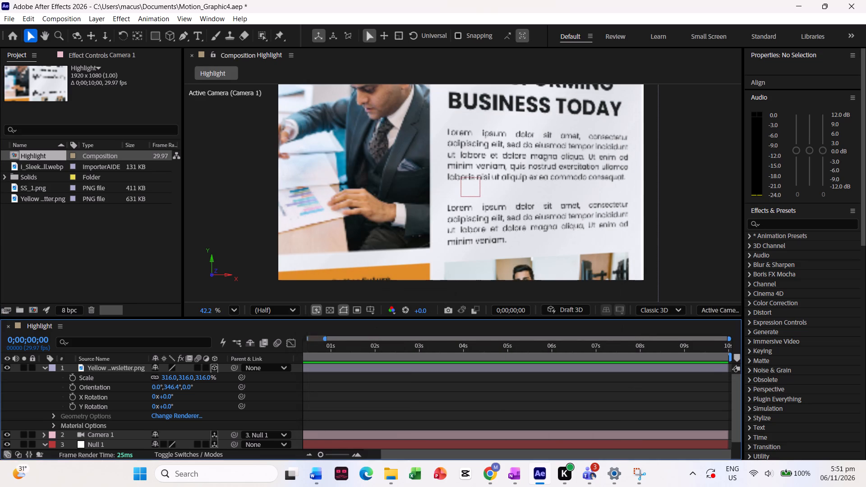
Switch to Google Chrome and search Google for "why are my pngs blurry in after effect".
click(488, 475)
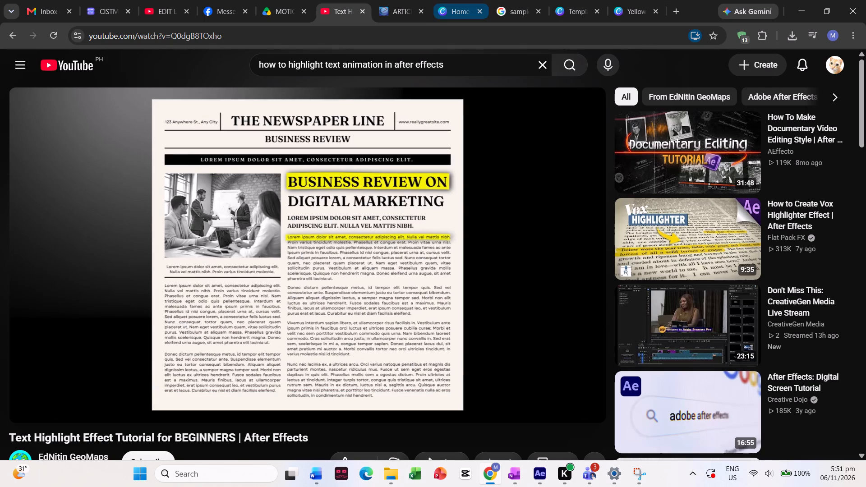
click(510, 0)
click(142, 123)
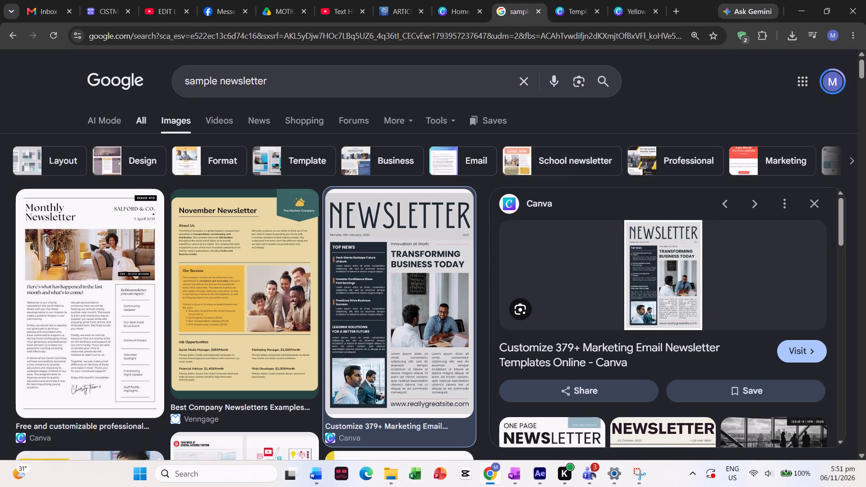
click(542, 81)
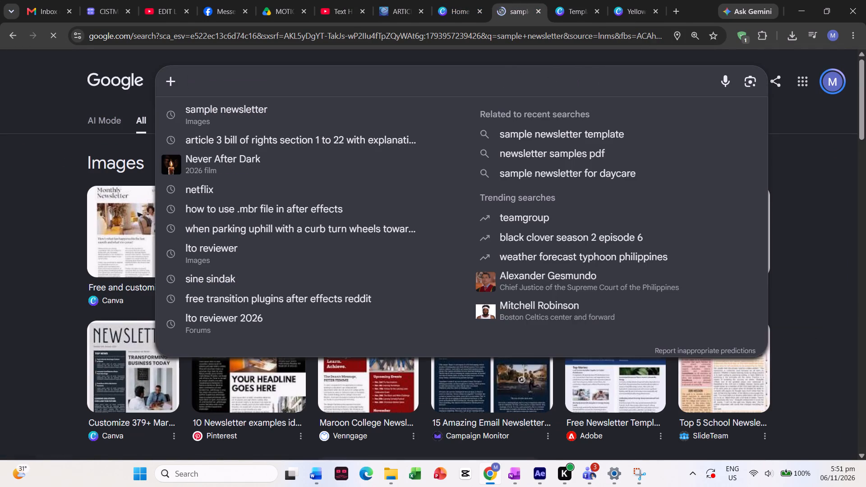
key(w)
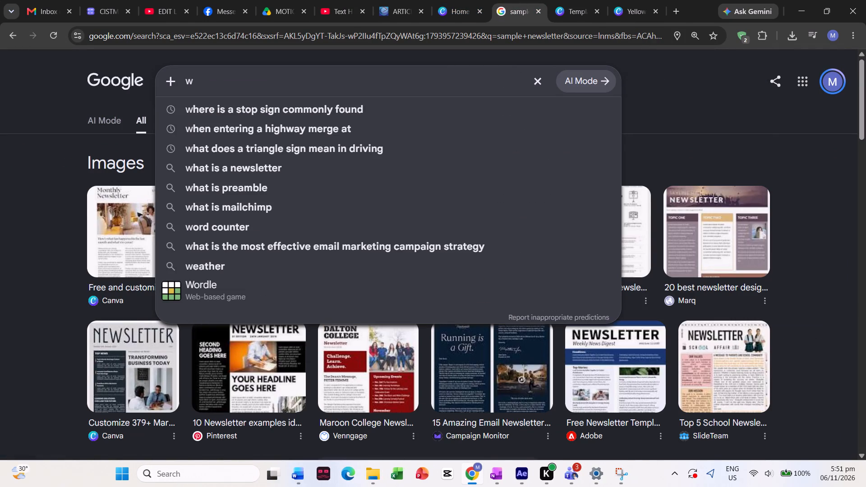
text(hy are my pngs blurry in after)
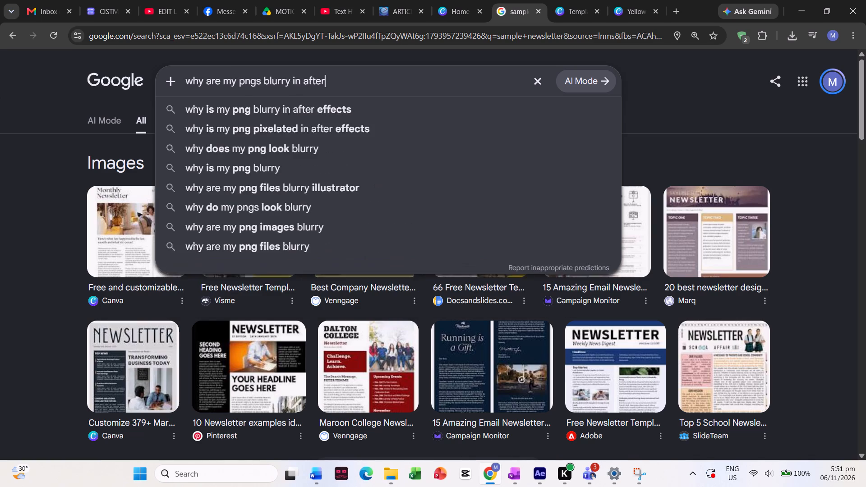
key(space)
text(effect)
key(Return)
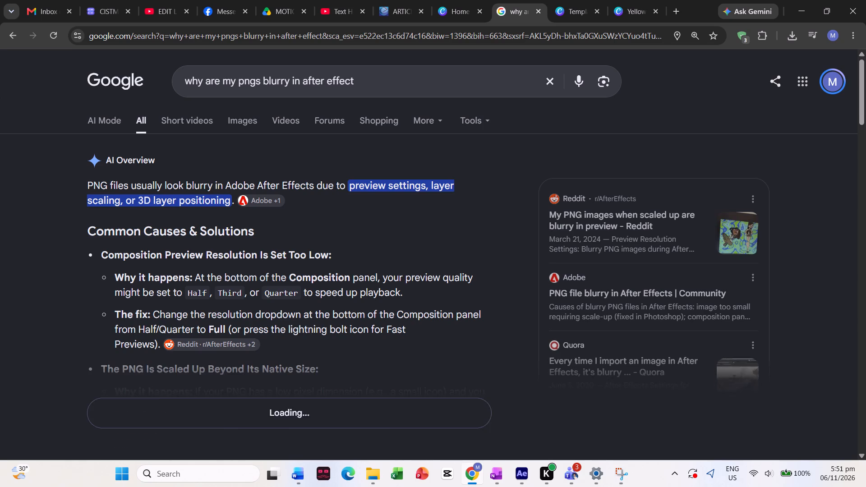
Read the AI Overview's common causes and solutions for blurry PNGs, and return to After Effects.
scroll(485, 209, down, 1)
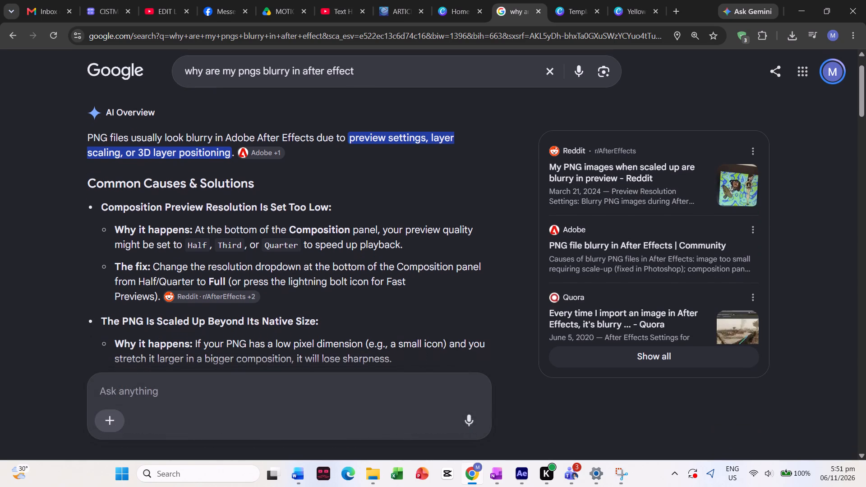
scroll(485, 209, down, 2)
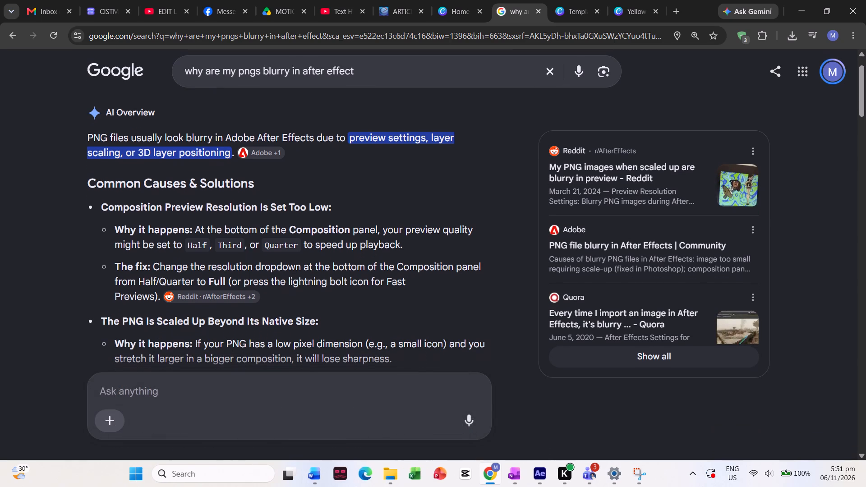
scroll(485, 209, down, 3)
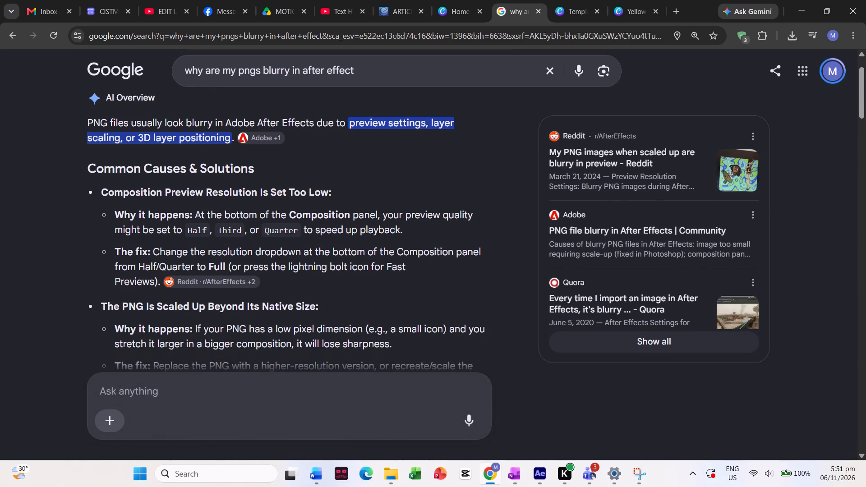
scroll(485, 209, down, 1)
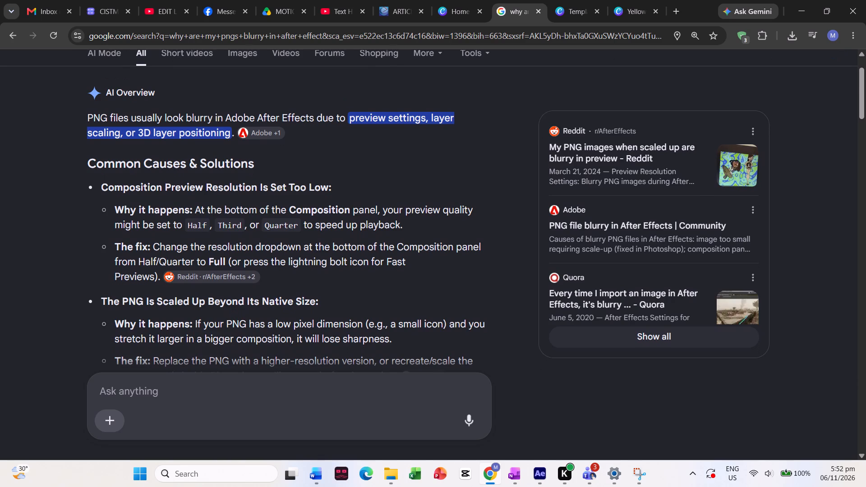
click(802, 7)
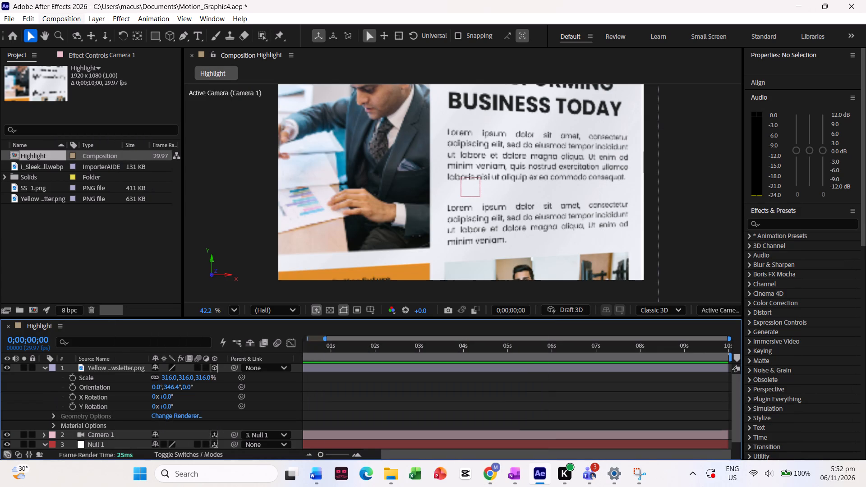
click(74, 22)
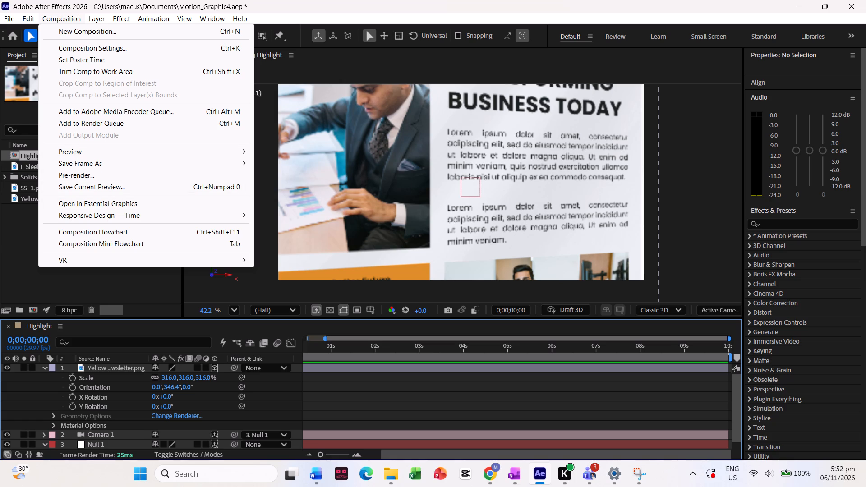
Switch back to Chrome and read further through the AI Overview's fixes for blurry PNGs.
click(497, 473)
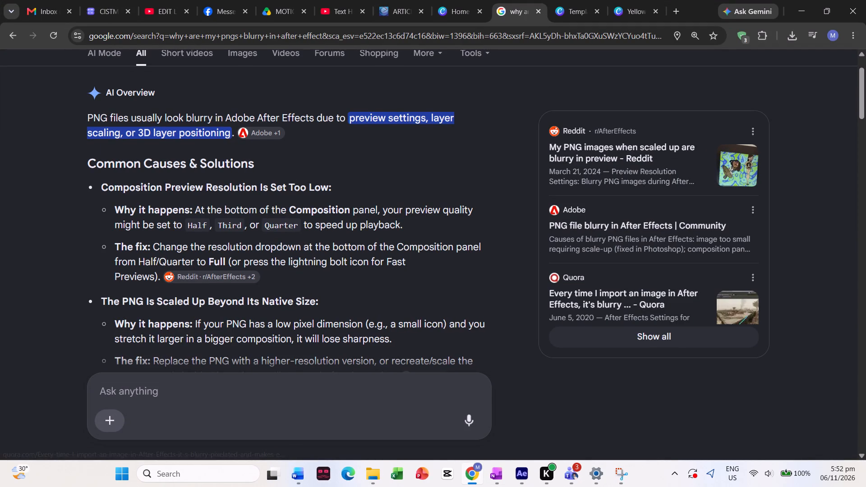
scroll(530, 326, down, 2)
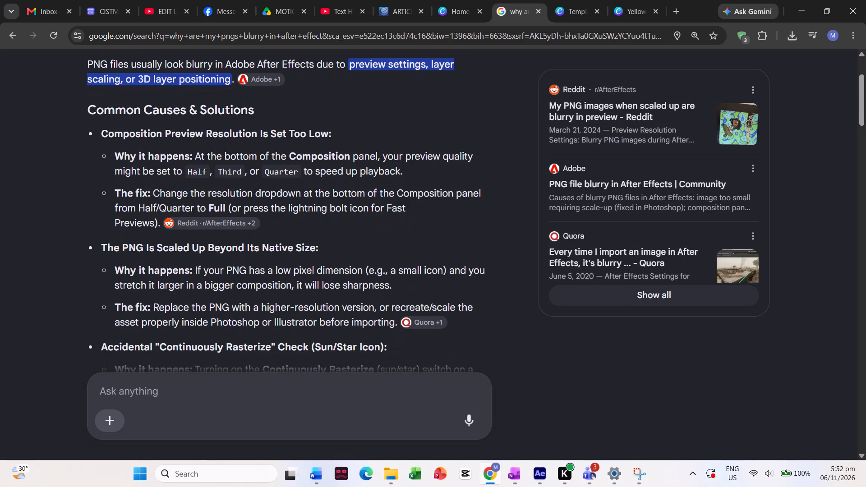
scroll(530, 326, down, 2)
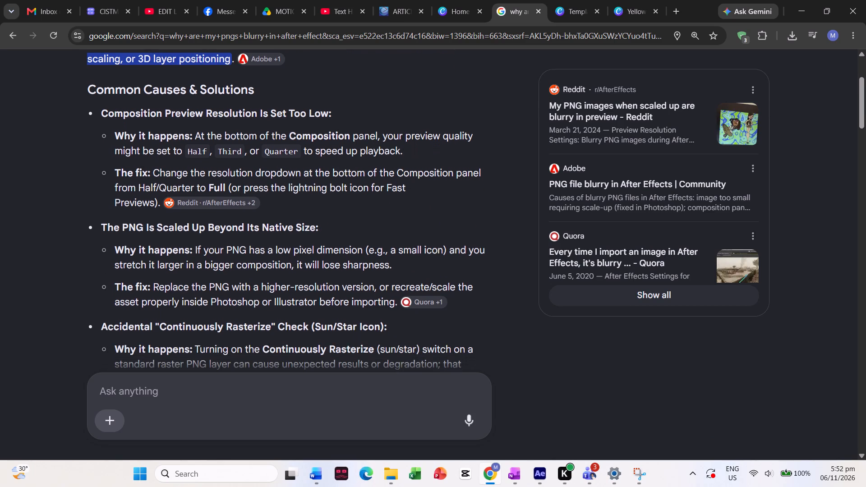
scroll(530, 326, up, 2)
Look over the newsletter's Canva template page and its open Canva design, and return to After Effects.
click(570, 0)
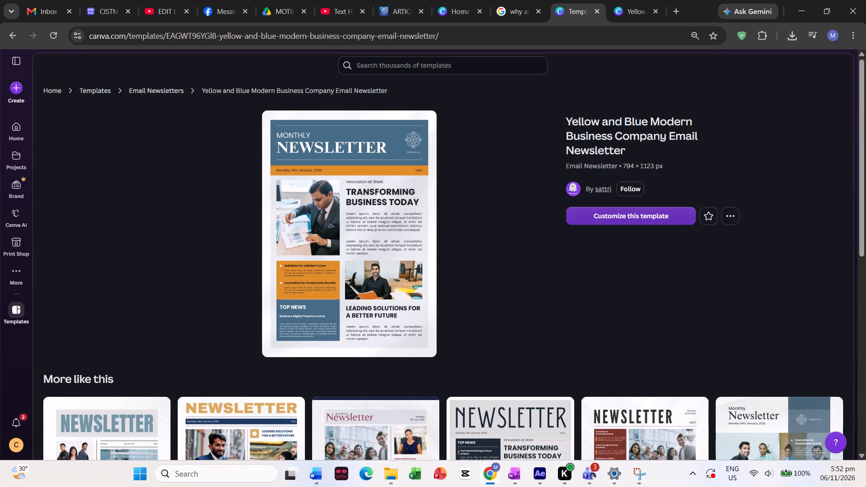
click(642, 0)
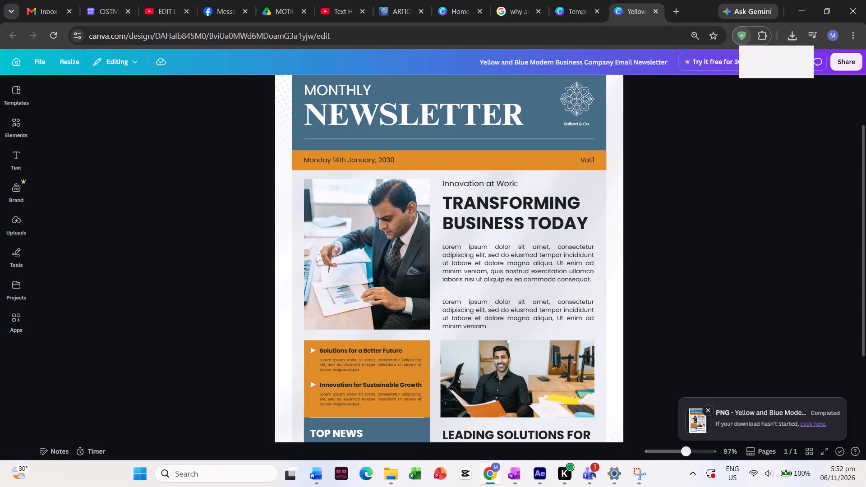
click(537, 0)
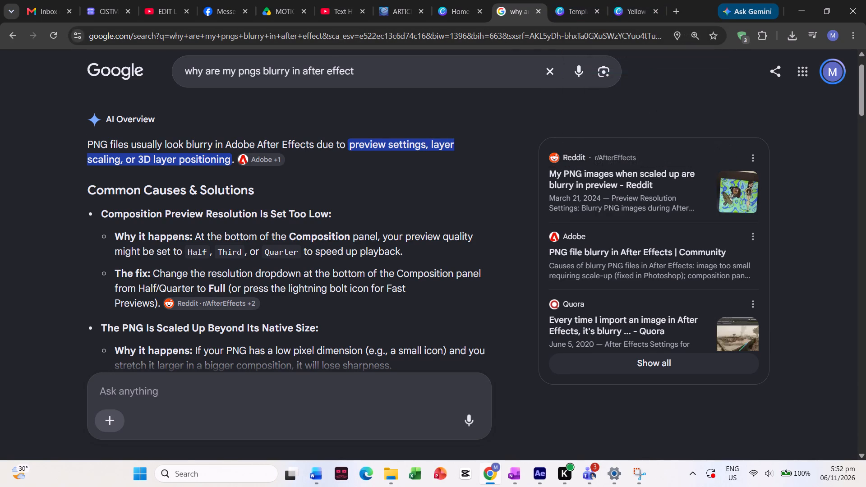
click(810, 0)
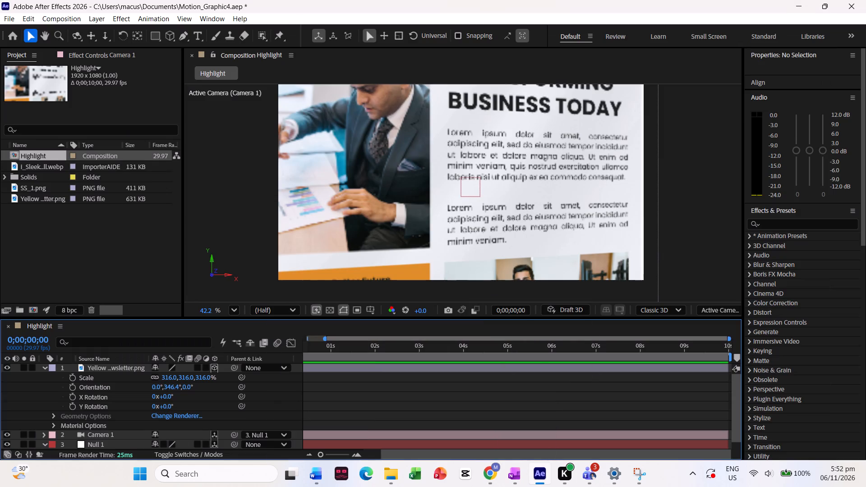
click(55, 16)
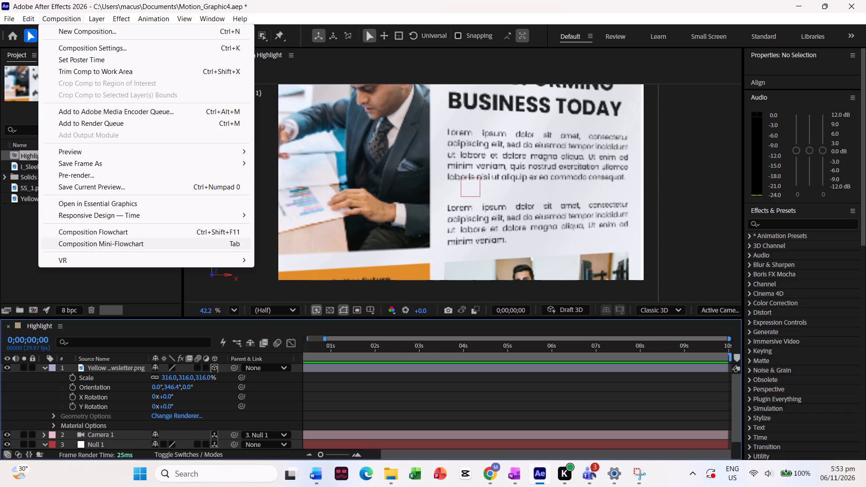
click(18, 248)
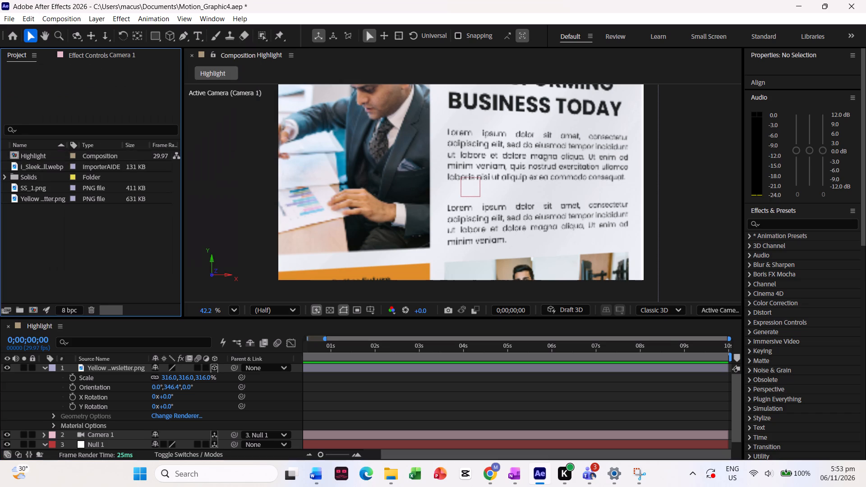
Open the Highlight composition's settings and review its basic, advanced and resolution options.
click(60, 158)
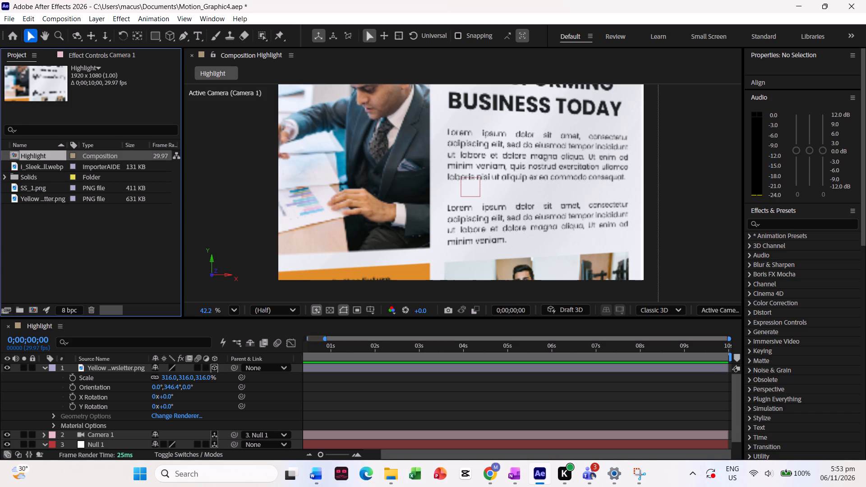
right_click(60, 158)
click(72, 161)
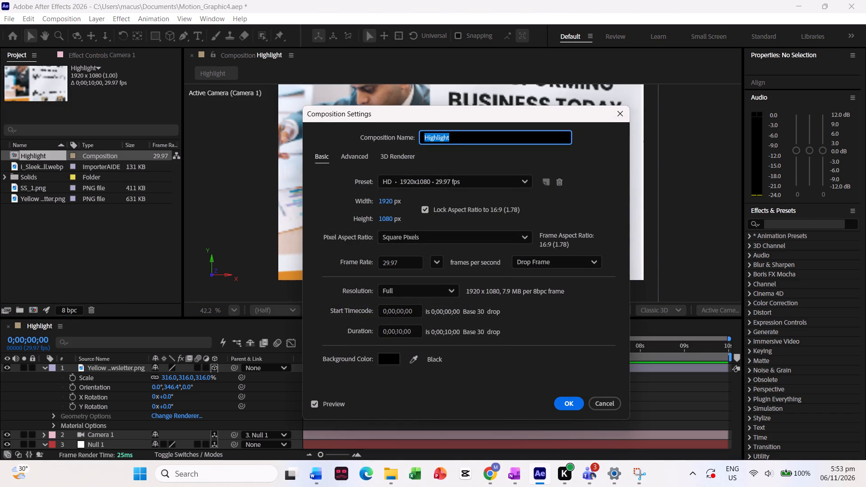
click(390, 159)
click(359, 159)
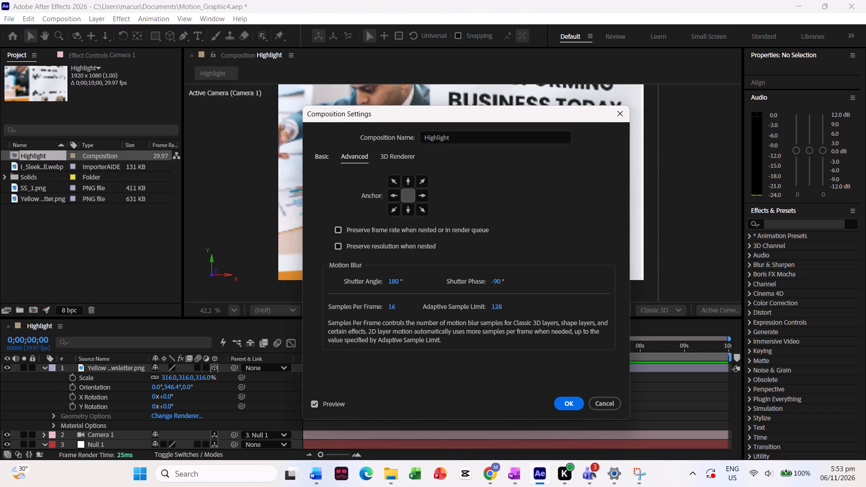
click(316, 156)
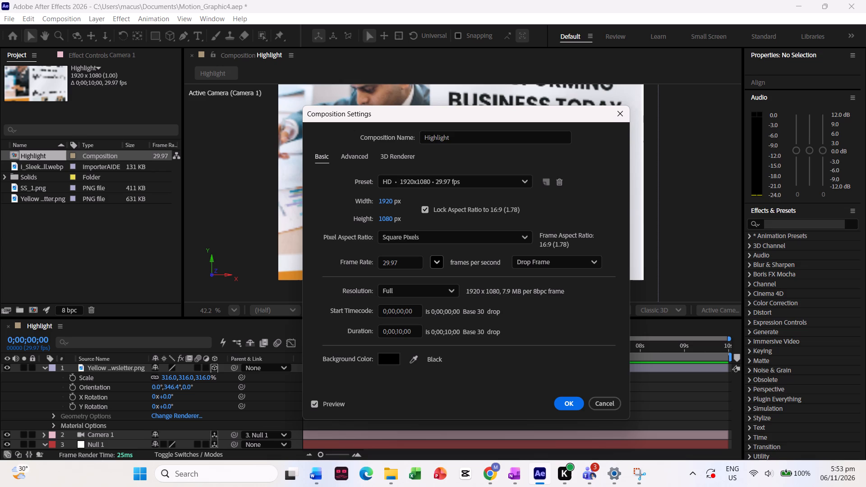
click(428, 292)
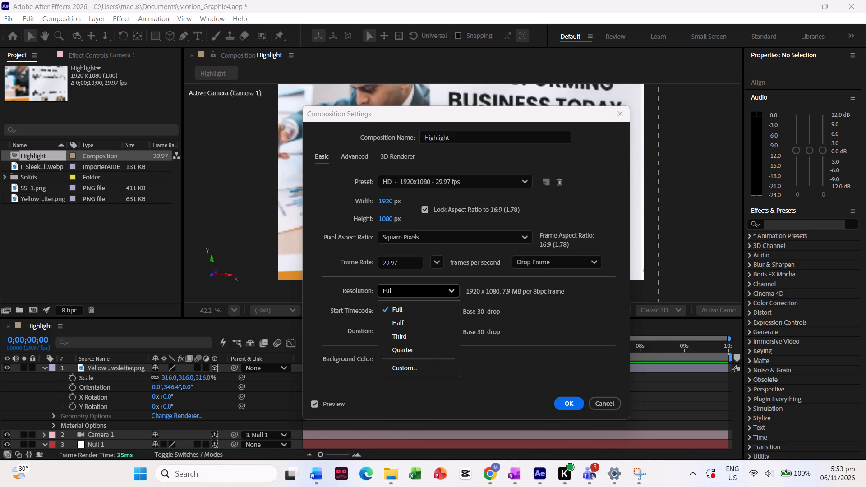
Look through the Downloads folder in File Explorer, open and close the Moral and Non-Moral Standard PDF, and return to After Effects.
click(481, 475)
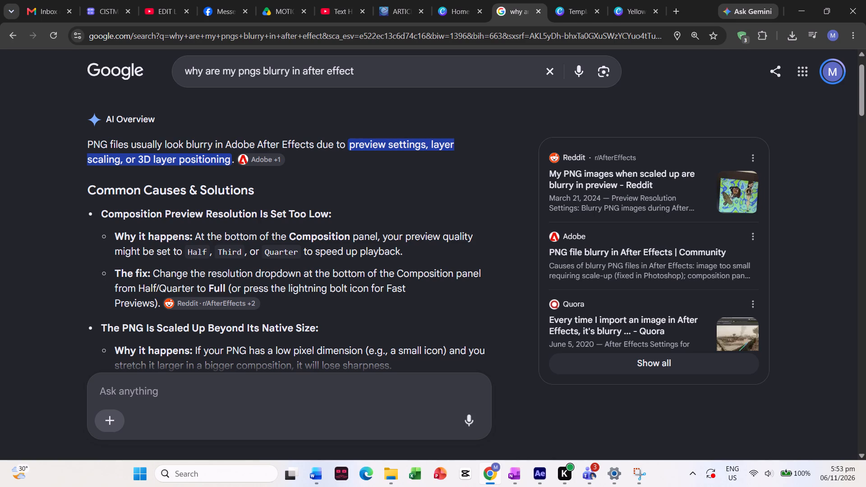
click(392, 476)
click(207, 413)
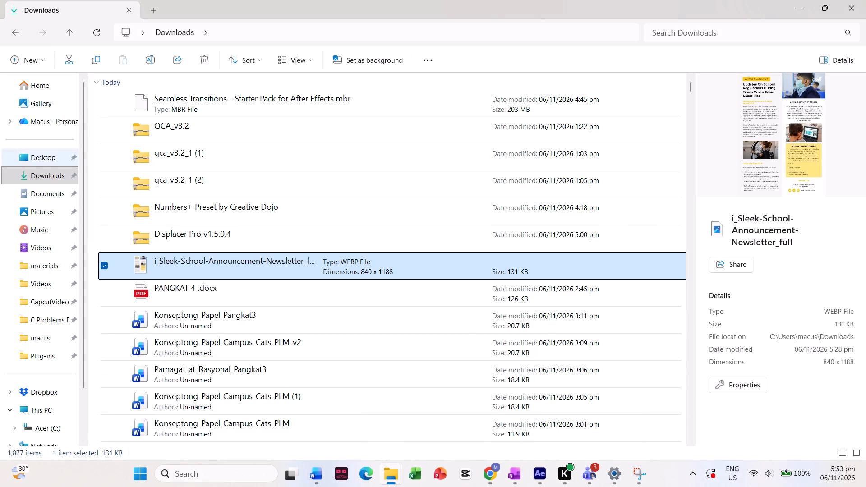
click(29, 170)
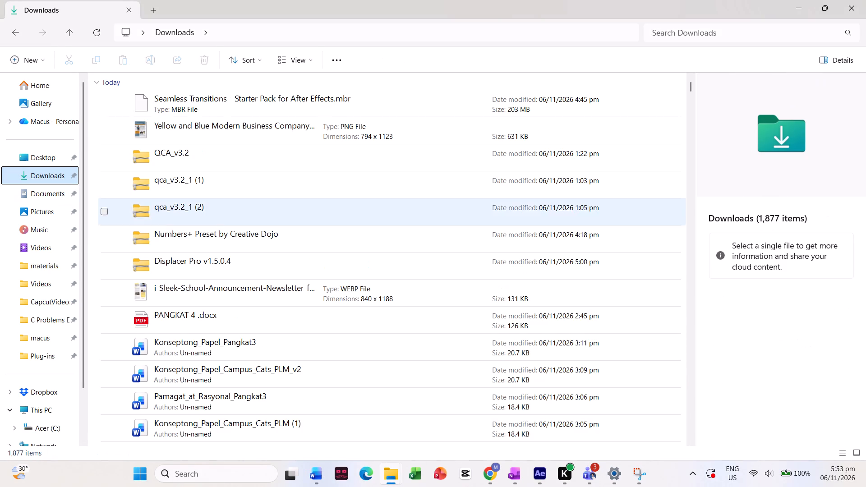
scroll(162, 225, down, 5)
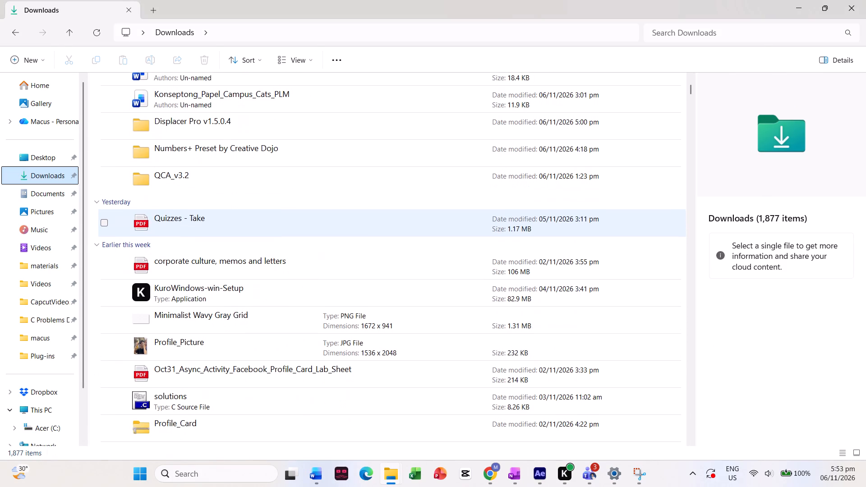
scroll(162, 225, down, 4)
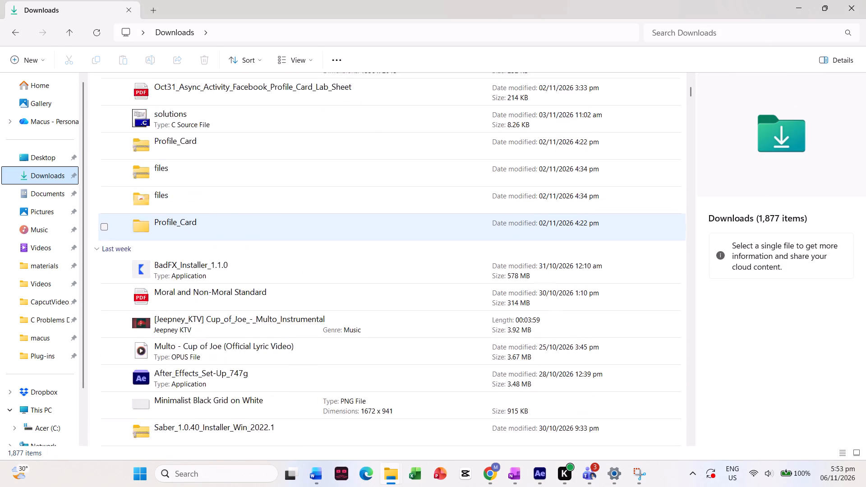
scroll(162, 225, down, 1)
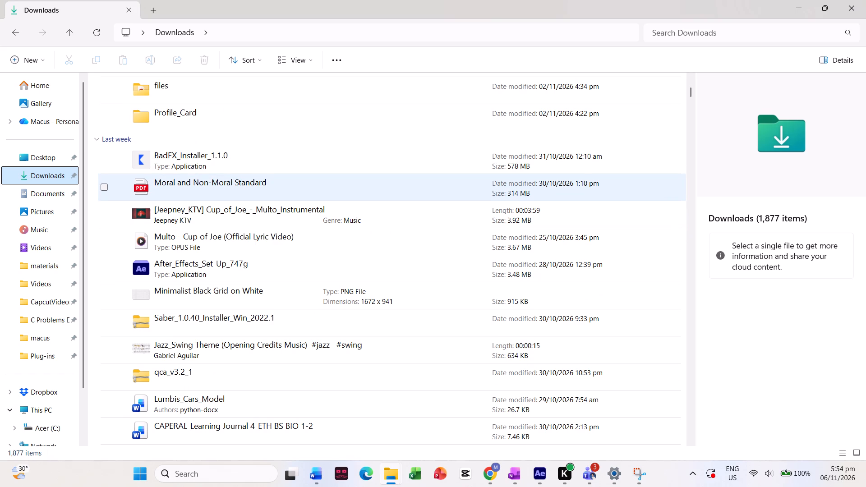
double_click(161, 184)
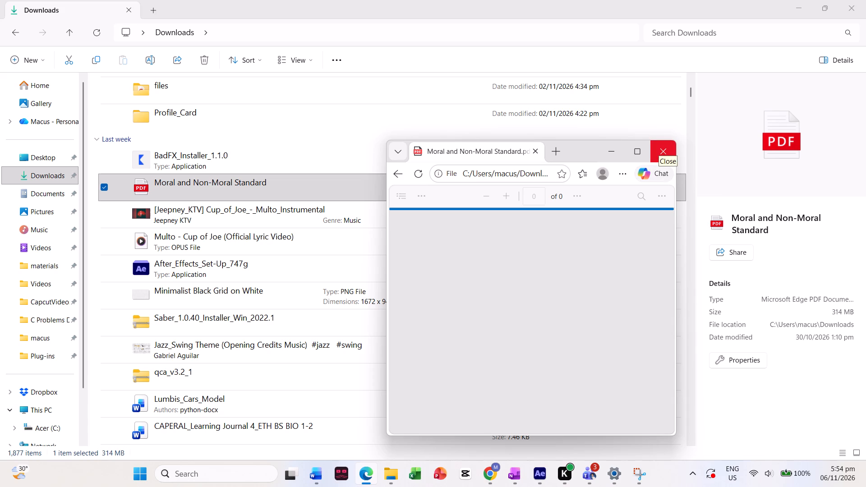
click(659, 147)
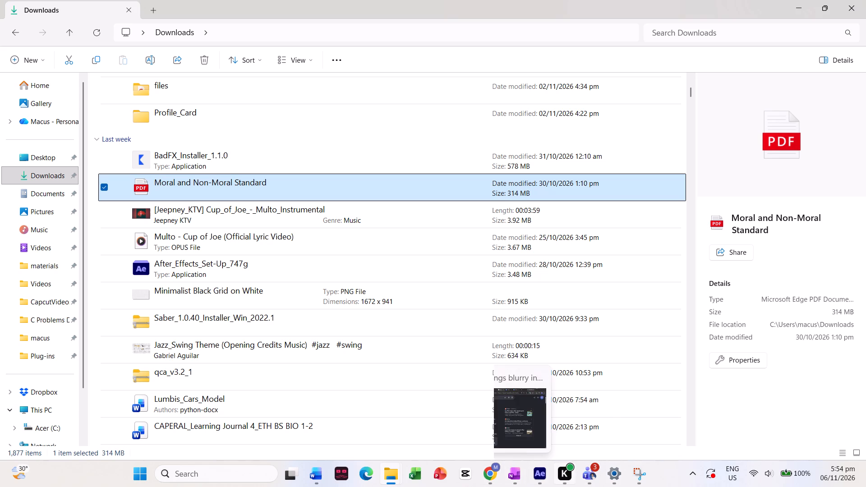
click(543, 474)
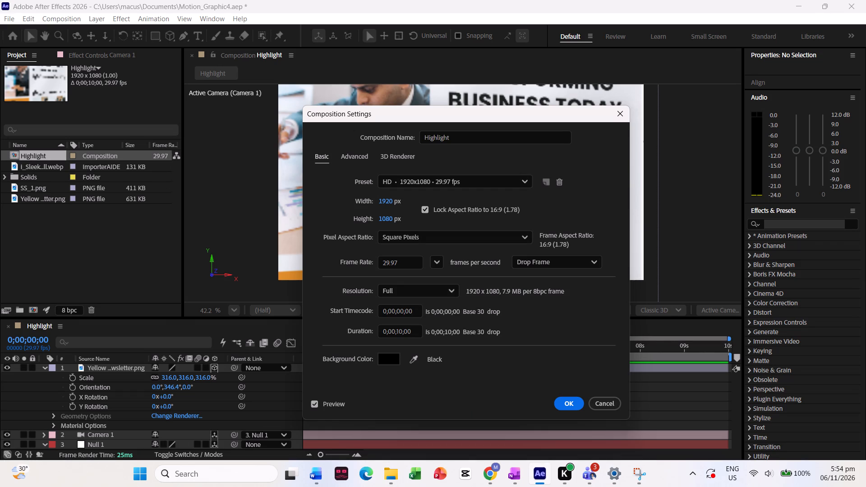
Switch to Chrome and reread the AI Overview's causes and fixes for blurry PNGs, down to Continuously Rasterize.
click(496, 473)
scroll(471, 142, down, 1)
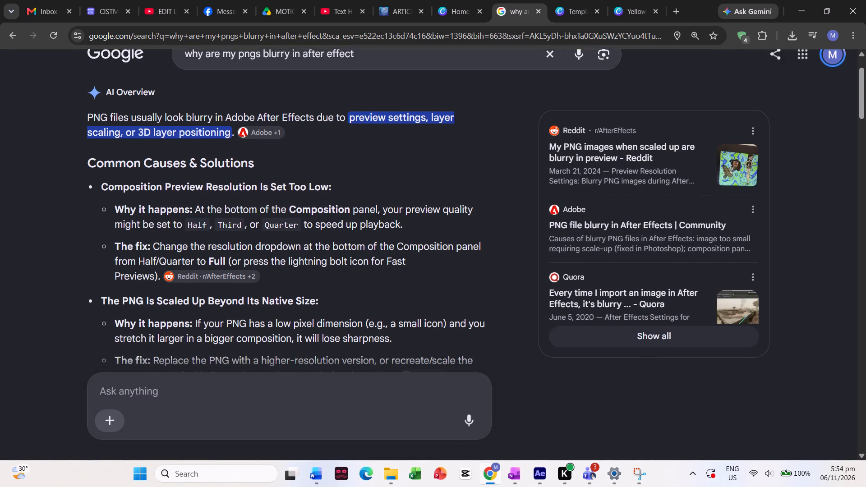
scroll(471, 142, down, 2)
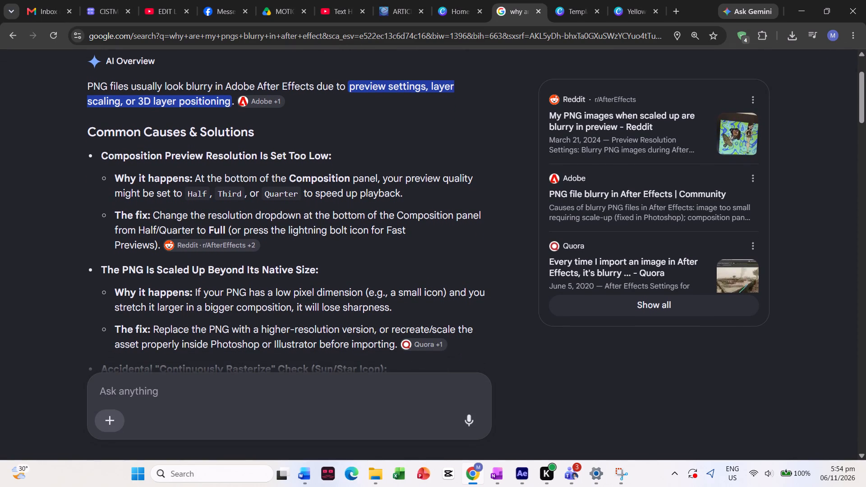
scroll(471, 142, down, 2)
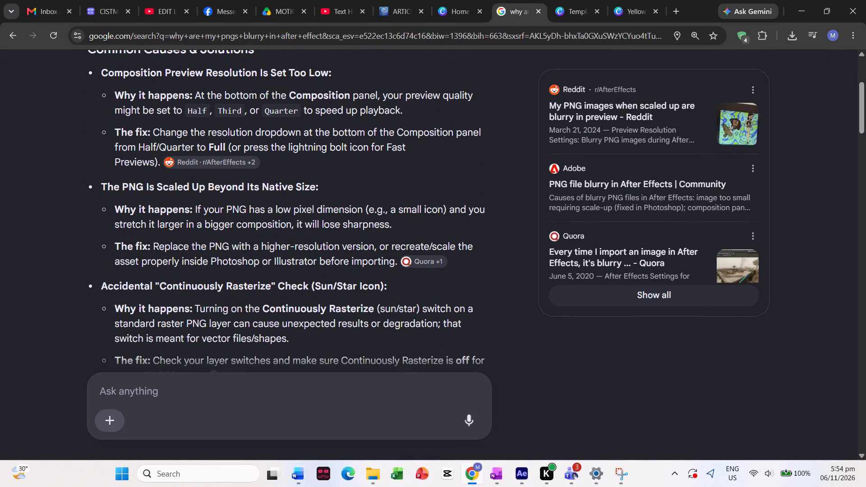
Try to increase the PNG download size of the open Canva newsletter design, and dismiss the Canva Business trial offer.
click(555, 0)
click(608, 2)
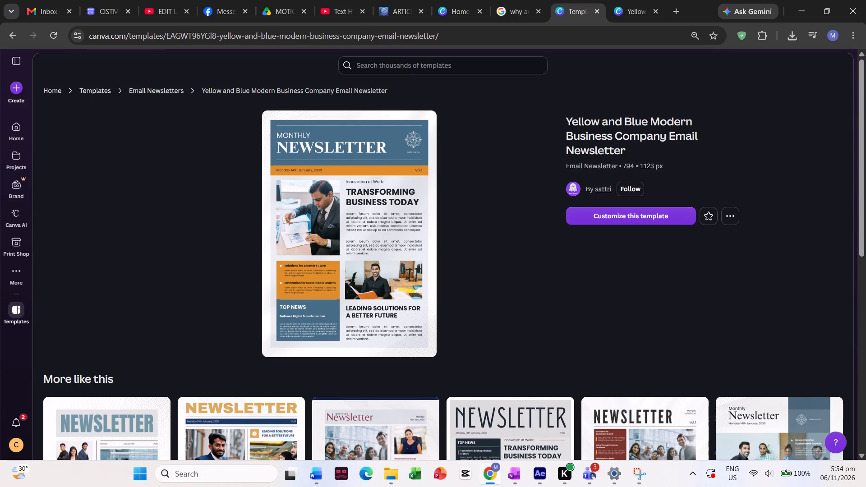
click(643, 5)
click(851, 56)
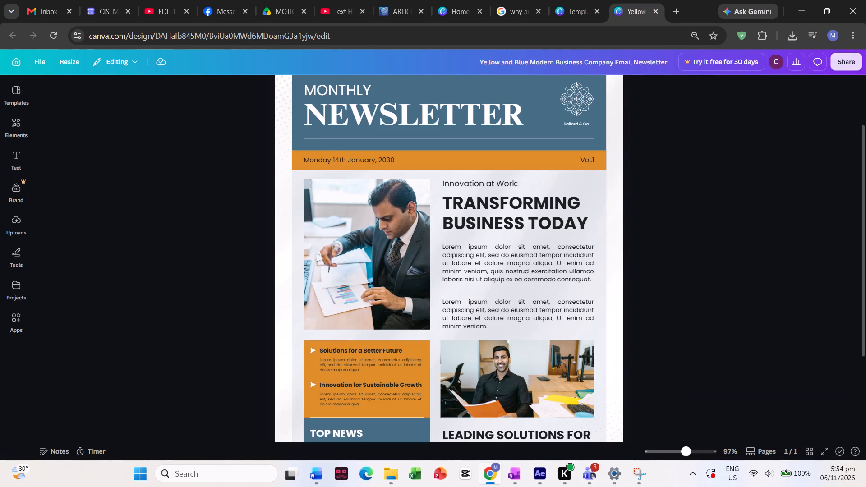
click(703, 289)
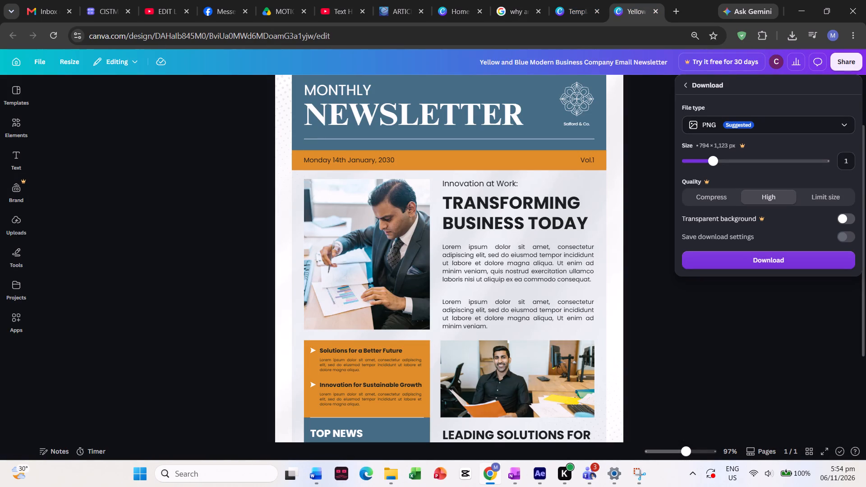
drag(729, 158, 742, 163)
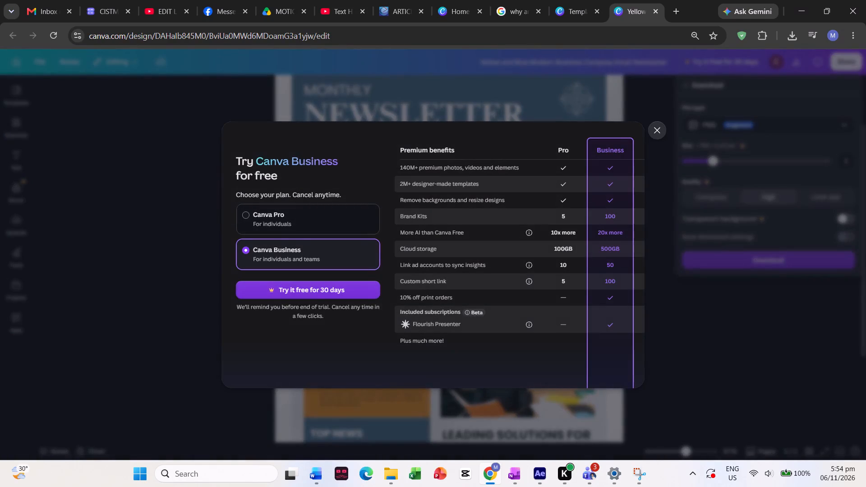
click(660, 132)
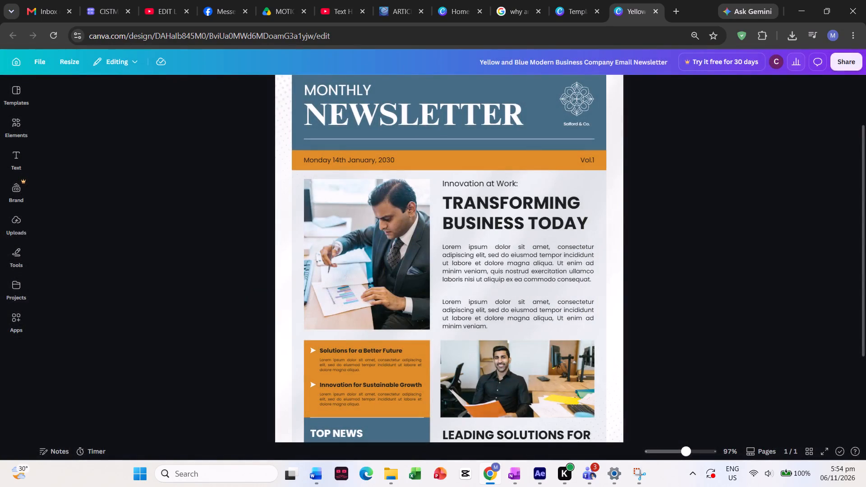
Check which account owns the newsletter design using the account avatar and the design's sharing details.
click(777, 64)
click(747, 214)
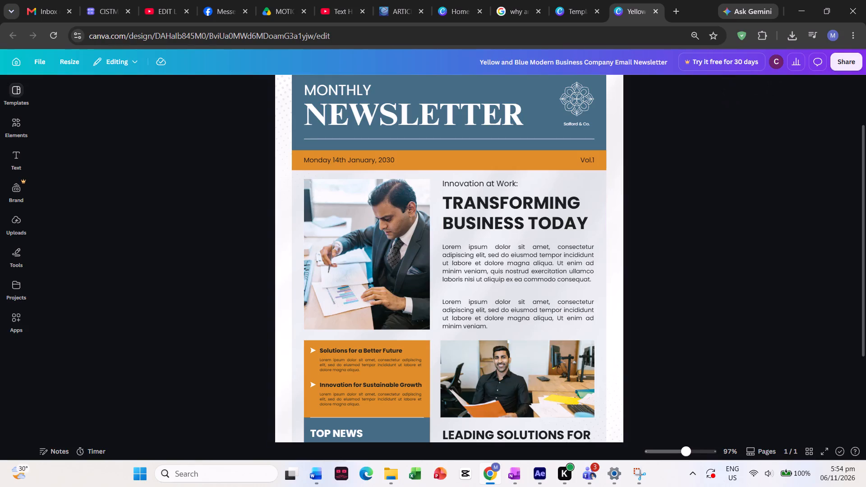
click(778, 64)
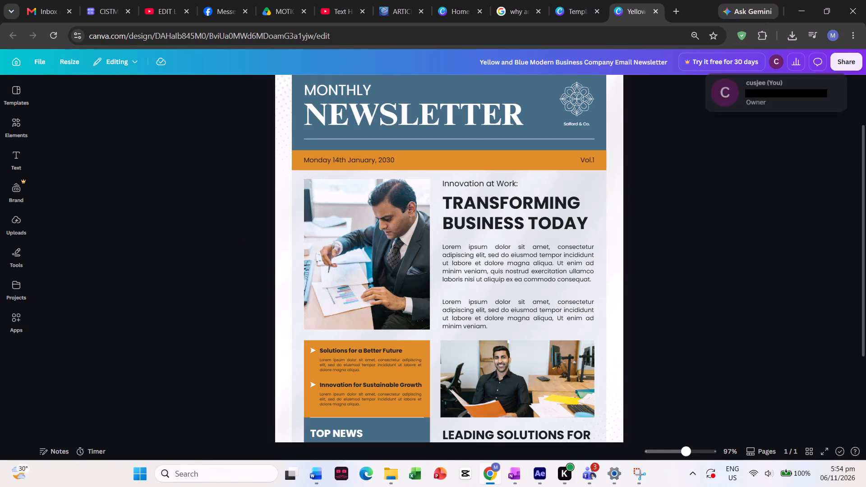
click(778, 64)
click(852, 63)
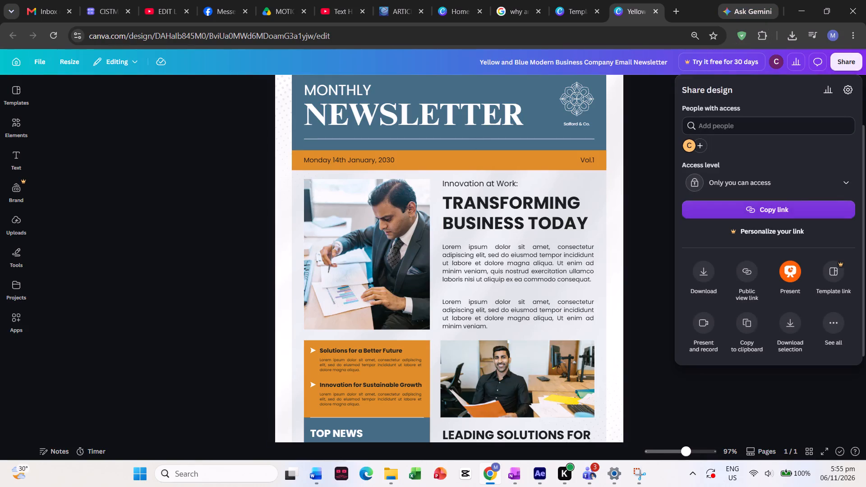
click(691, 149)
click(705, 137)
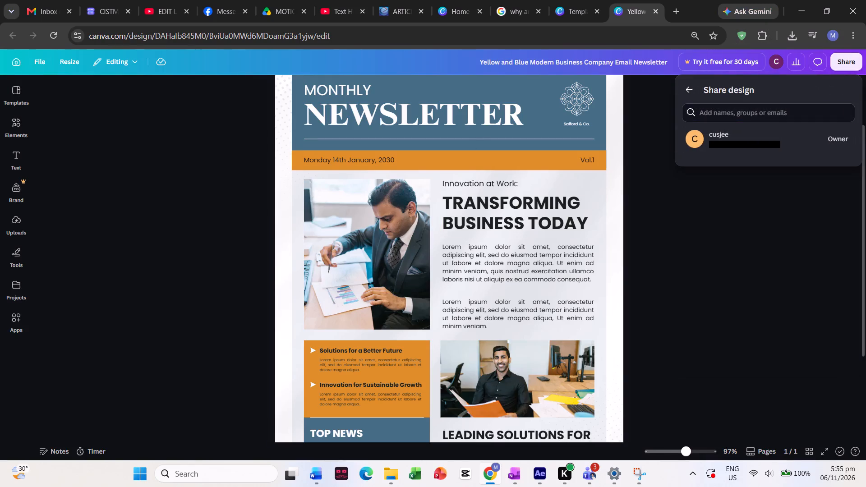
click(682, 232)
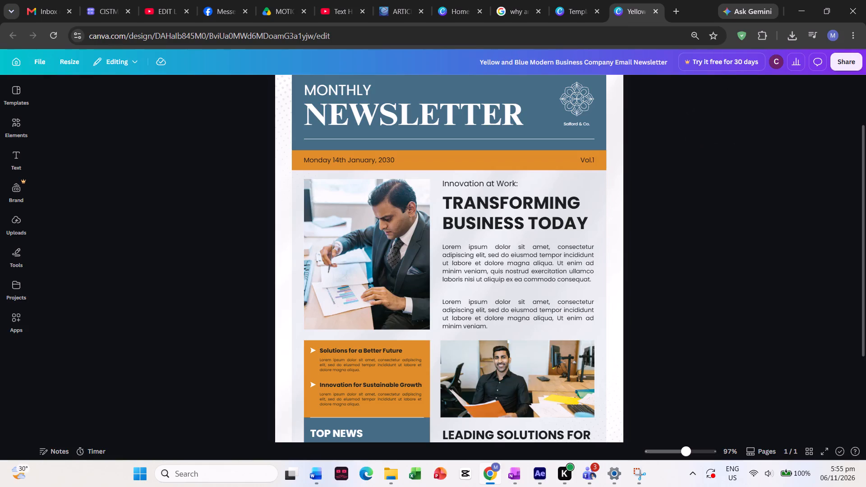
Go to the Canva home page and switch to the other signed-in account, the education one.
click(14, 68)
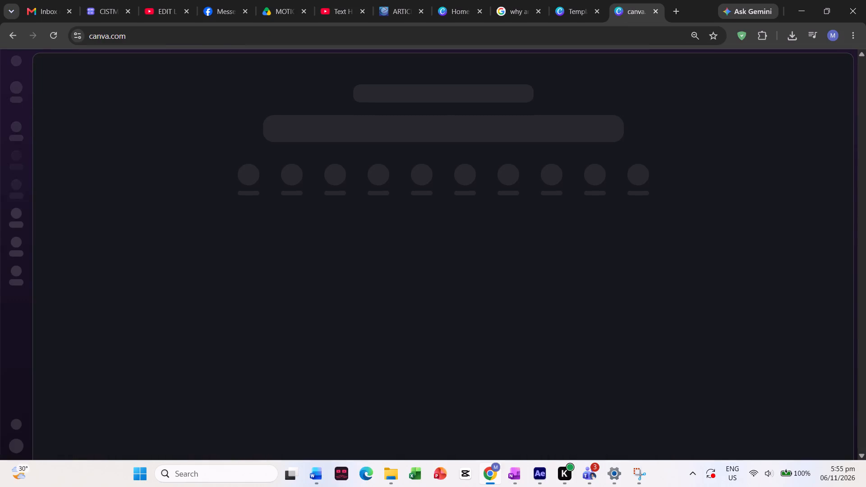
click(15, 444)
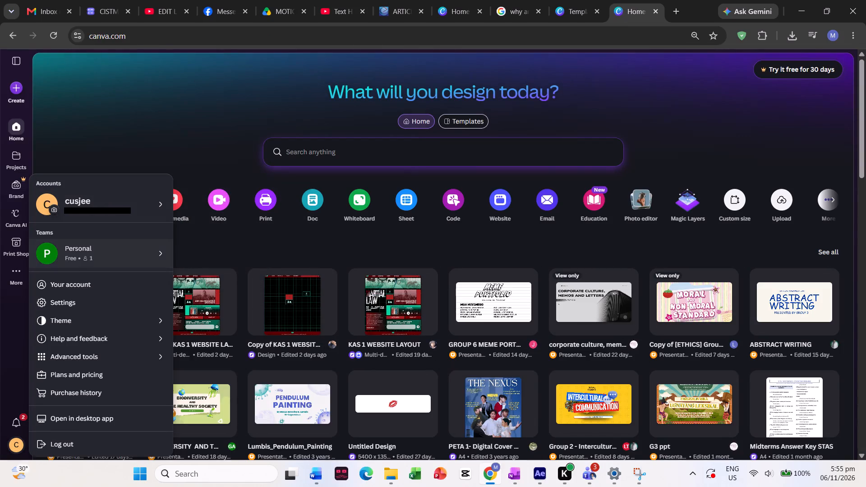
click(240, 287)
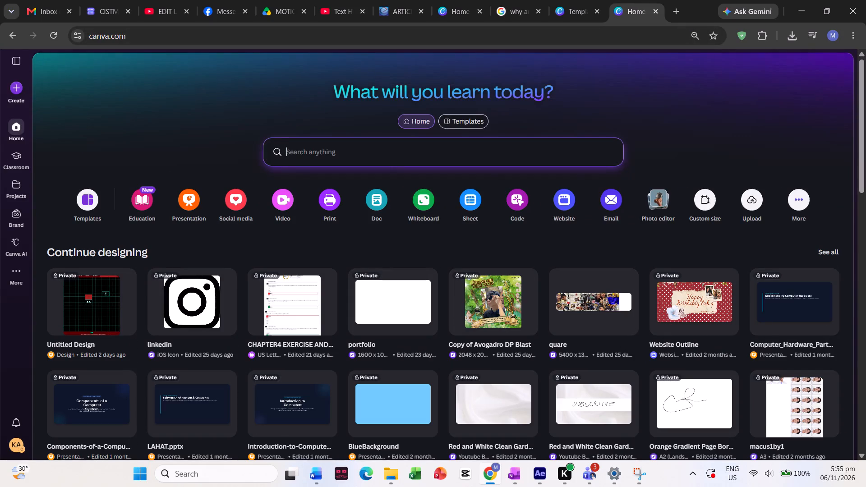
Search Canva for "news letter" and open the Yellow Pink Bright Bold Creative Kids Summer Camp Newsletter template for customizing.
text(news)
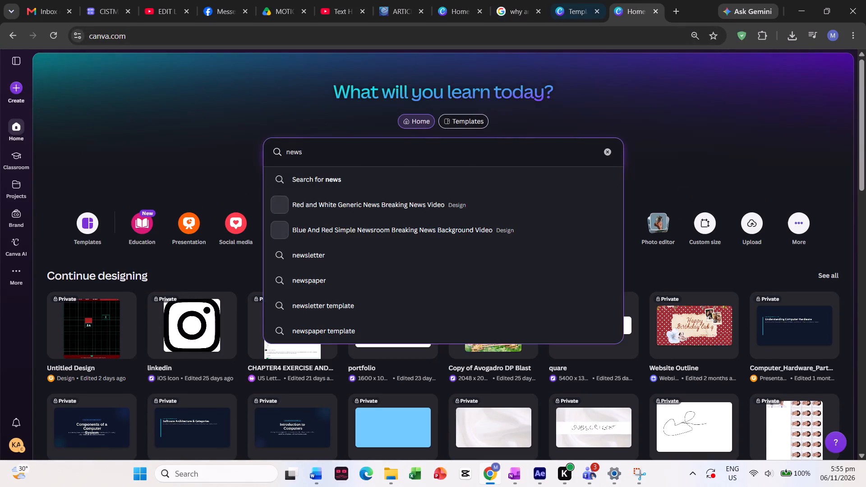
click(572, 0)
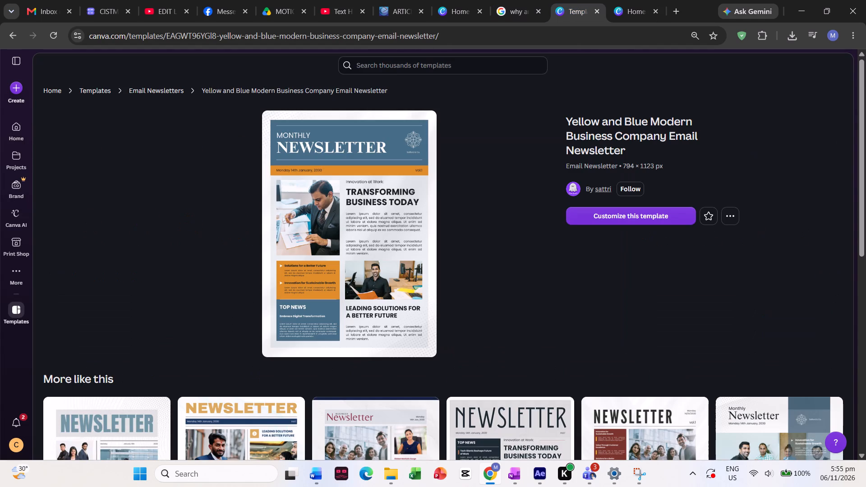
click(625, 1)
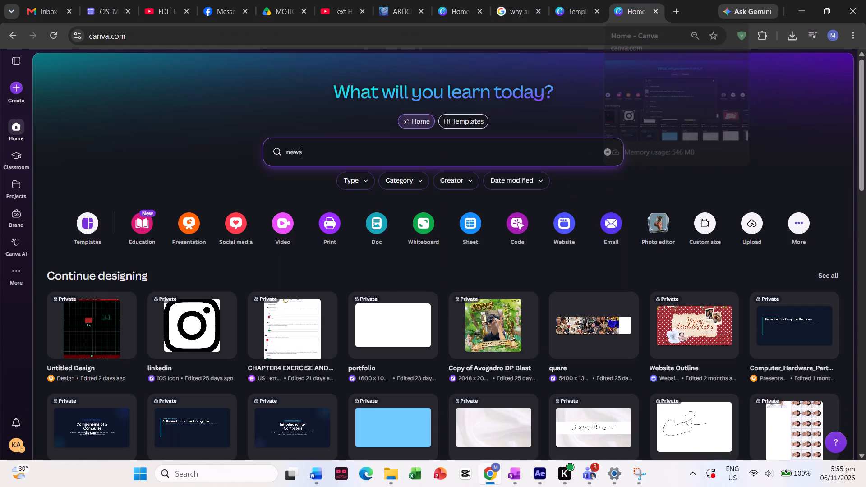
key(space)
text(letter)
key(Return)
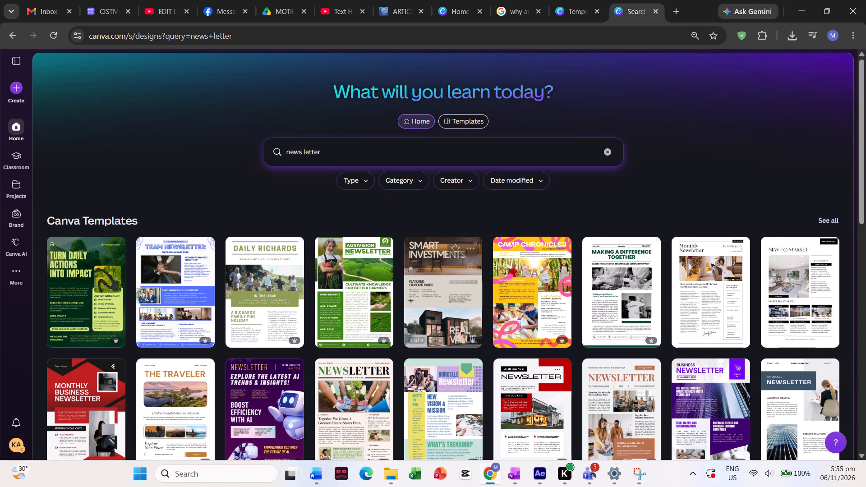
click(567, 295)
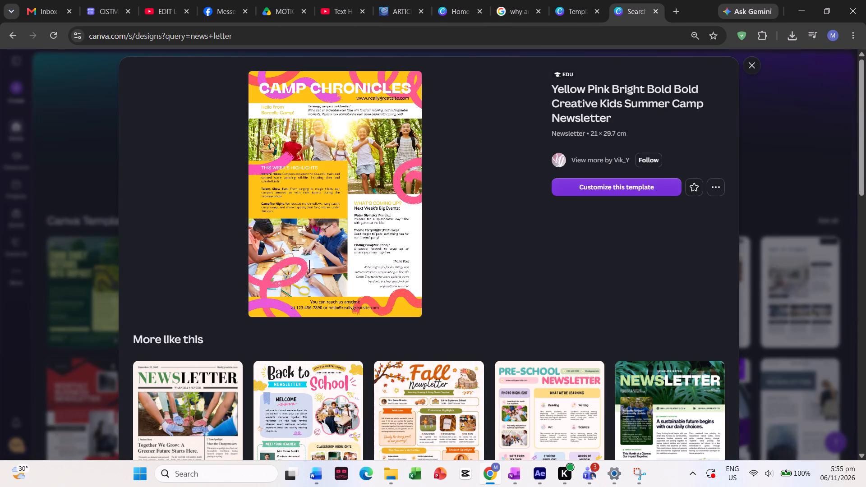
click(594, 190)
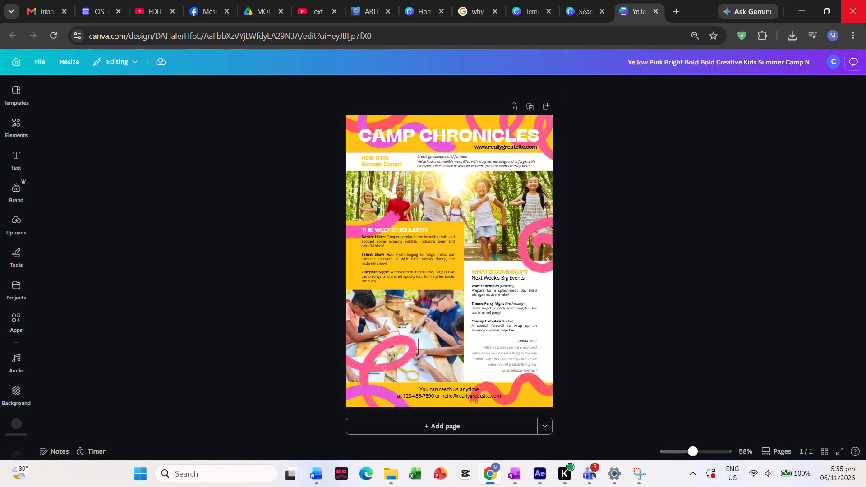
Download the Camp Chronicles newsletter design as a PNG.
double_click(837, 62)
click(773, 70)
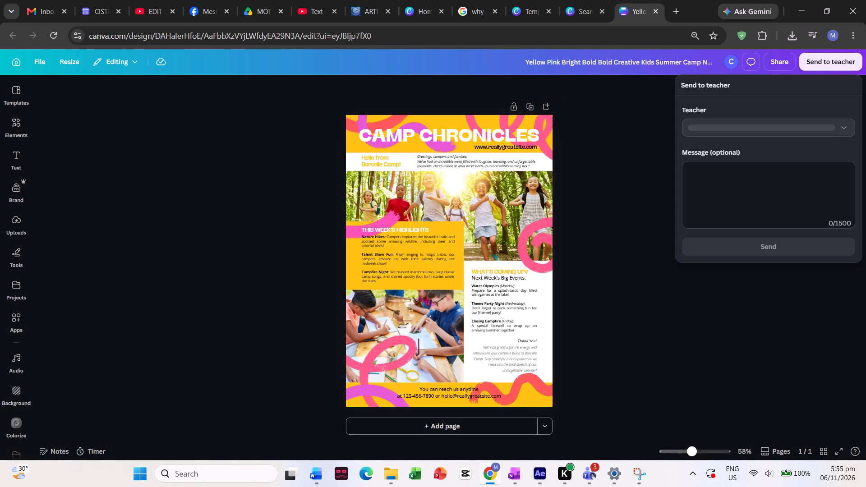
click(777, 66)
click(777, 66)
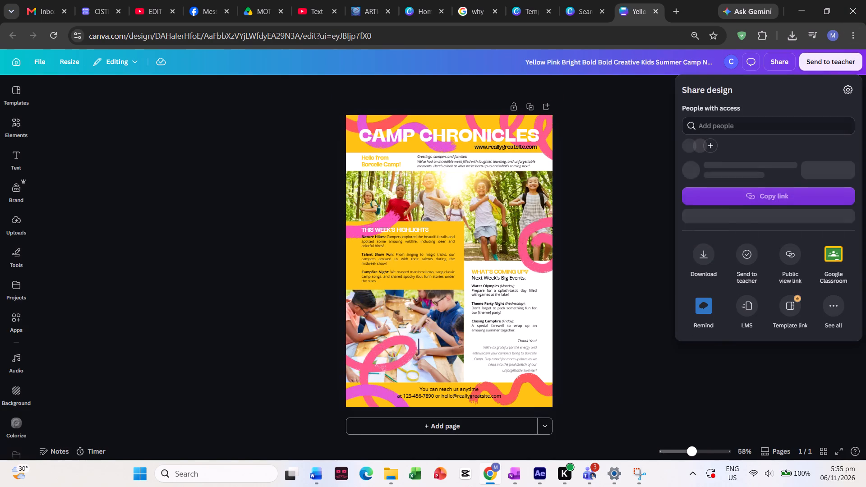
click(691, 280)
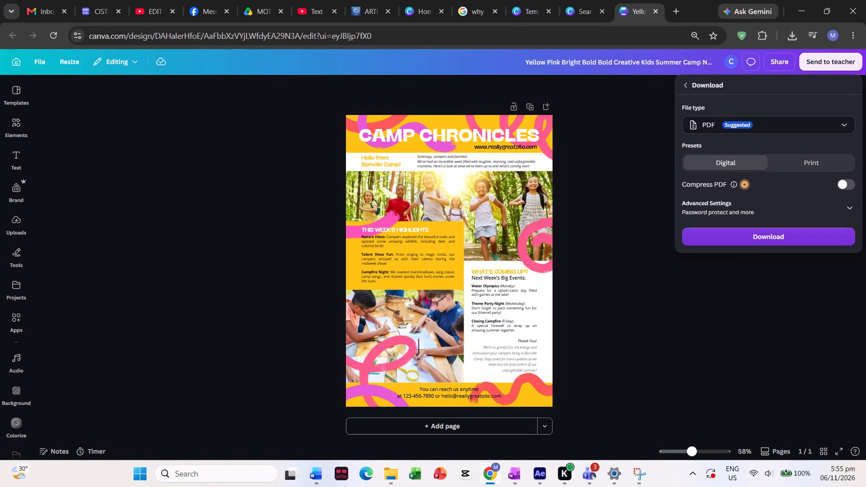
click(765, 131)
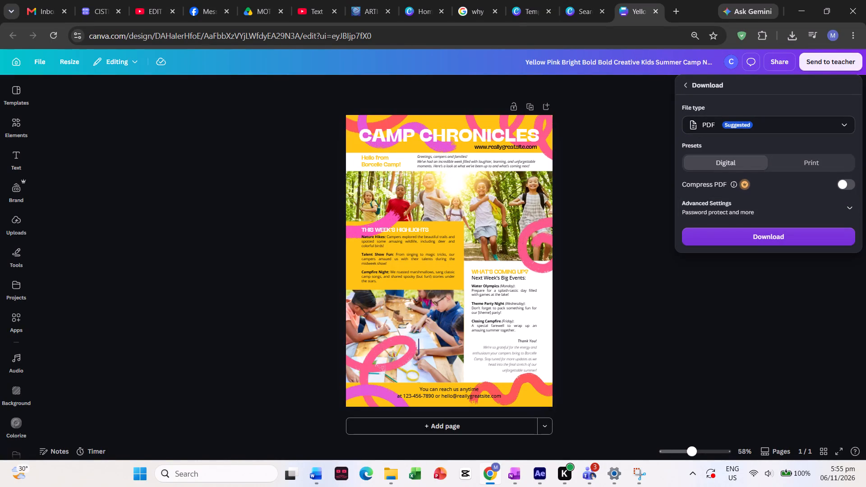
click(761, 124)
click(762, 126)
click(753, 186)
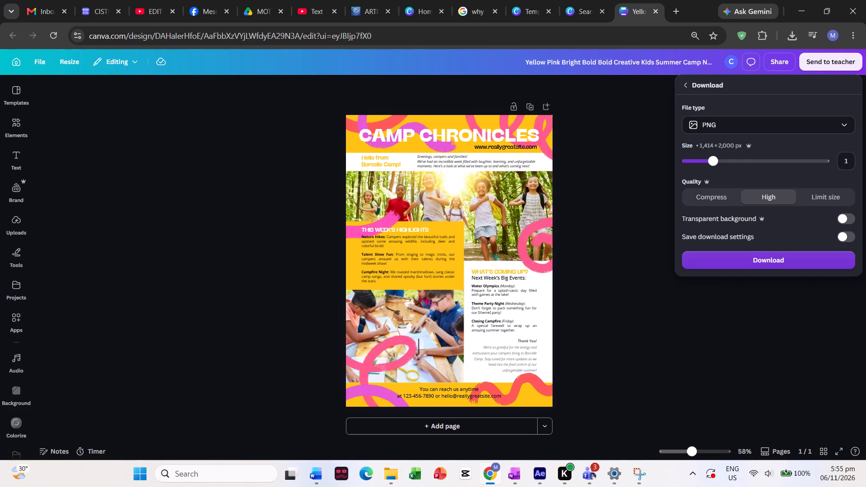
click(760, 262)
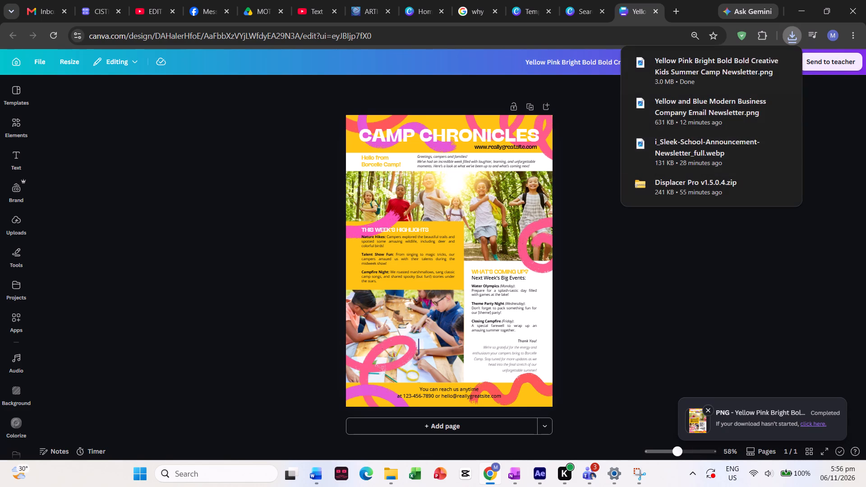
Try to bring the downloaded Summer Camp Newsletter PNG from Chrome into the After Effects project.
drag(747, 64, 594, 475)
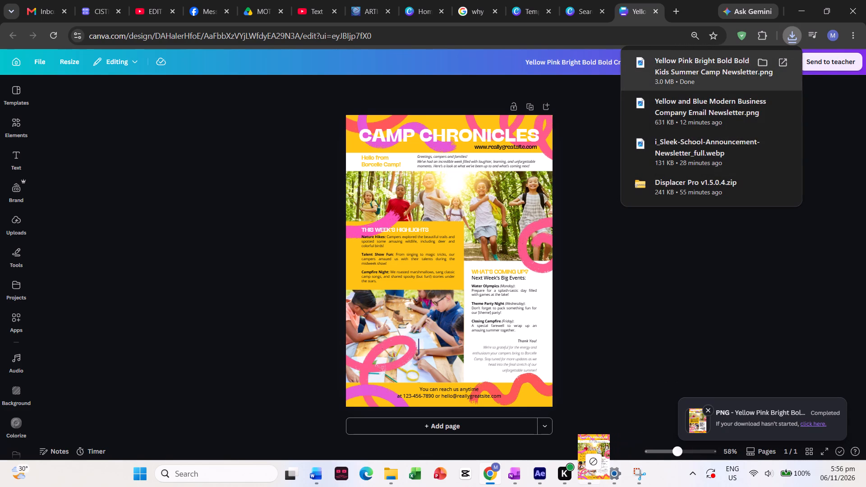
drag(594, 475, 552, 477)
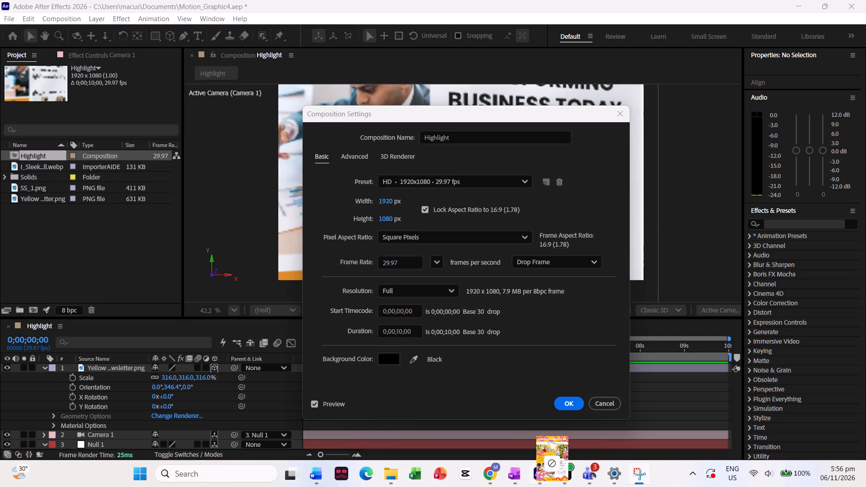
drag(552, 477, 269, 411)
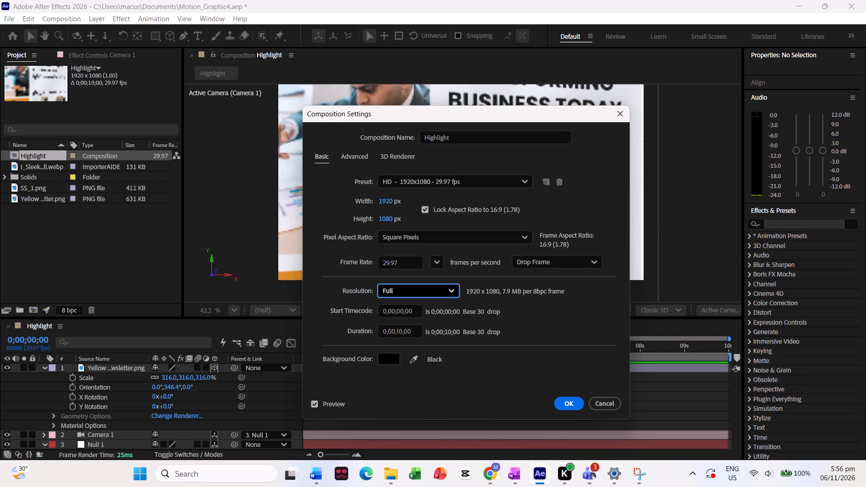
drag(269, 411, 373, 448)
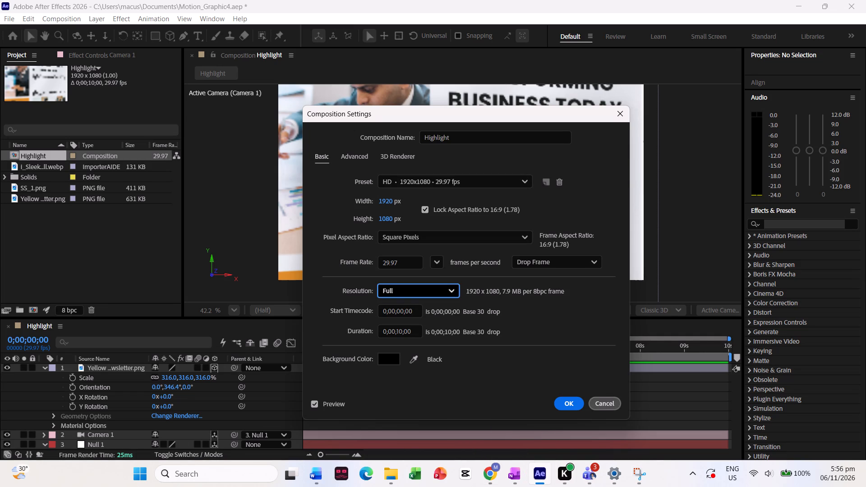
Dismiss the Composition Settings without changes and delete the Yellow and Blue newsletter PNG layer from the Highlight composition.
click(600, 406)
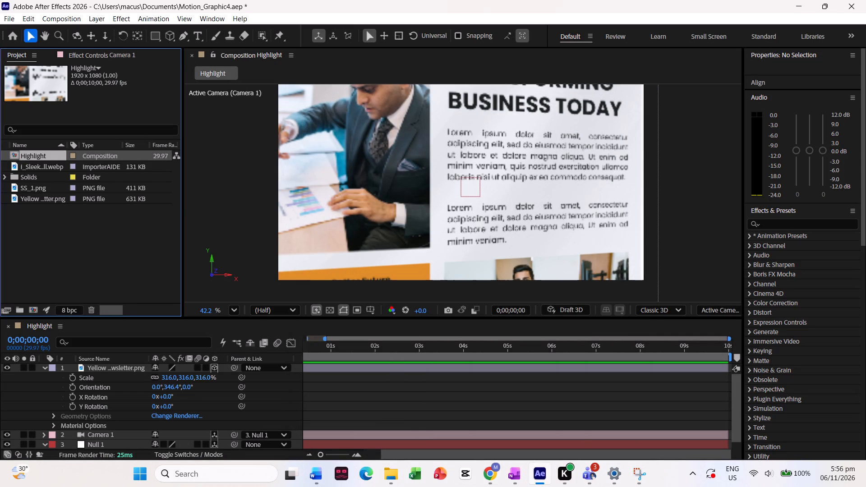
click(125, 369)
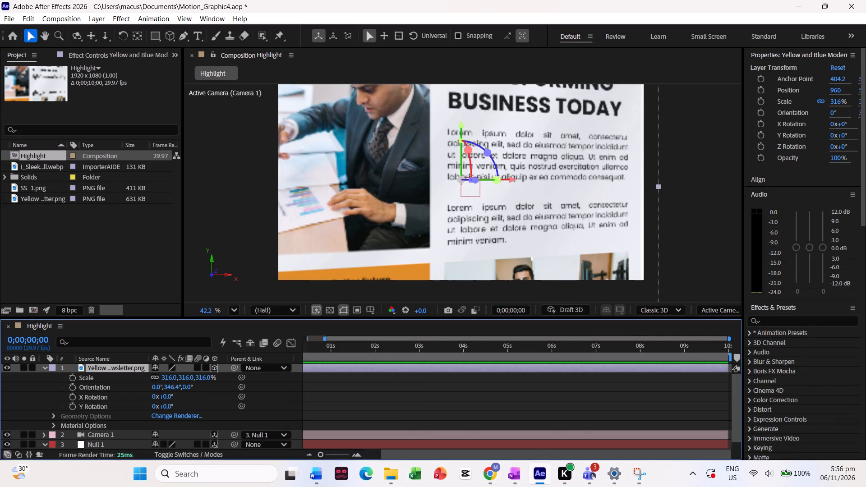
key(BackSpace)
Switch to Chrome and bring the downloaded Summer Camp Newsletter PNG over to After Effects.
click(495, 469)
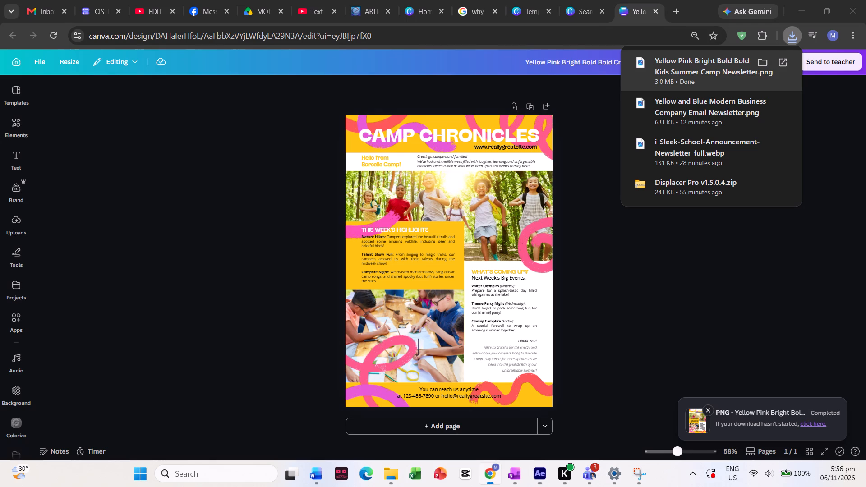
click(659, 68)
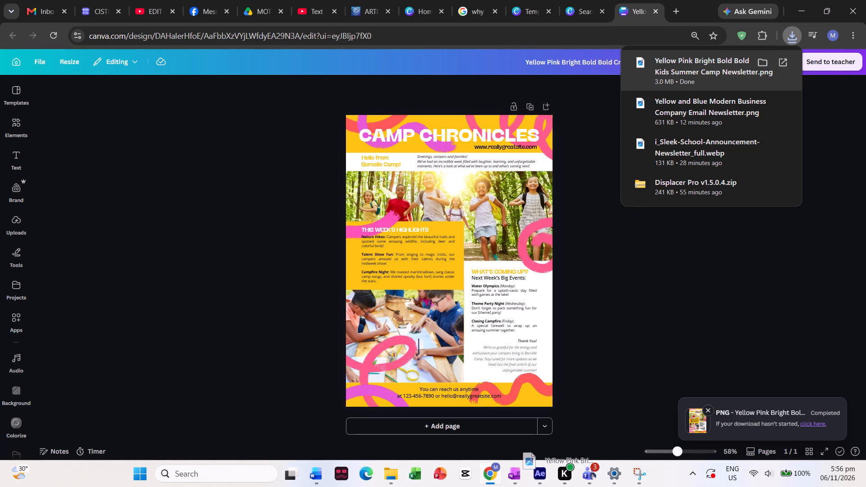
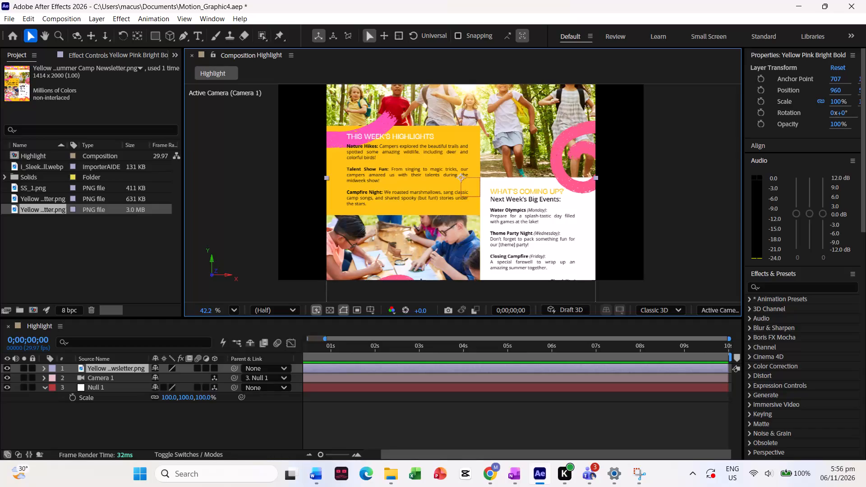
Make the new newsletter PNG layer 3D and rotate it about -20° around its Y axis.
click(216, 367)
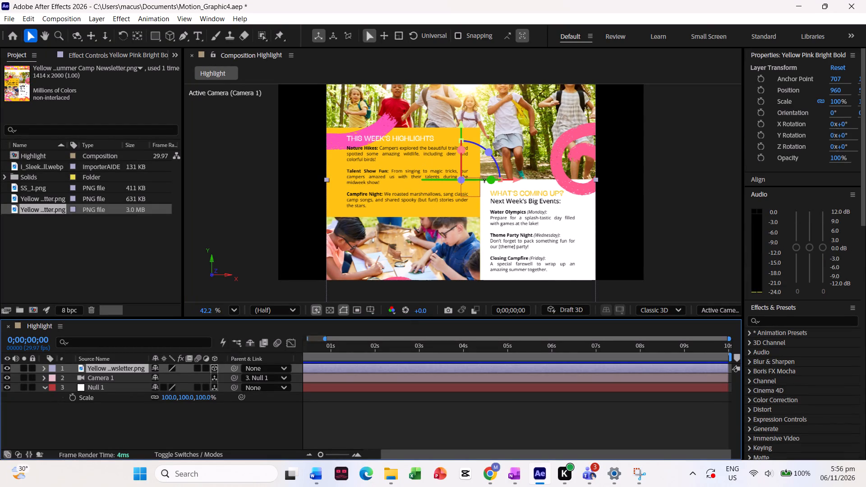
drag(484, 180, 495, 182)
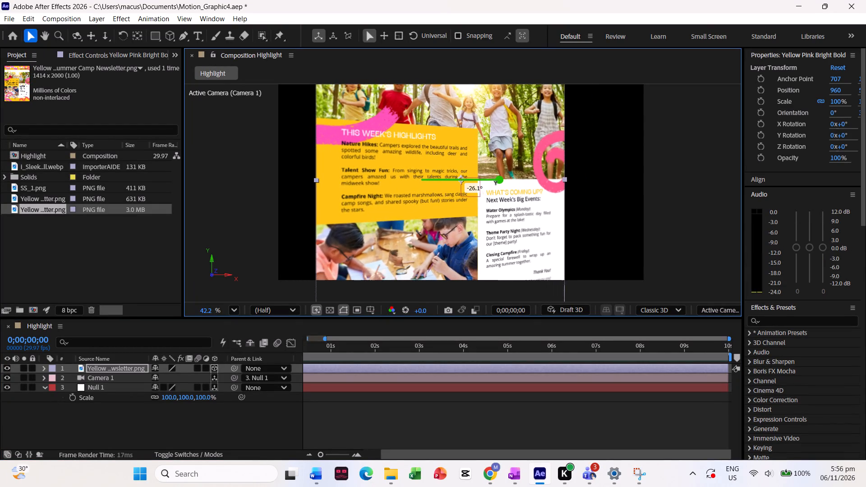
drag(495, 182, 493, 184)
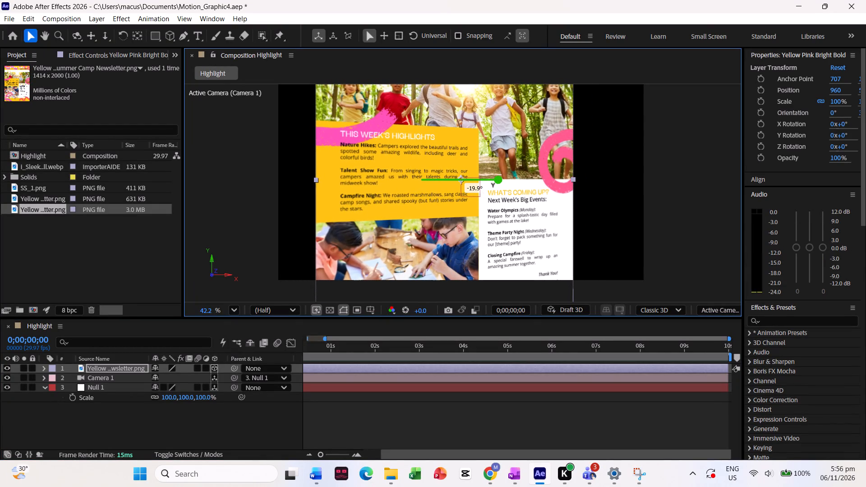
drag(493, 184, 493, 185)
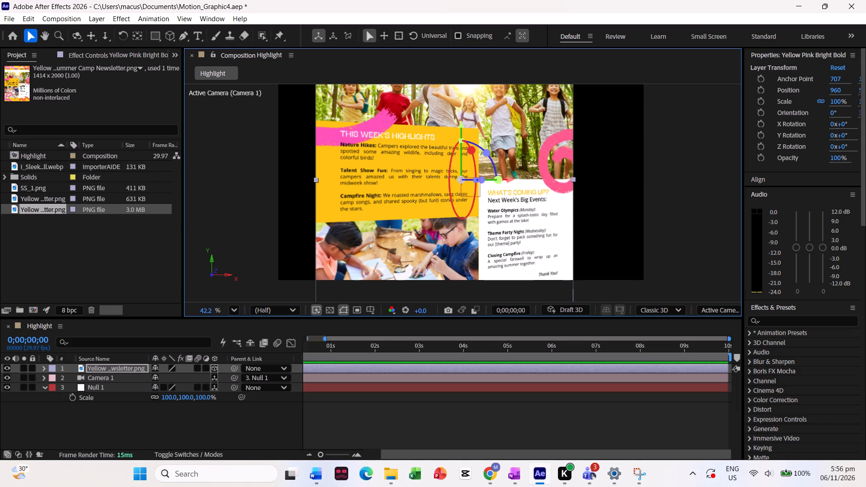
Move the tilted newsletter layer along its X axis to an X position of about 1064.
drag(512, 179, 533, 174)
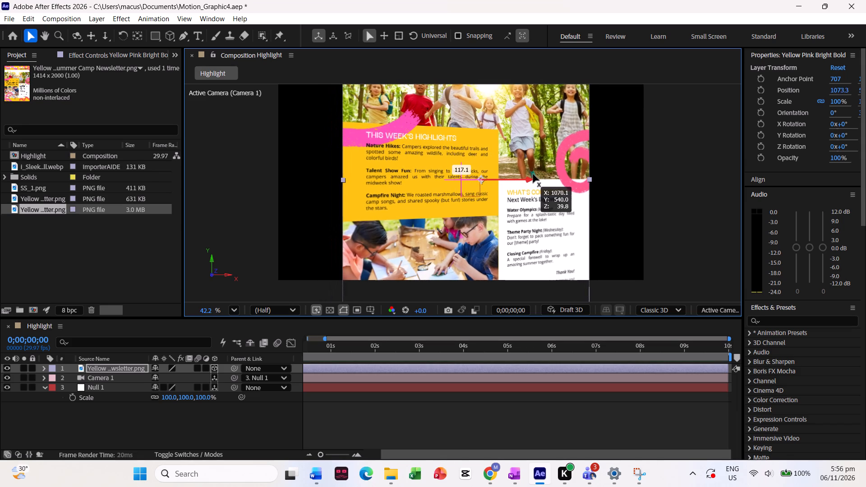
drag(533, 174, 533, 174)
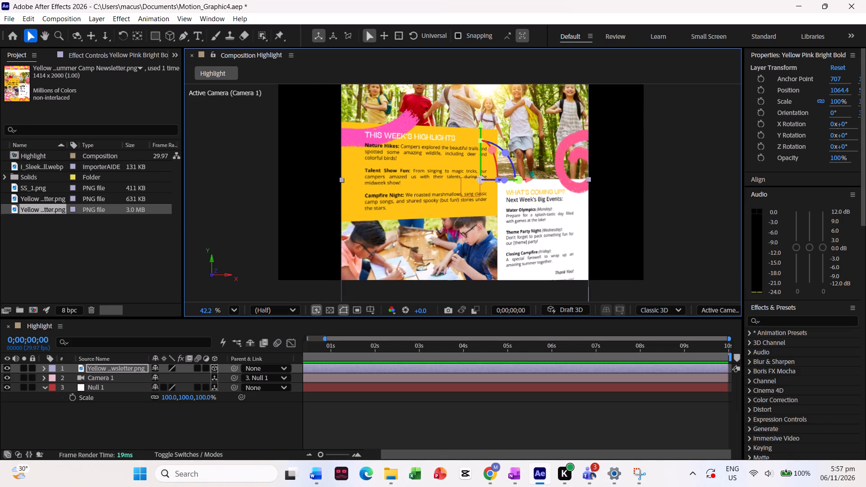
Reveal Null 1's Position at 0;00;00;00 and set it to about 960, 500, -48.
click(105, 382)
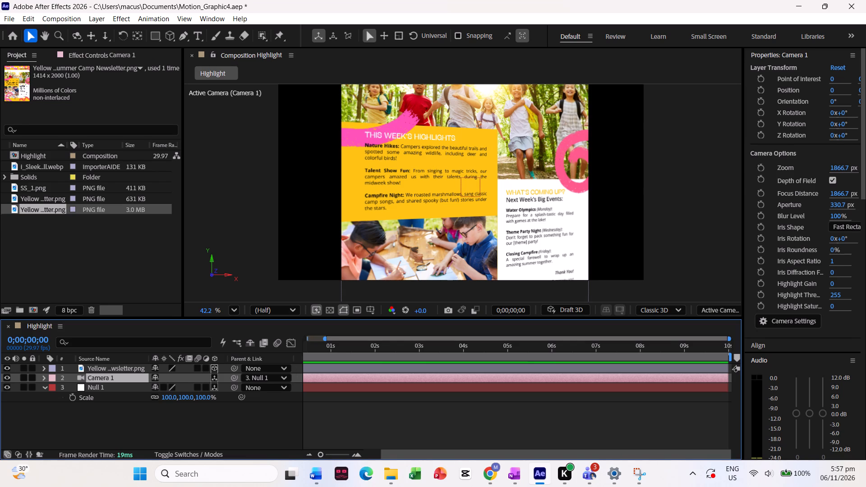
click(116, 384)
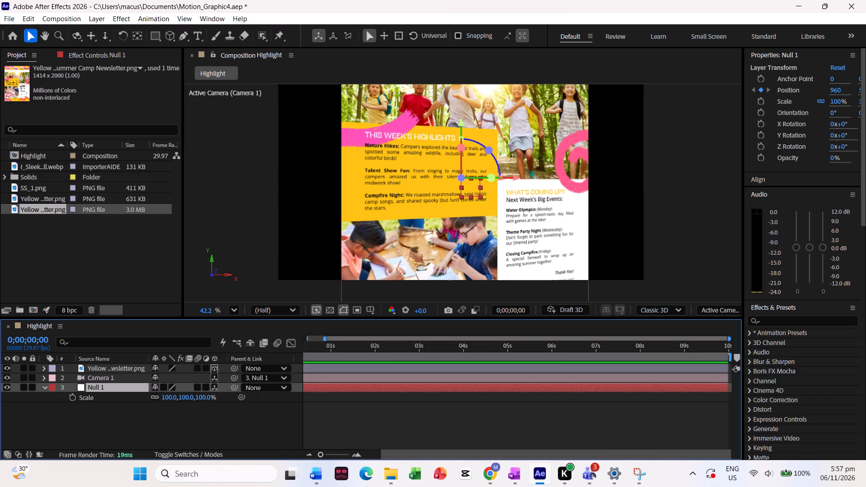
key(p)
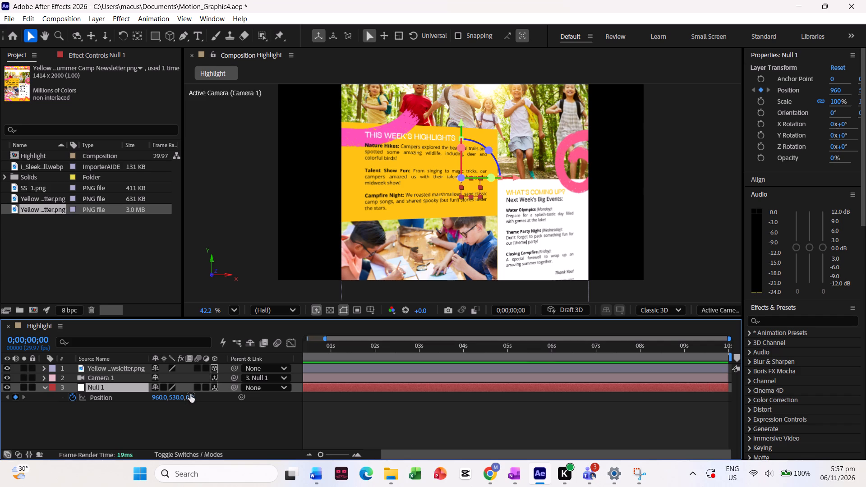
drag(192, 394, 0, 437)
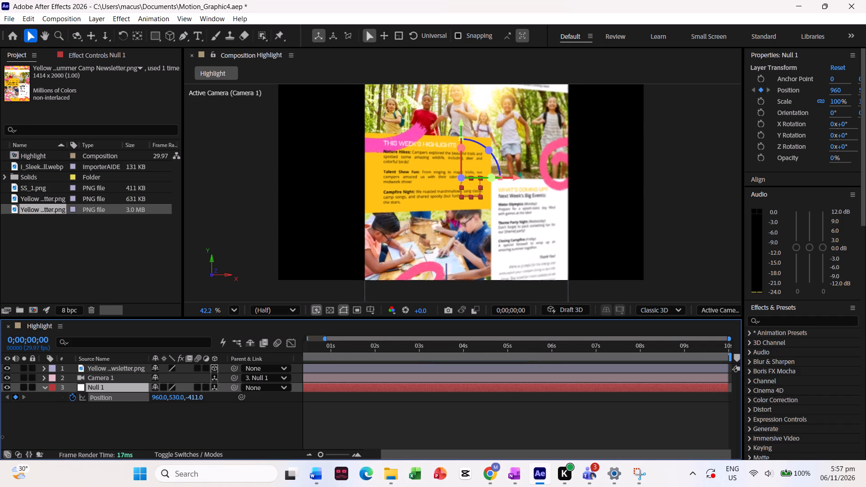
drag(0, 437, 217, 447)
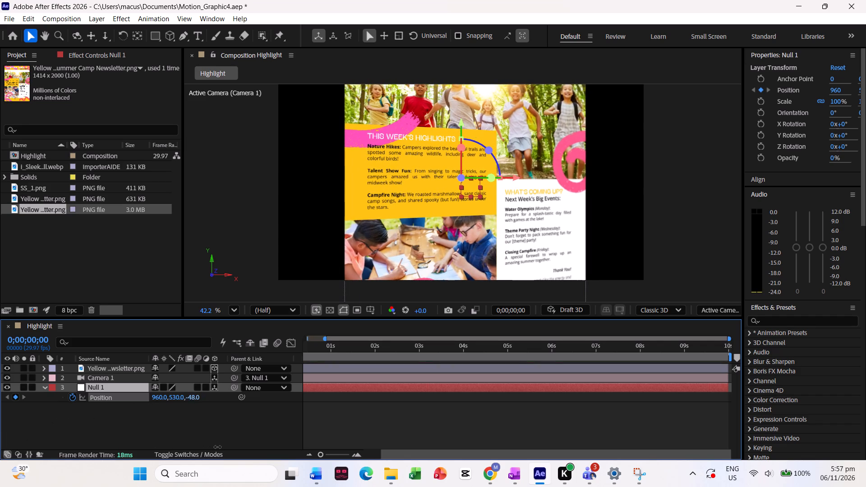
drag(217, 447, 214, 444)
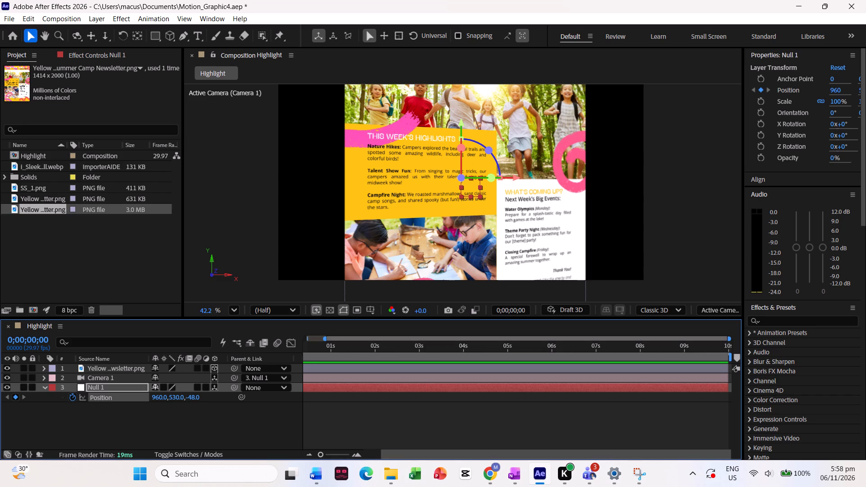
drag(174, 400, 184, 401)
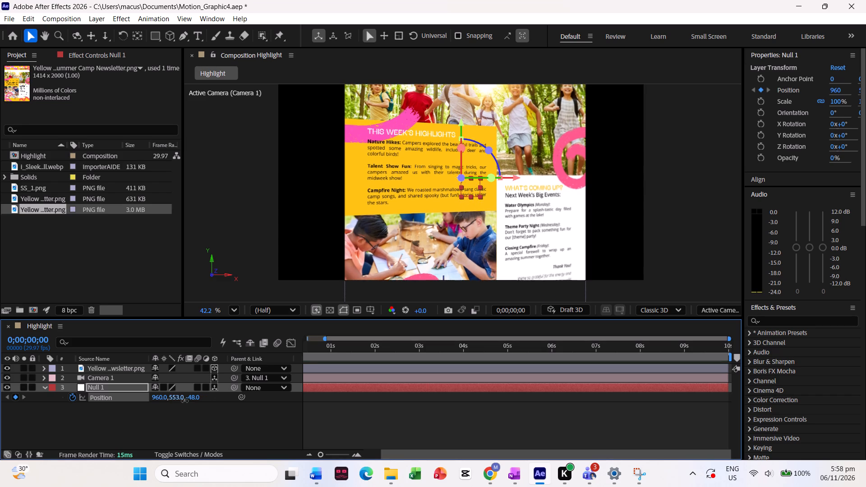
drag(184, 401, 133, 425)
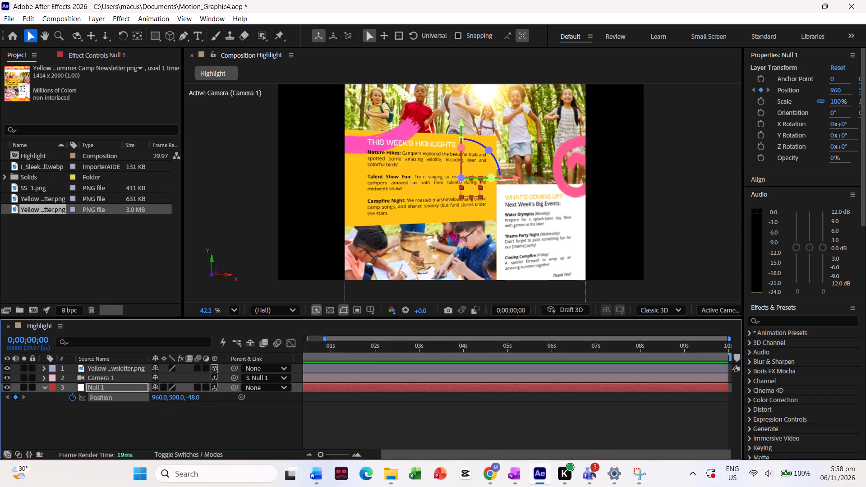
Adjust Null 1's Z position at the first frame to about 30, trying views farther from the newsletter along the way.
drag(196, 397, 0, 411)
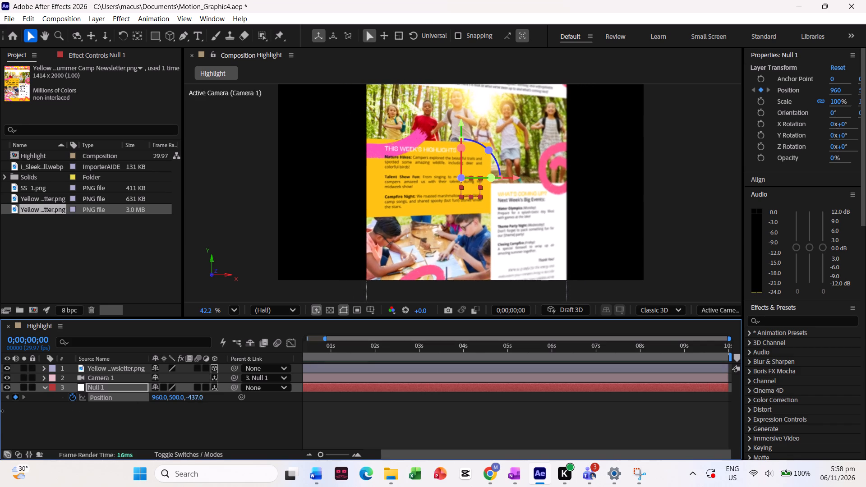
drag(0, 411, 1, 410)
drag(194, 399, 75, 409)
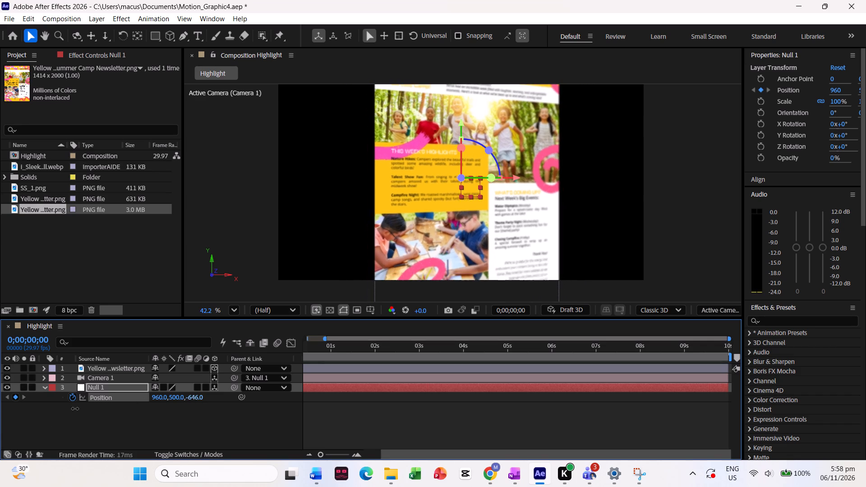
drag(75, 409, 0, 419)
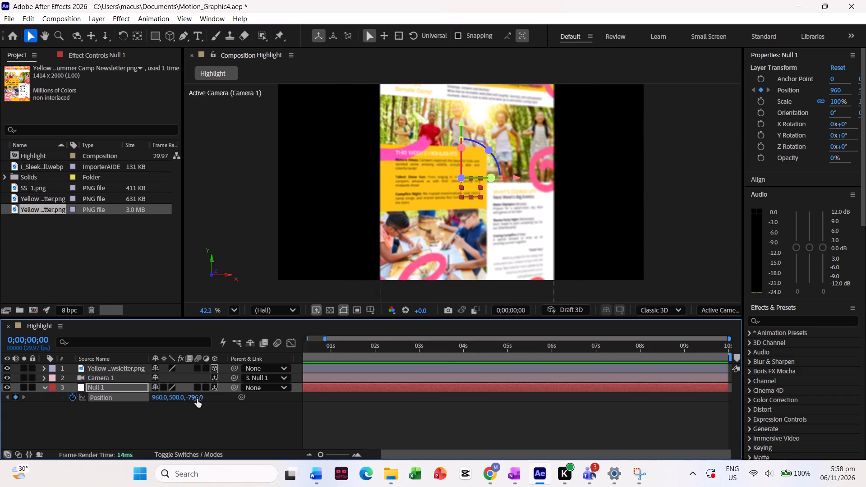
drag(199, 398, 0, 414)
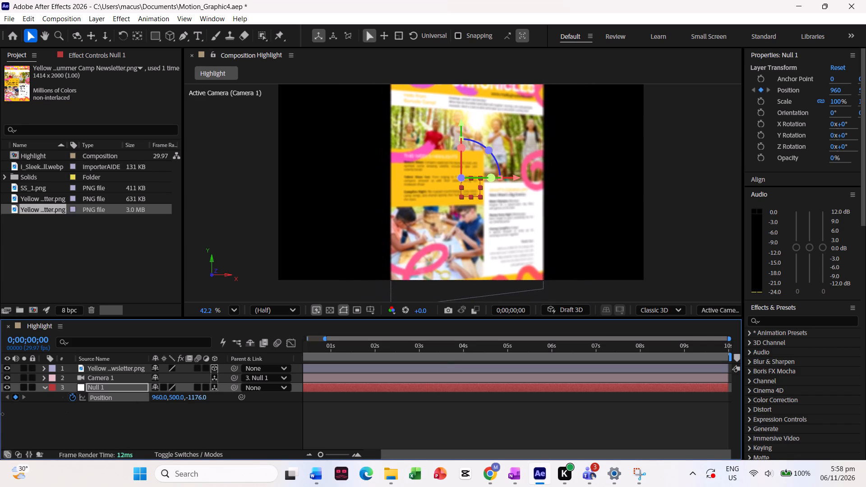
drag(0, 414, 271, 456)
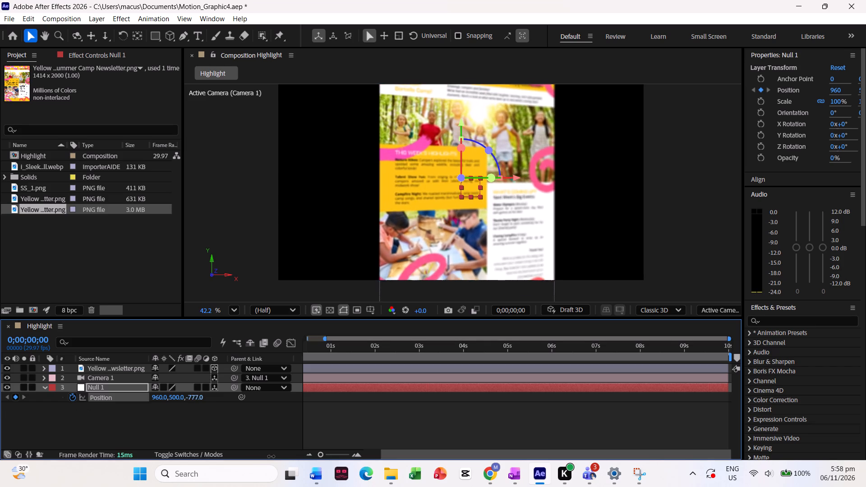
drag(271, 456, 465, 466)
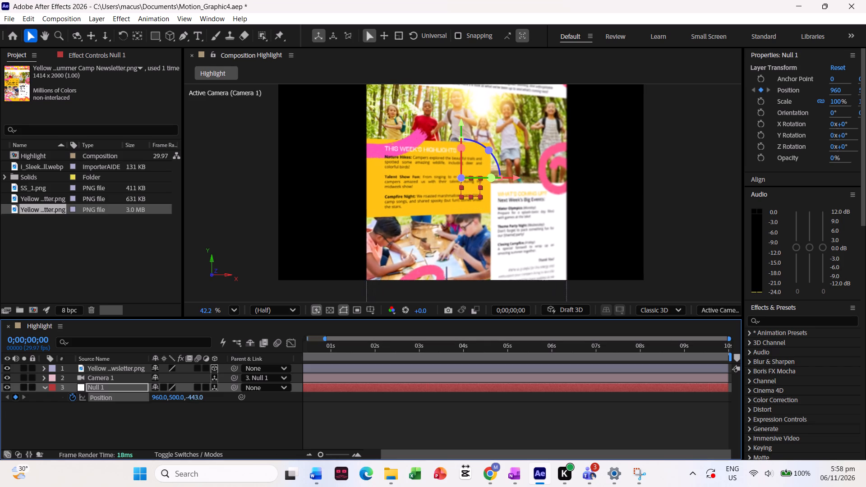
drag(465, 466, 713, 472)
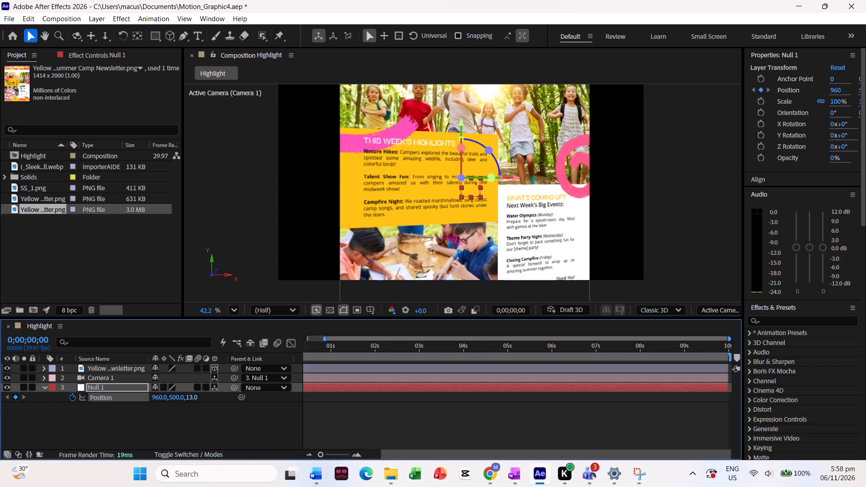
drag(713, 472, 753, 484)
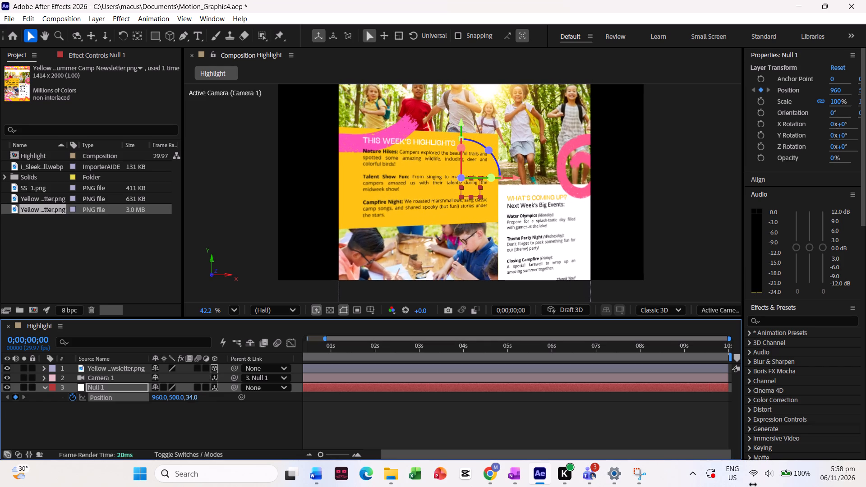
drag(753, 484, 751, 485)
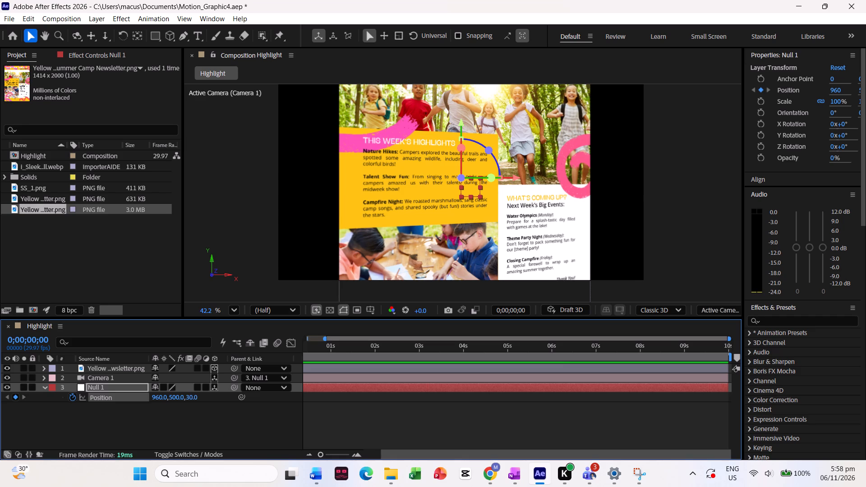
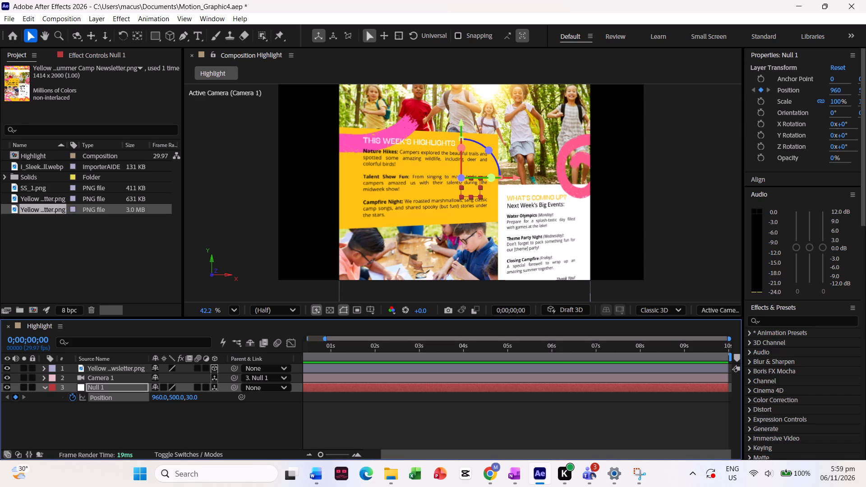
Switch to Chrome, where the Camp Chronicles newsletter design is open in Canva.
click(495, 474)
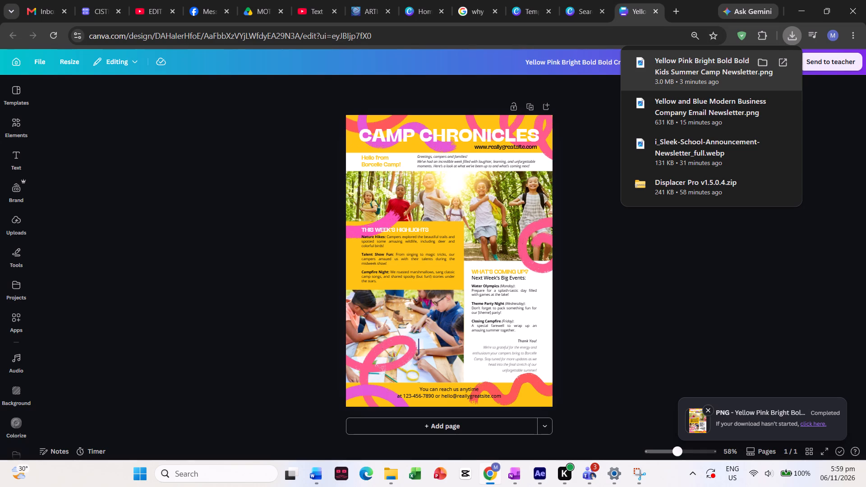
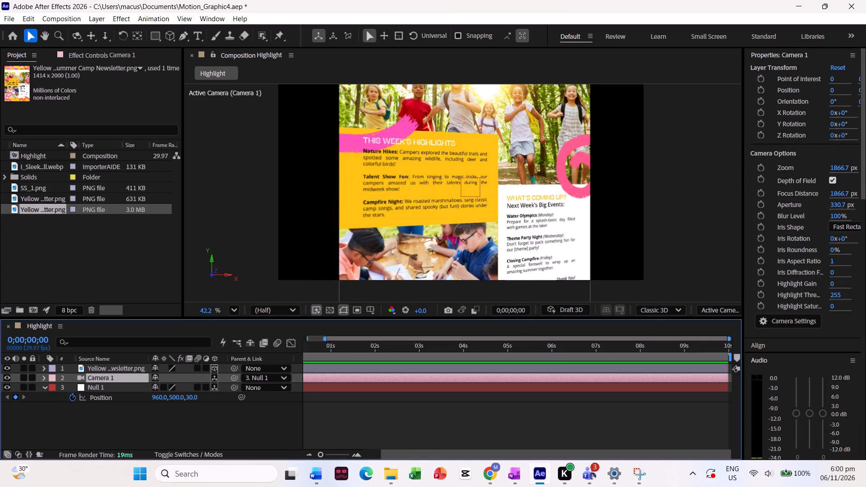
Compare the tilted newsletter with Camera 1's Depth of Field off and on, leaving Depth of Field enabled.
click(835, 180)
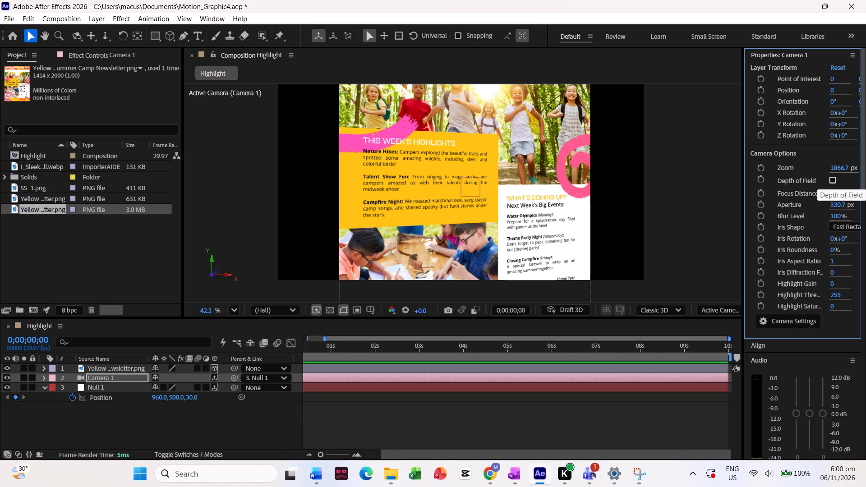
click(831, 181)
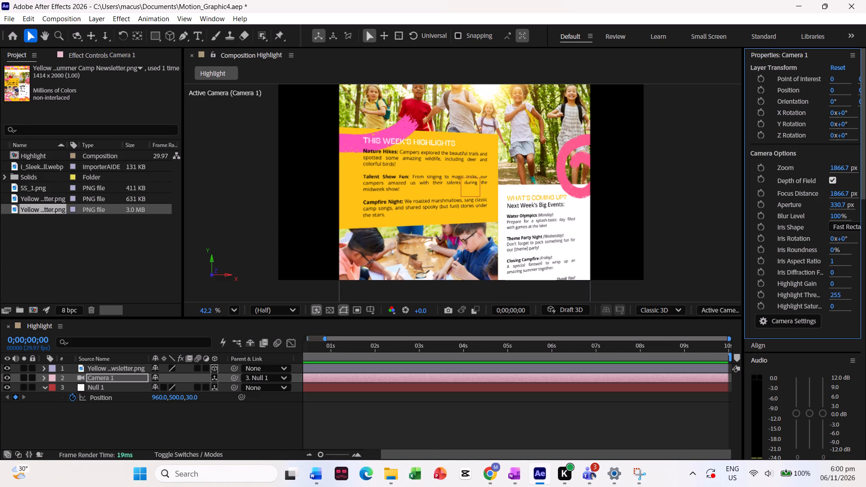
click(831, 181)
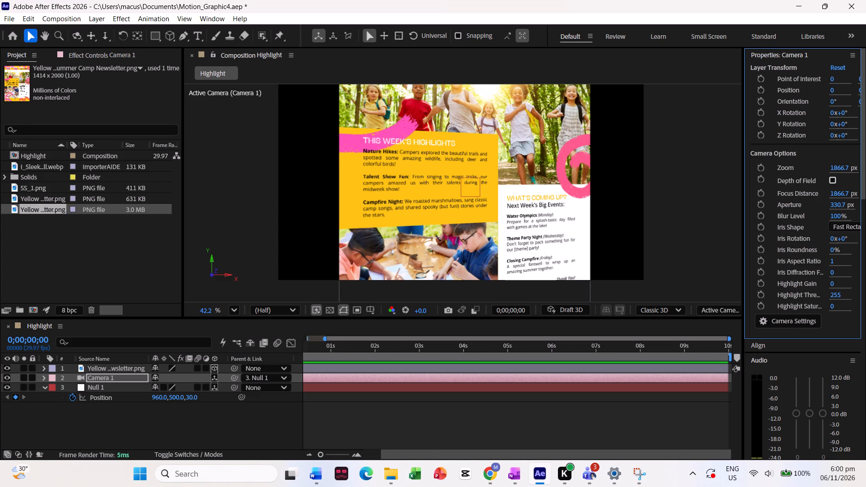
click(831, 181)
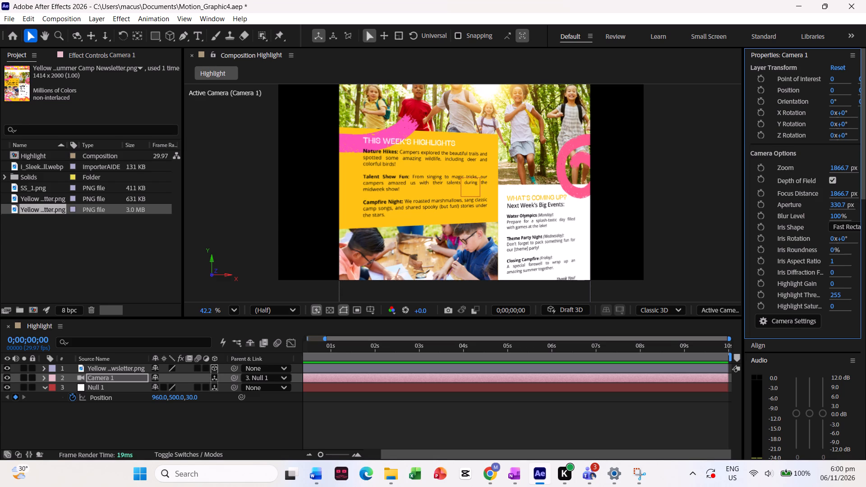
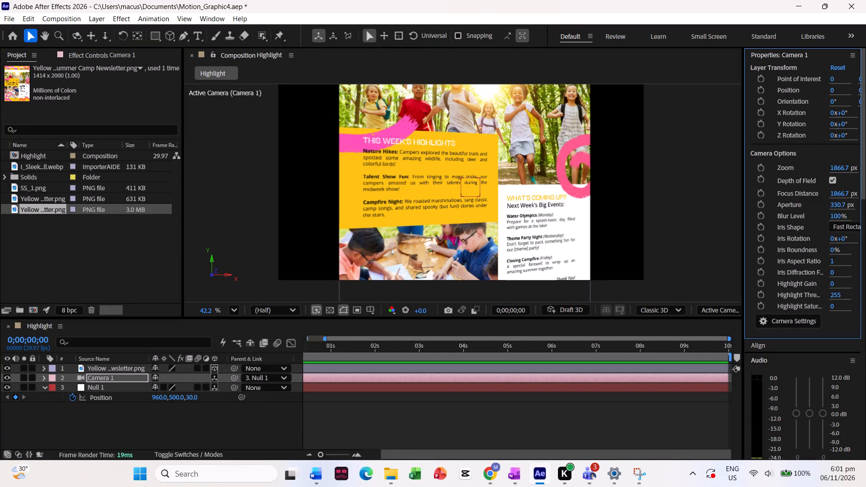
Scale the newsletter layer down to 49% so that nearly the whole page fits in the frame.
click(125, 370)
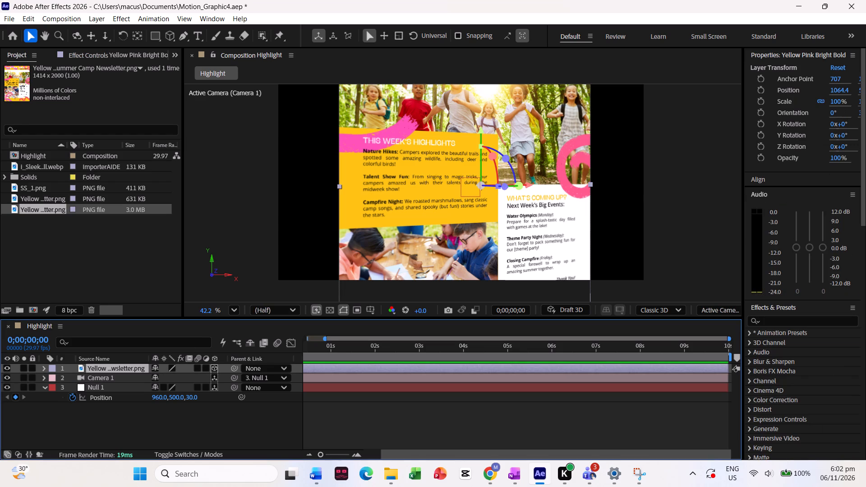
key(s)
drag(189, 377, 159, 380)
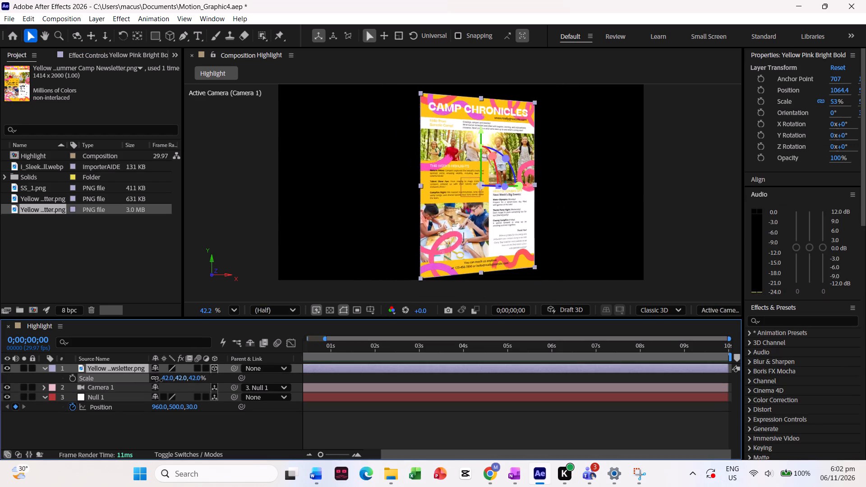
drag(159, 380, 166, 381)
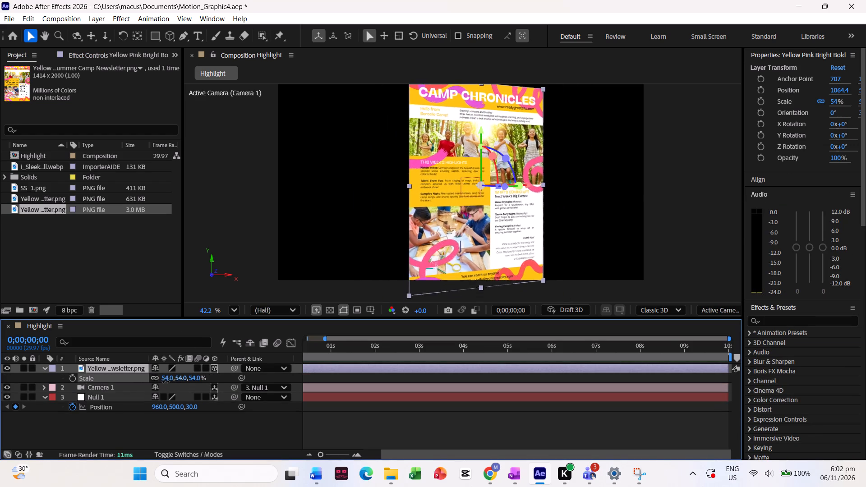
drag(166, 381, 164, 381)
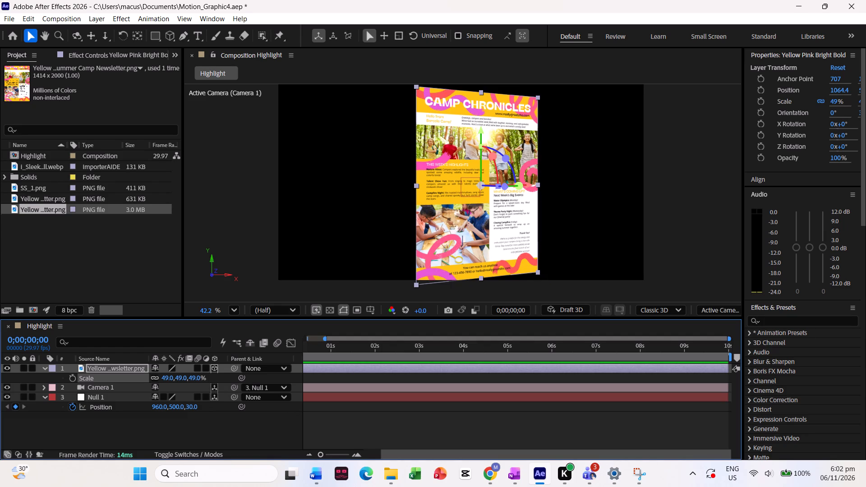
Add a Position keyframe to the newsletter layer at 0;00;00;00 with Y at 1596, placing the page below the frame.
drag(323, 338, 267, 346)
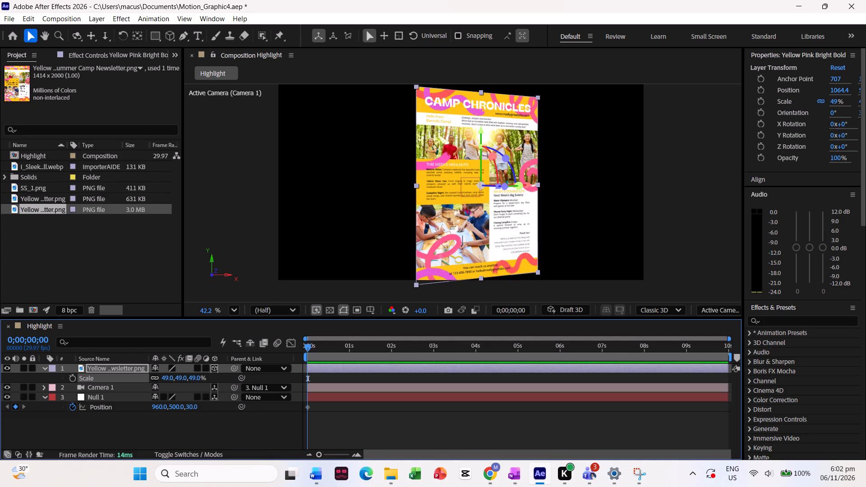
drag(310, 347, 281, 352)
key(p)
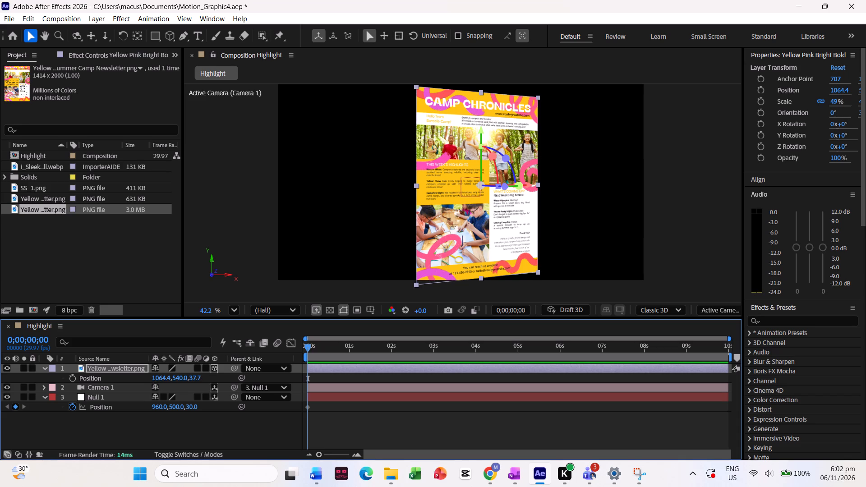
click(74, 379)
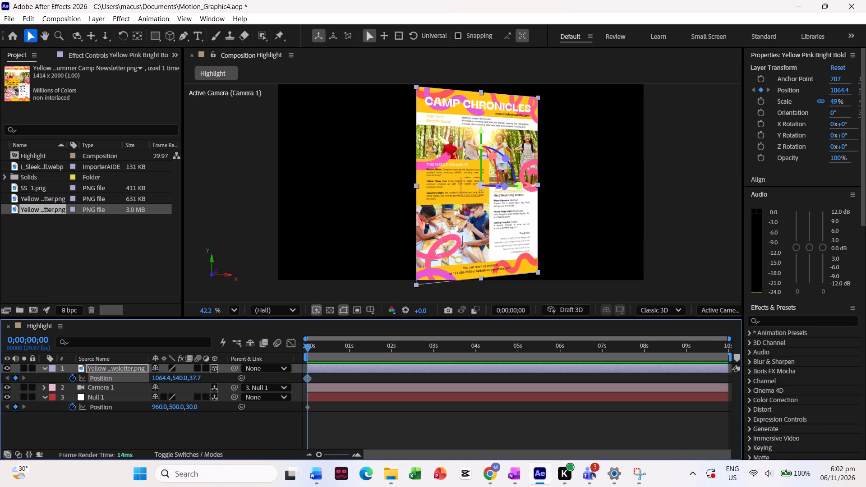
drag(157, 376, 249, 377)
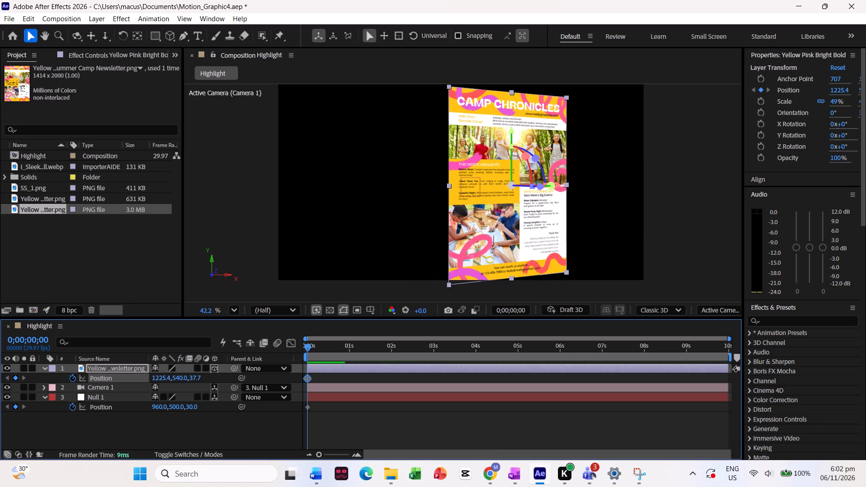
key(ctrl+z)
drag(180, 376, 397, 395)
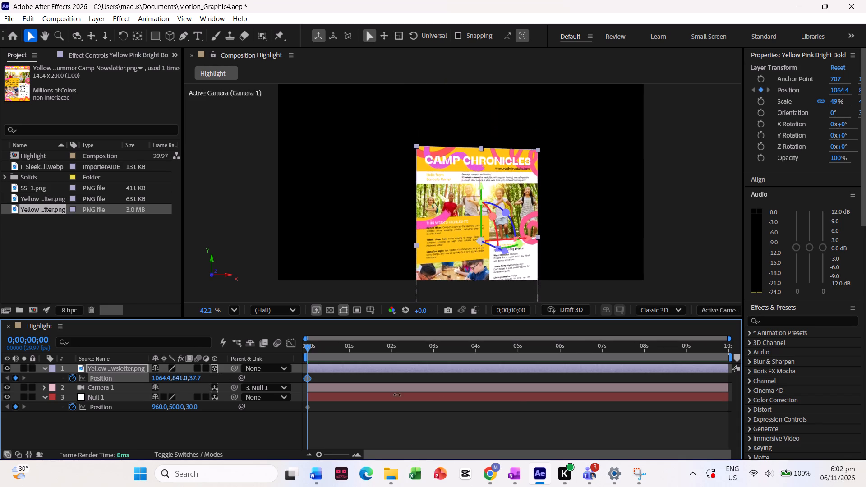
drag(397, 395, 725, 426)
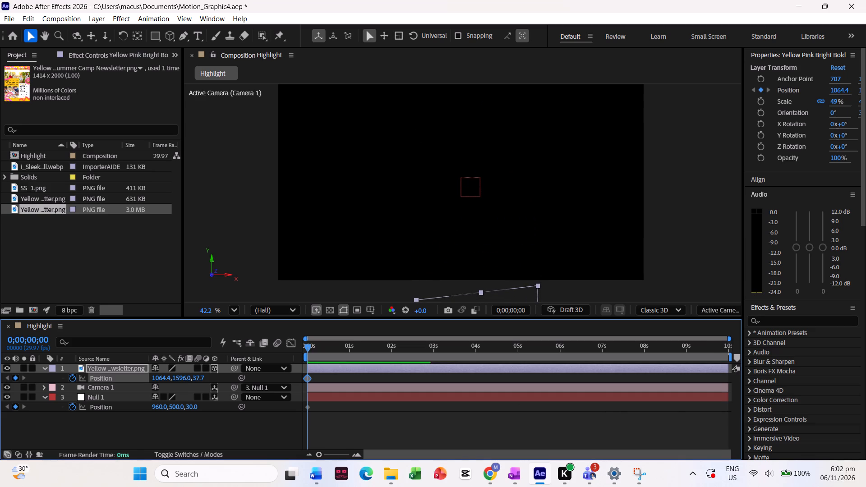
Keyframe the newsletter's Y position at 557 at 0;00;00;29, bringing the page up into the frame.
drag(308, 349, 341, 351)
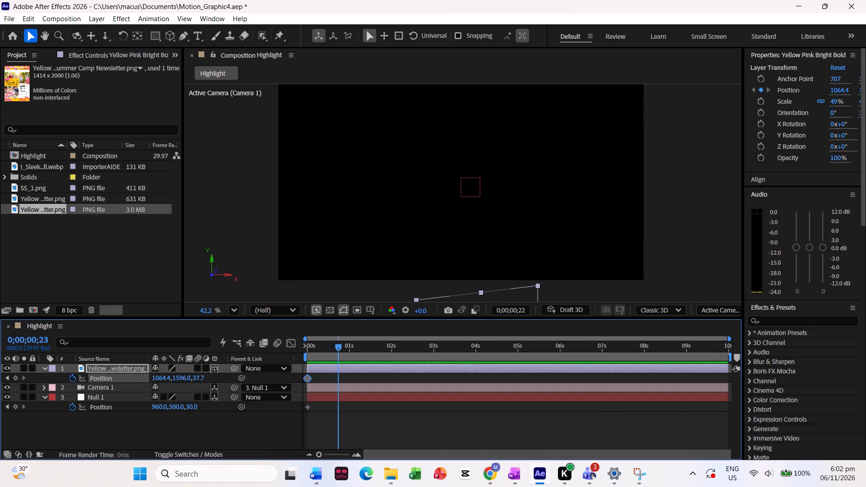
drag(341, 351, 349, 351)
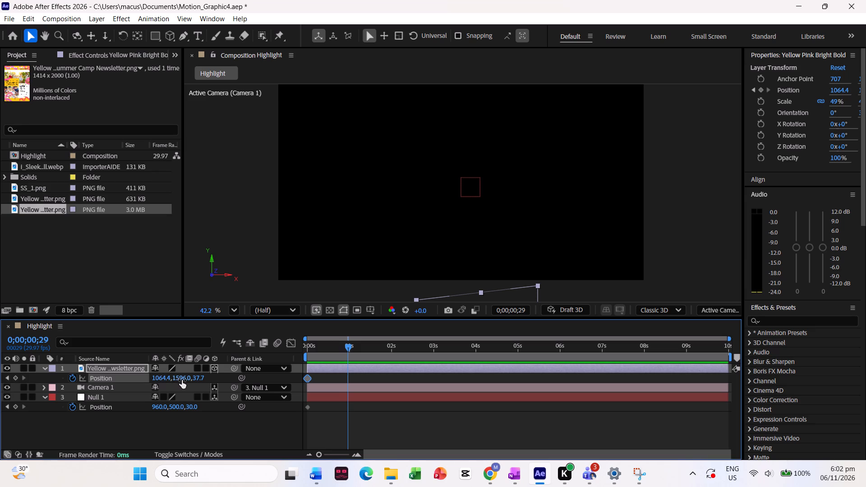
drag(182, 380, 0, 462)
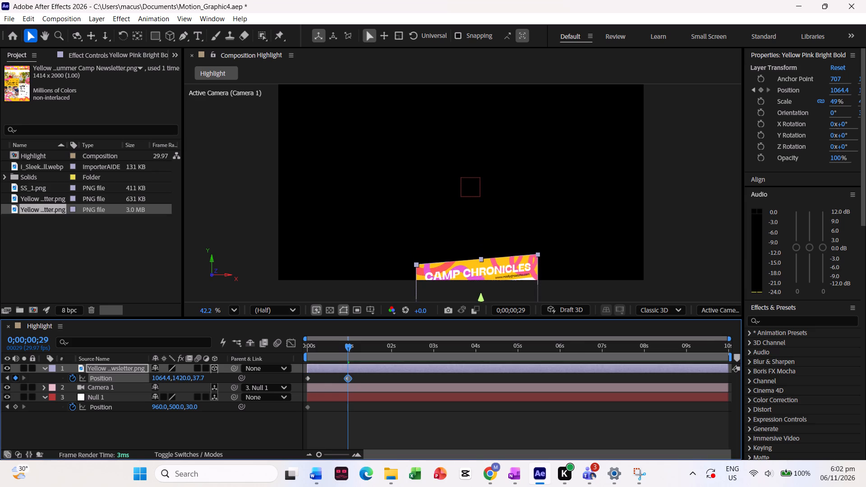
drag(177, 378, 62, 377)
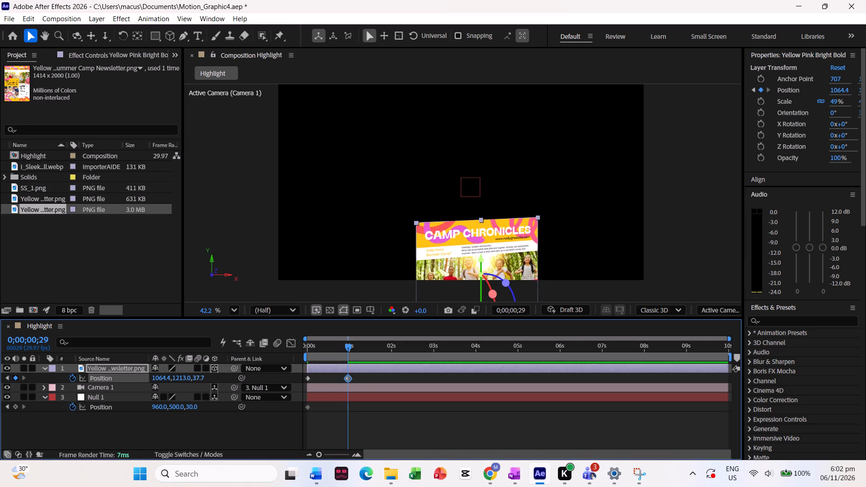
drag(183, 377, 0, 396)
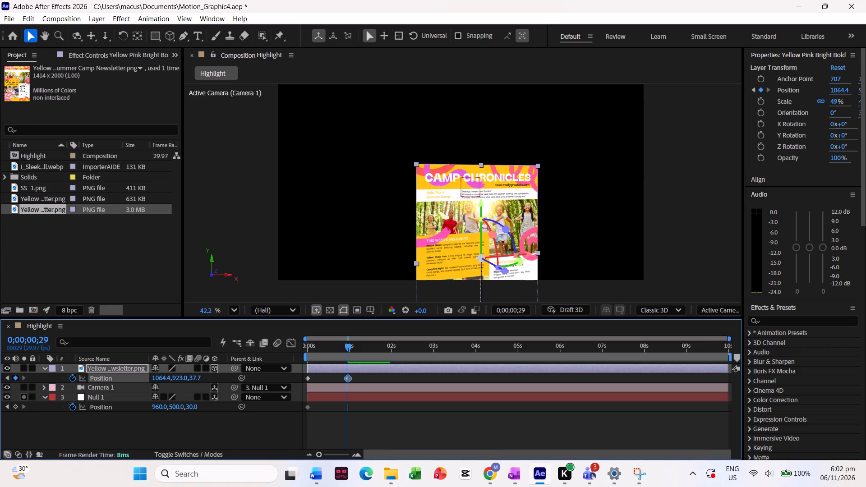
drag(180, 379, 60, 379)
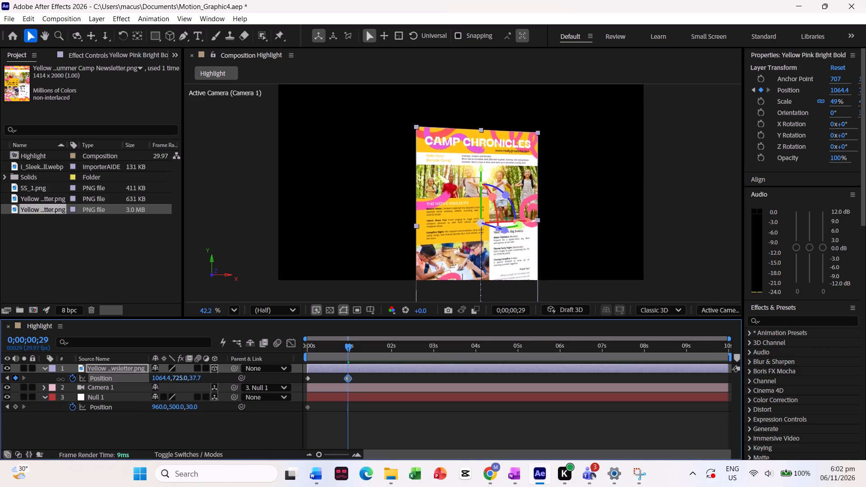
drag(60, 379, 7, 387)
drag(181, 378, 134, 380)
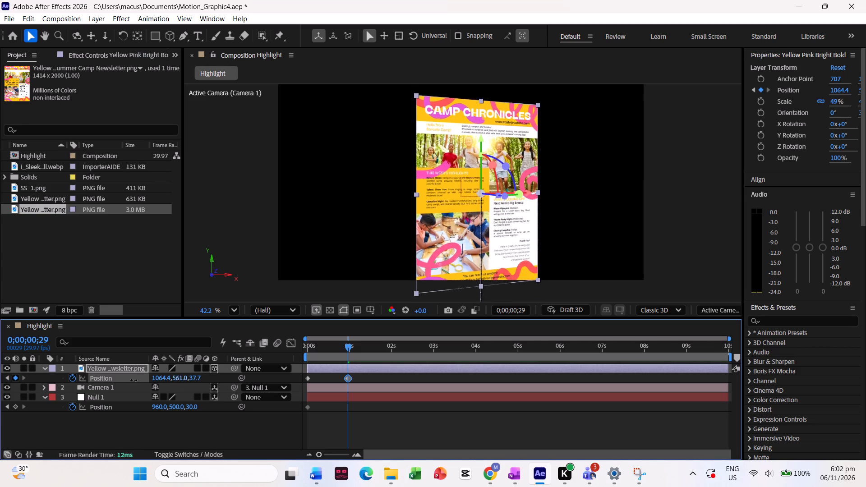
drag(134, 380, 117, 382)
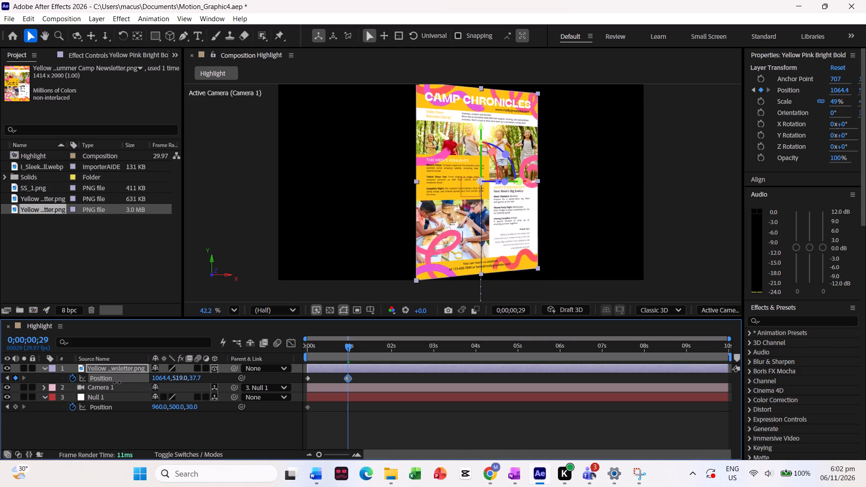
drag(117, 382, 132, 386)
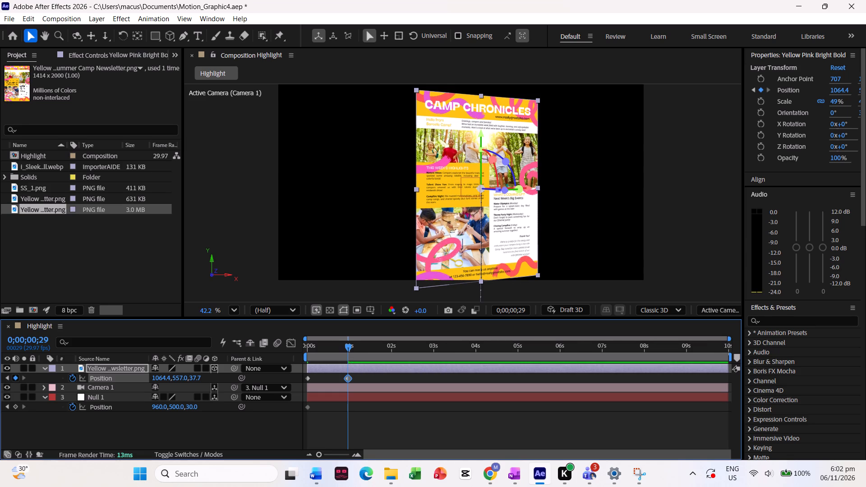
Apply Easy Ease to both newsletter Position keyframes and lengthen the second keyframe's incoming ease in the speed graph.
click(356, 374)
drag(356, 378, 304, 381)
key(F9)
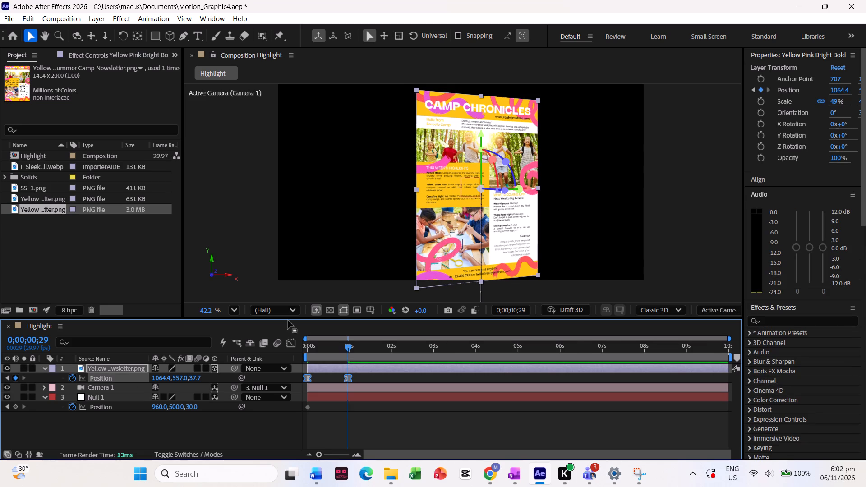
click(289, 343)
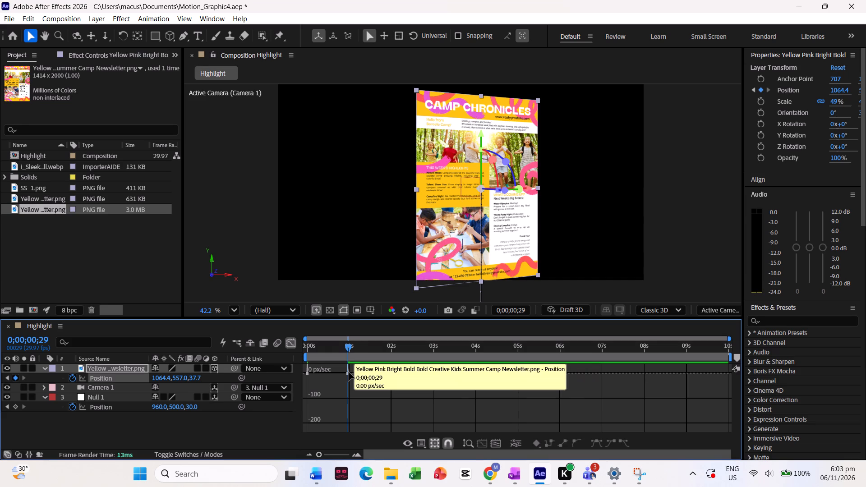
drag(358, 386, 339, 368)
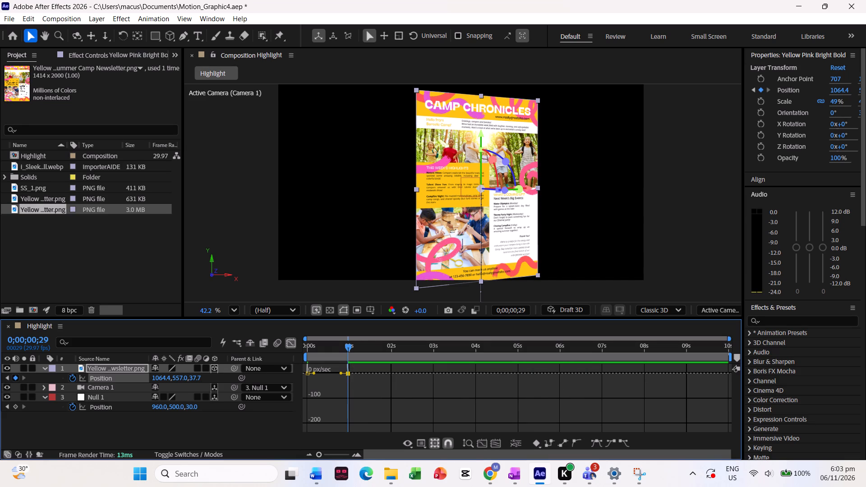
drag(341, 373, 269, 379)
click(294, 341)
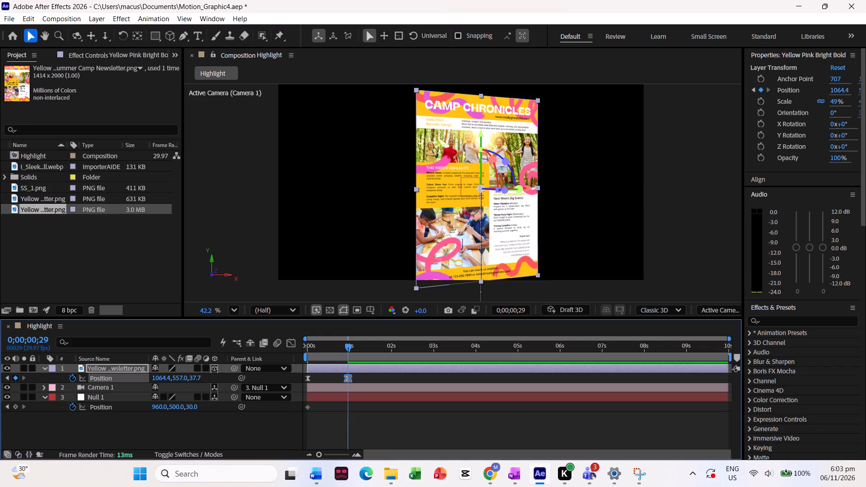
Preview the newsletter's eased upward slide-in from the start of the composition.
drag(345, 348, 278, 353)
key(space)
key(space)
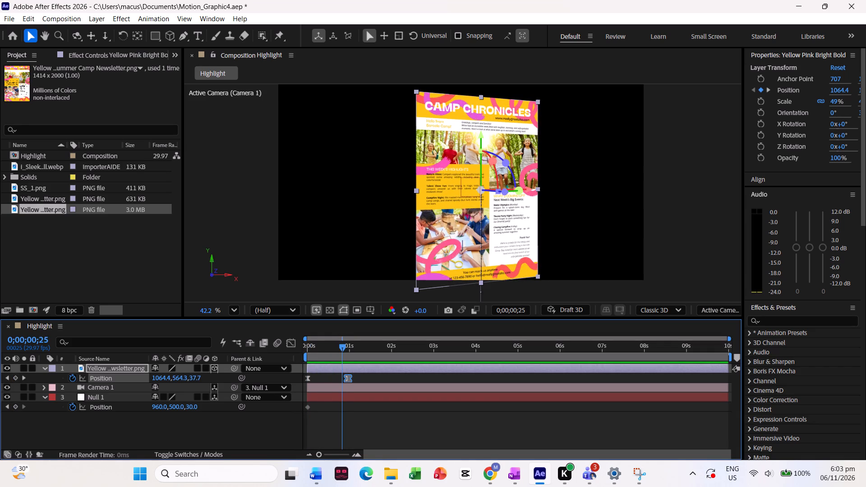
key(space)
key(space)
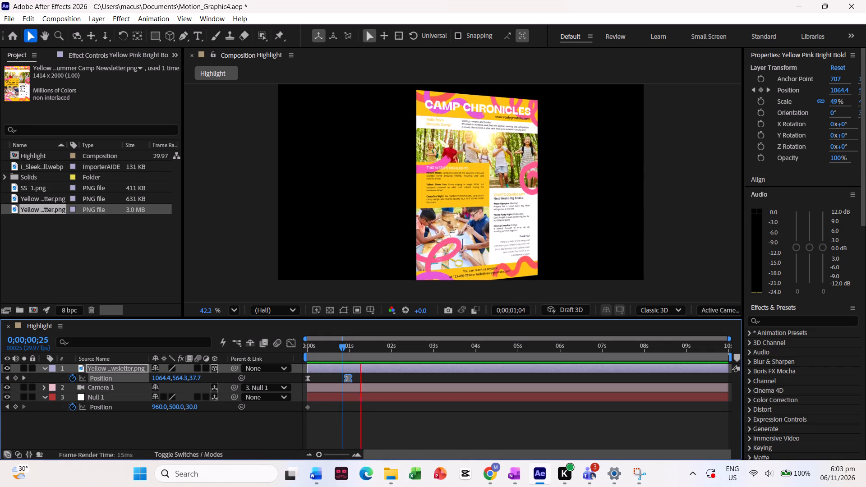
Add a Scale keyframe of 49% to the newsletter layer at 0;00;01;01.
drag(363, 346, 353, 348)
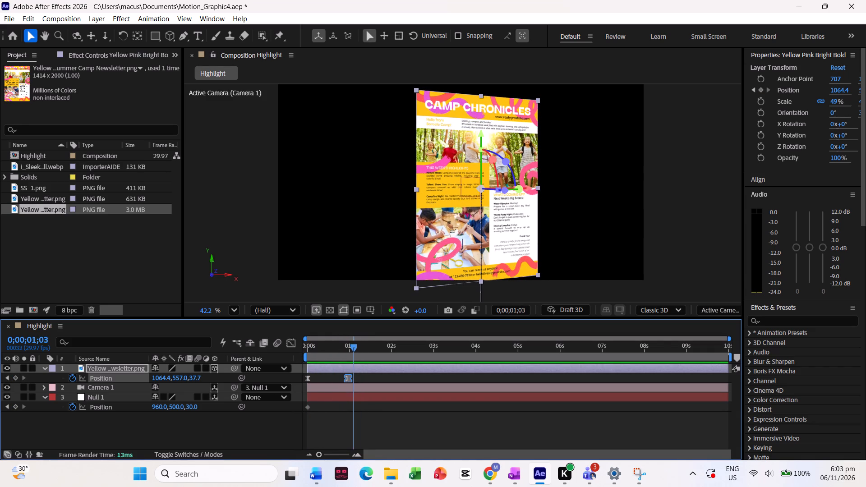
drag(353, 348, 350, 349)
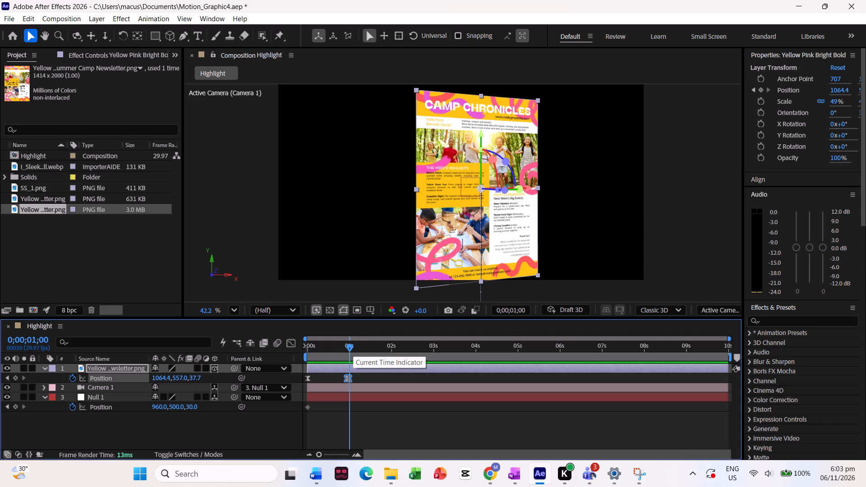
click(352, 348)
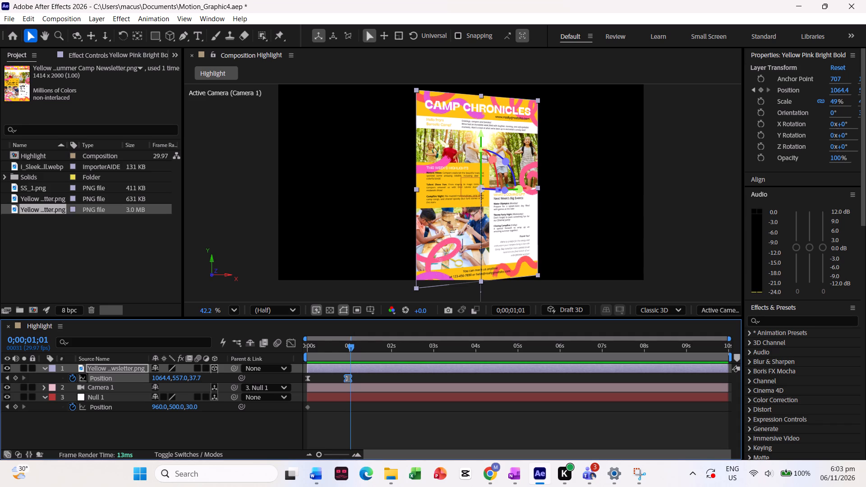
key(s)
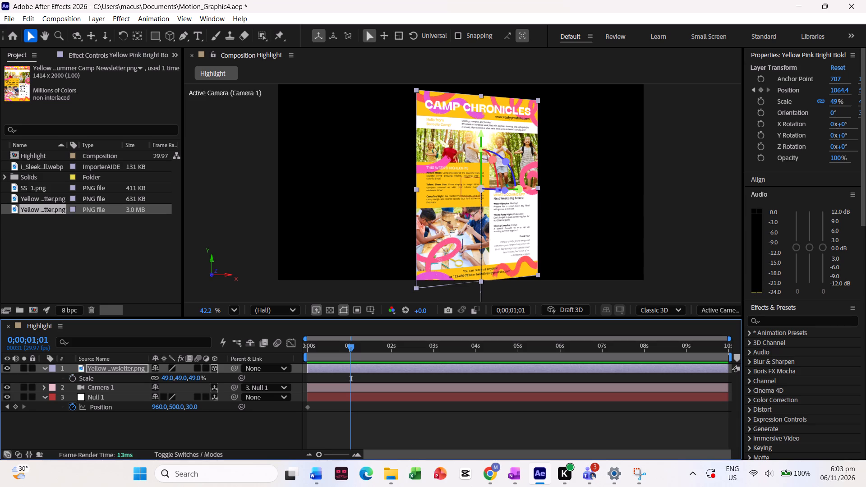
key(p)
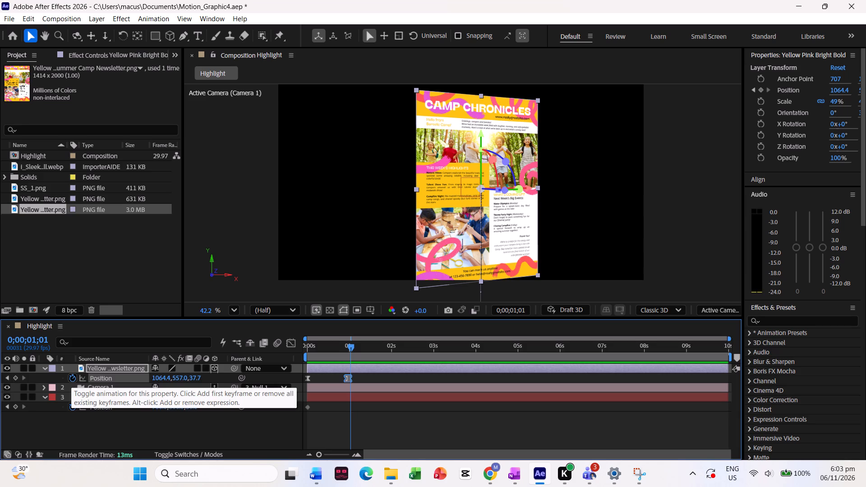
click(43, 368)
click(43, 368)
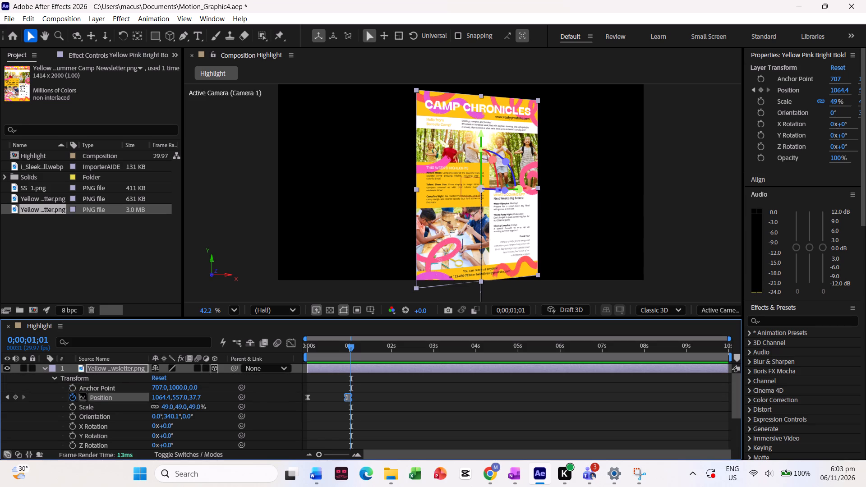
click(69, 408)
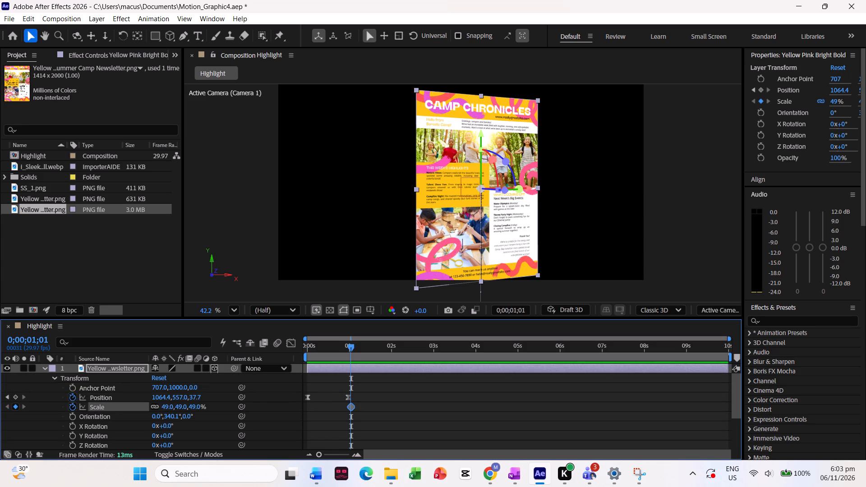
Add a Scale keyframe of 139% to the newsletter at 0;00;01;25, zooming in on the page.
drag(351, 349, 382, 354)
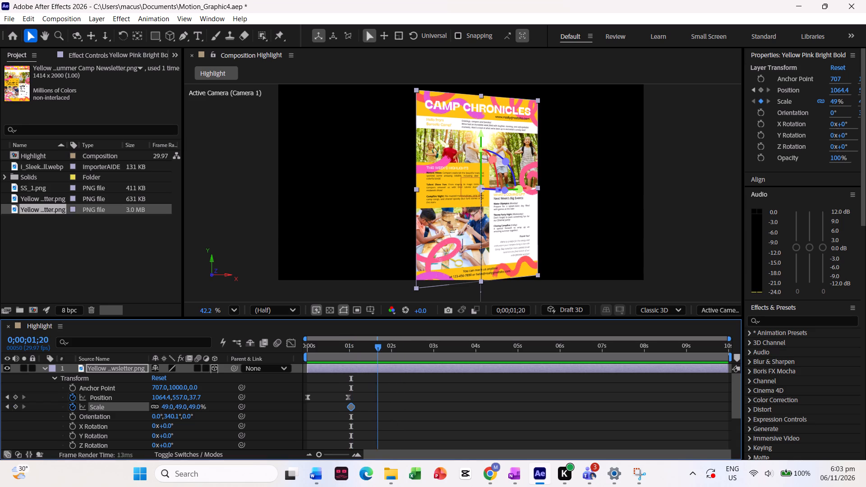
drag(382, 354, 385, 354)
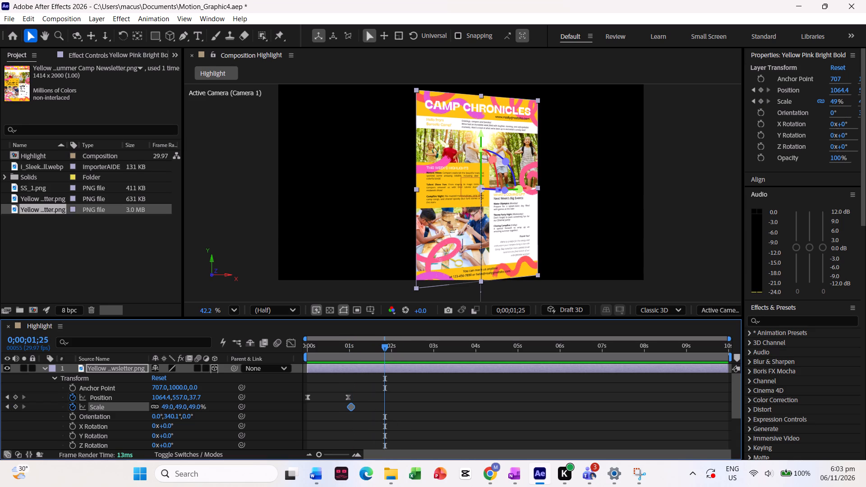
drag(537, 275, 557, 285)
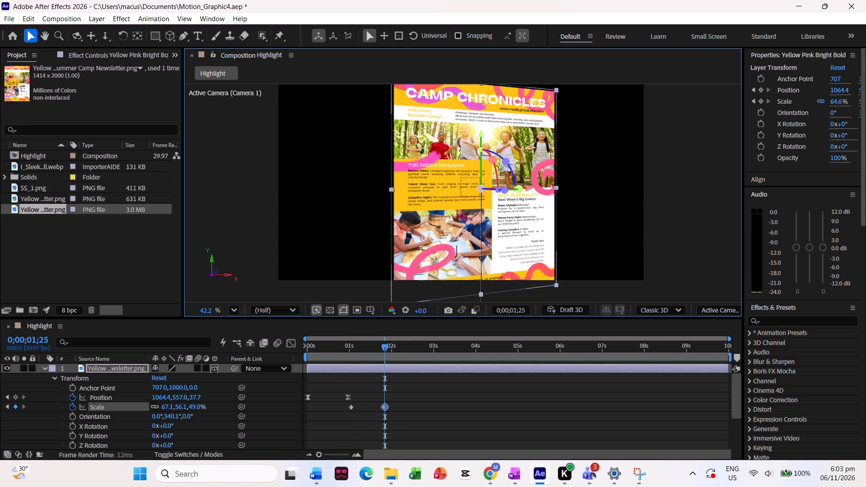
drag(557, 285, 557, 285)
key(ctrl+z)
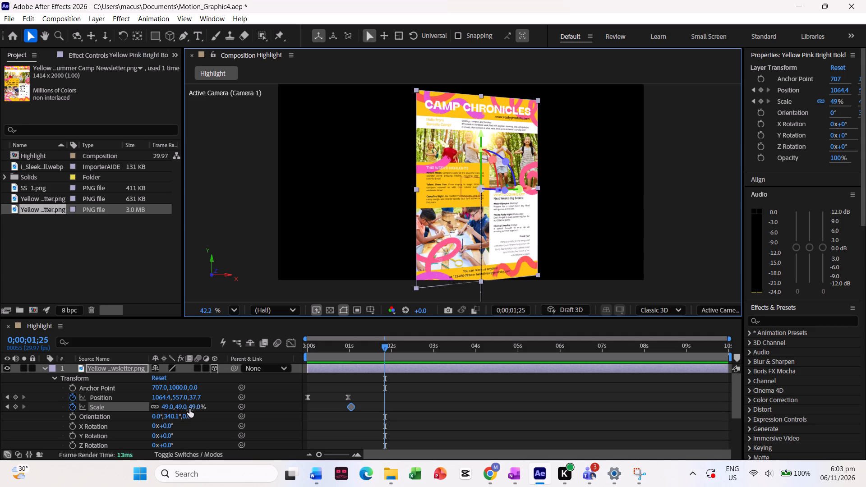
drag(189, 409, 253, 413)
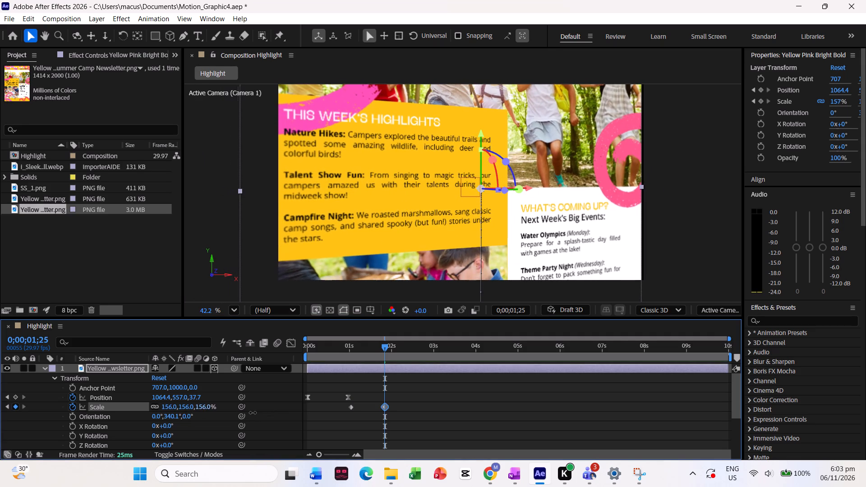
drag(253, 413, 267, 413)
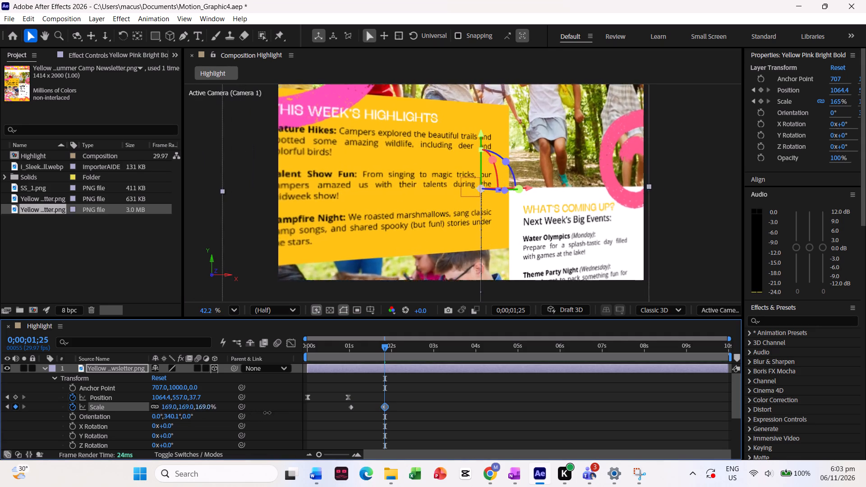
drag(267, 413, 237, 407)
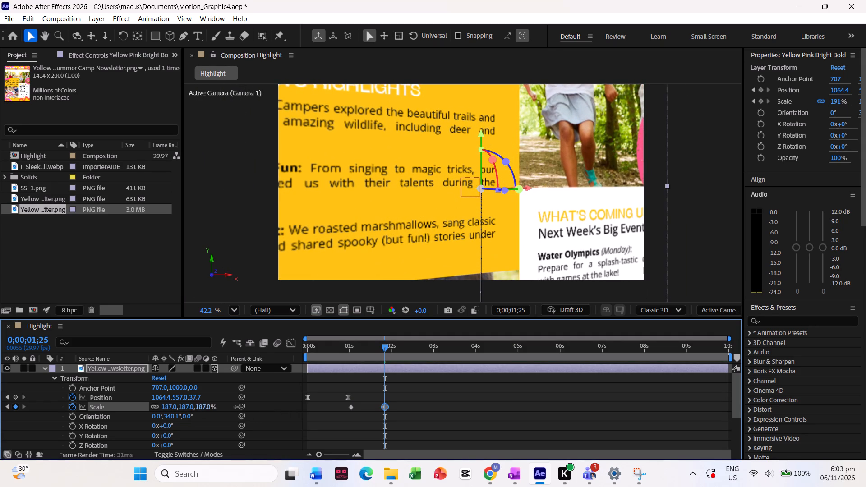
drag(237, 407, 240, 409)
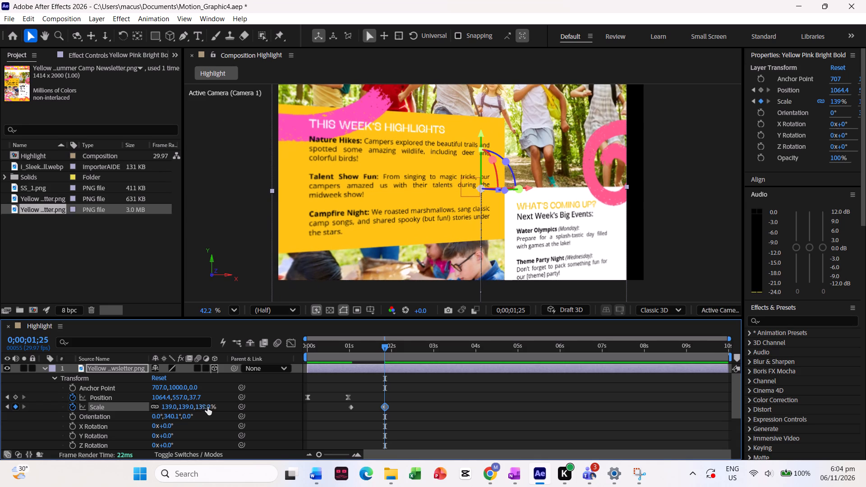
Keyframe the newsletter's X position at 1366.4 at 0;00;01;25, shifting the highlights block toward the middle of the frame.
drag(163, 397, 176, 397)
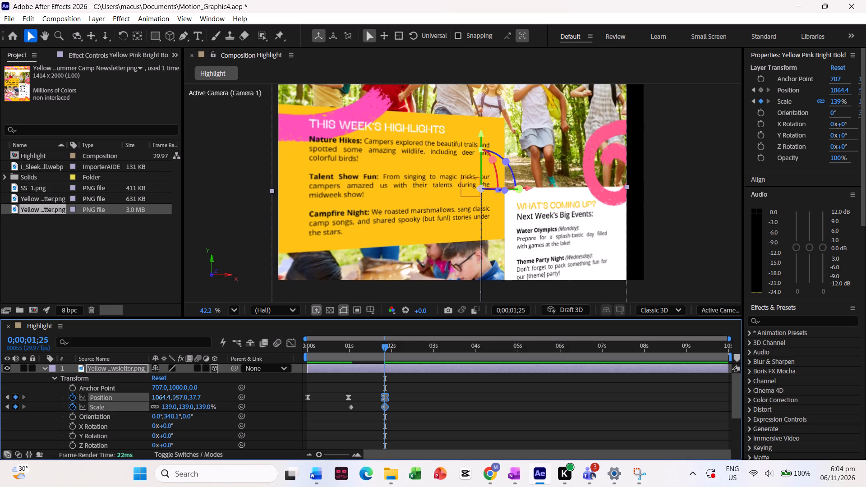
drag(176, 397, 255, 386)
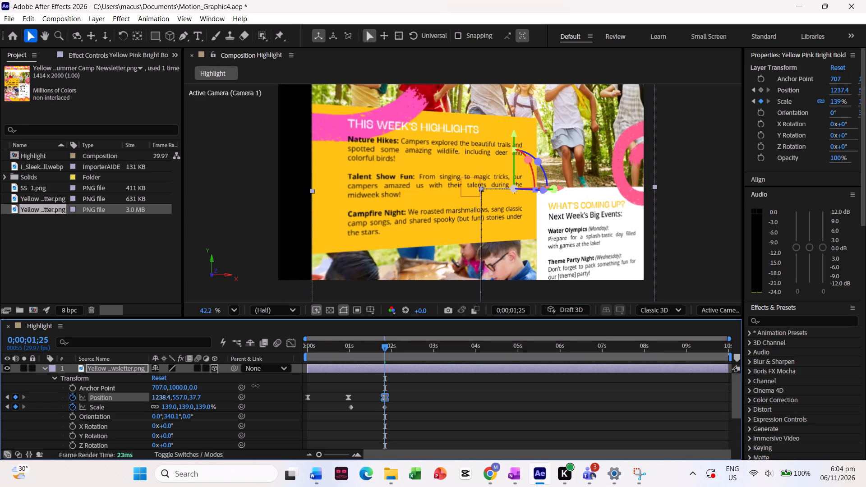
drag(255, 386, 292, 384)
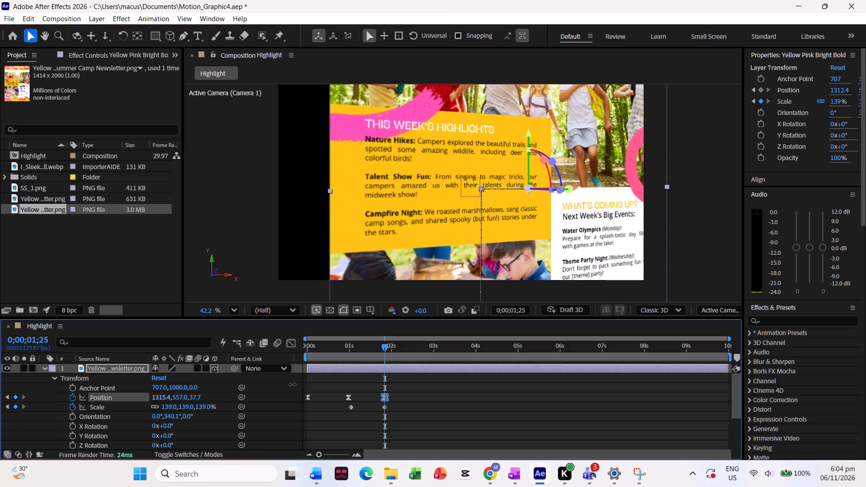
drag(292, 384, 318, 381)
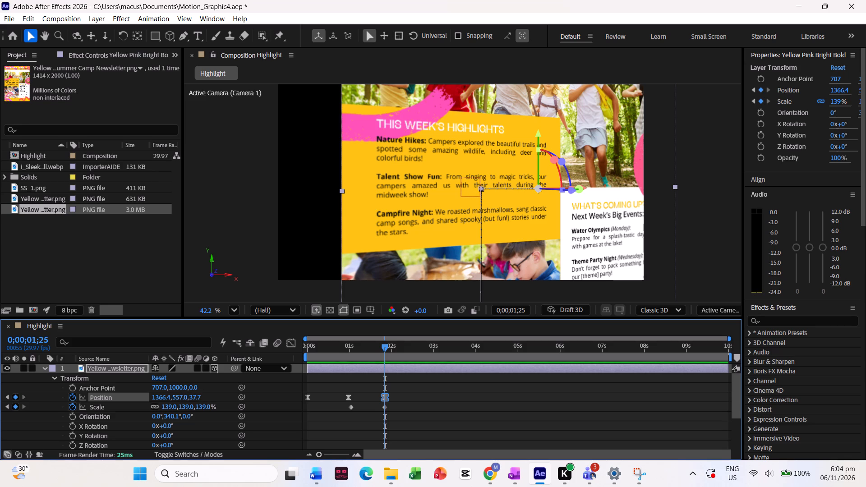
Set the newsletter's Scale keyframe at 0;00;01;25 to 145%.
drag(206, 405, 200, 406)
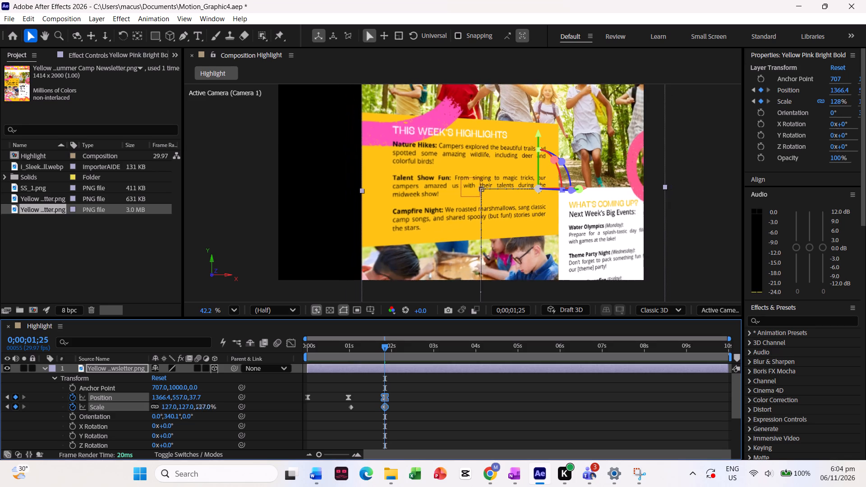
drag(200, 406, 225, 407)
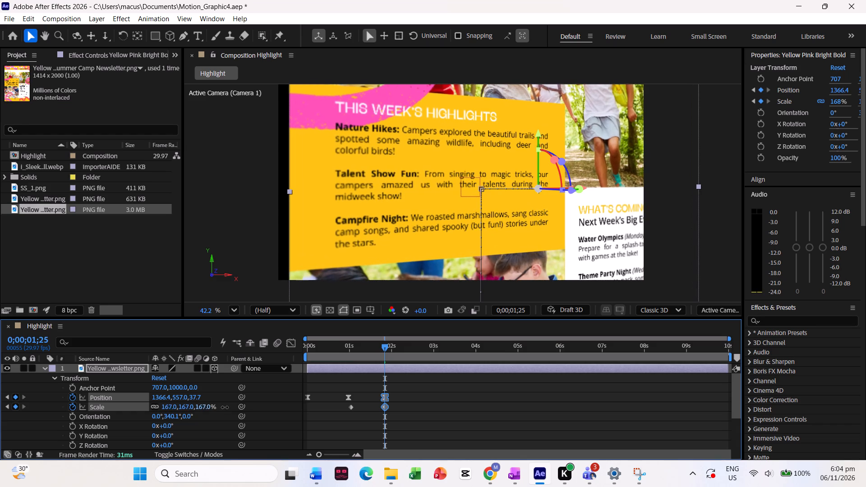
drag(225, 407, 212, 408)
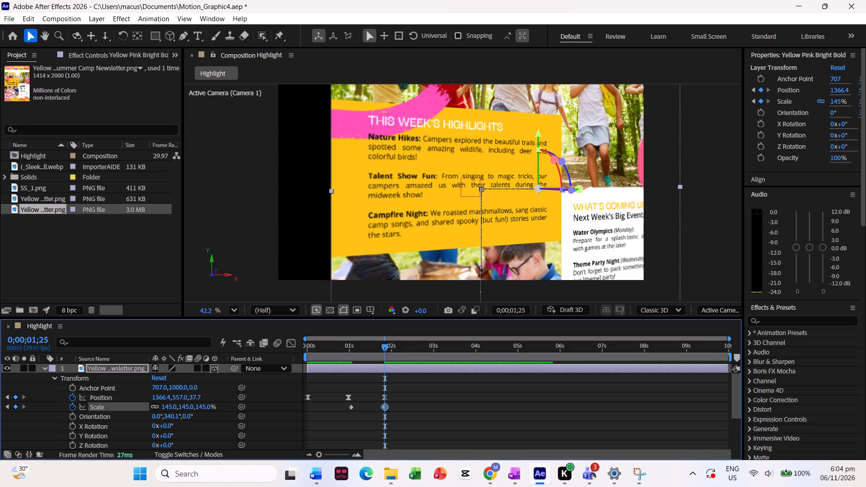
Set the newsletter's Position keyframe at 0;00;01;25 to X 1346.4 and Y 604, framing the This Week's Highlights block.
drag(178, 398, 204, 398)
drag(157, 397, 201, 392)
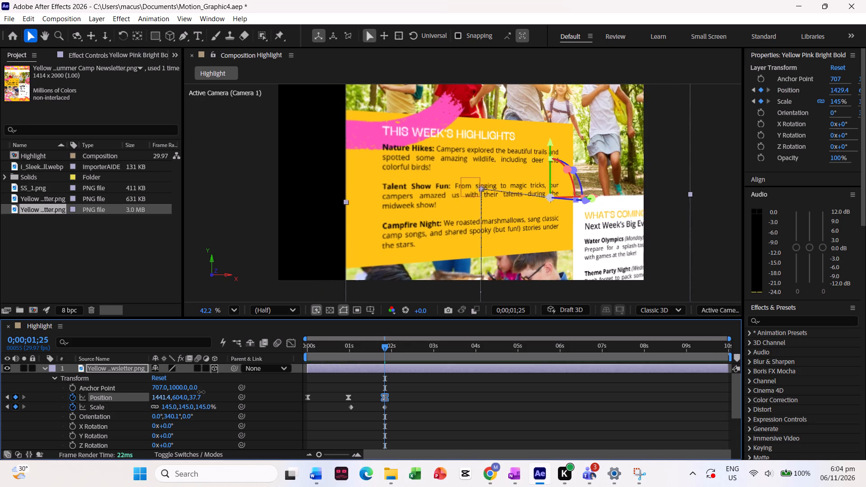
drag(201, 392, 343, 379)
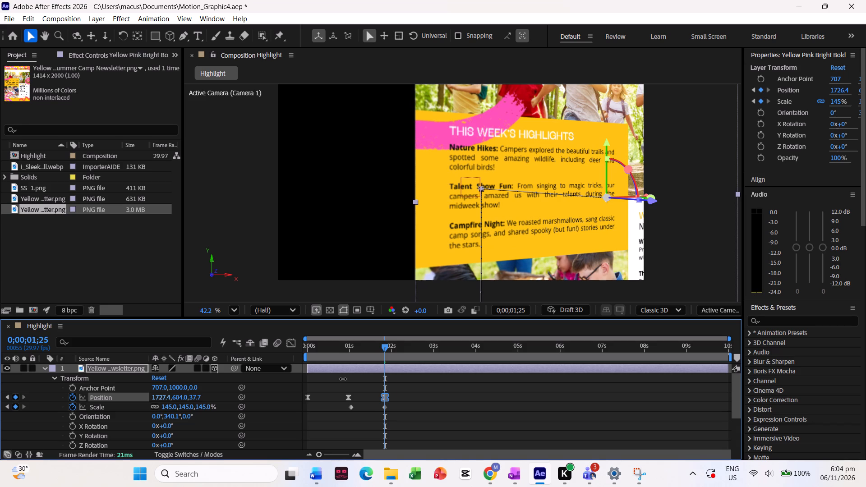
drag(343, 379, 125, 381)
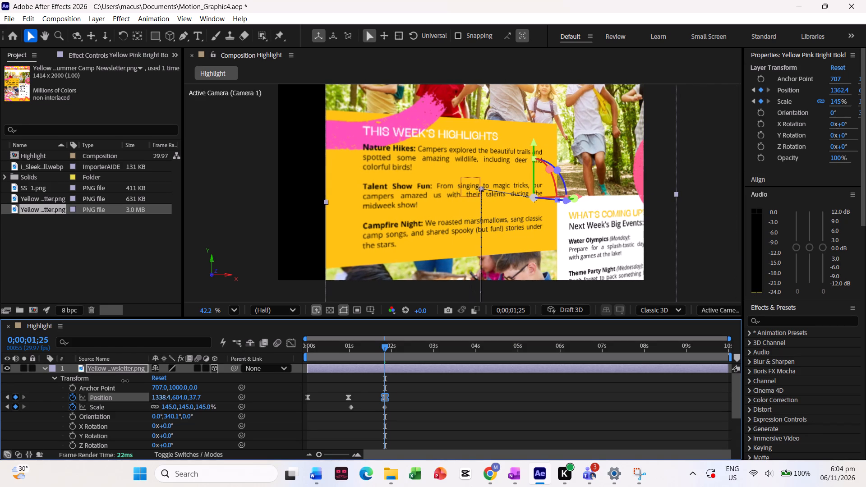
drag(125, 381, 129, 381)
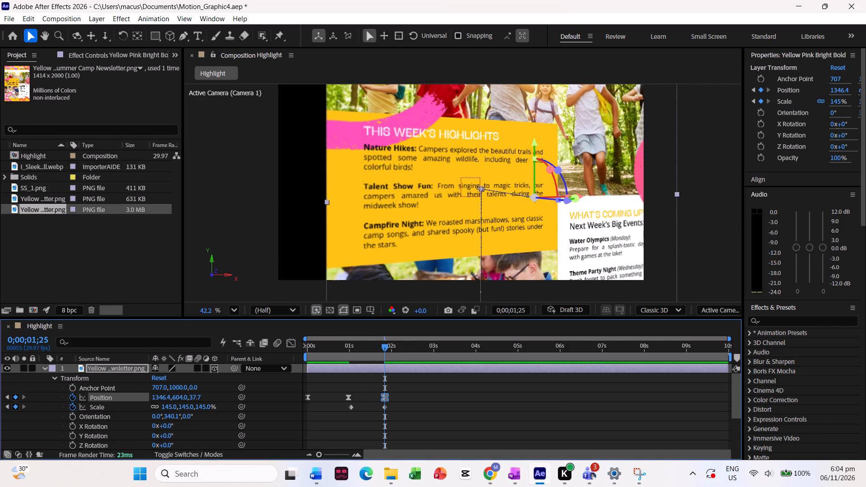
Preview the newsletter's zoom toward the highlights block from near the start of the composition.
drag(382, 349, 319, 353)
key(space)
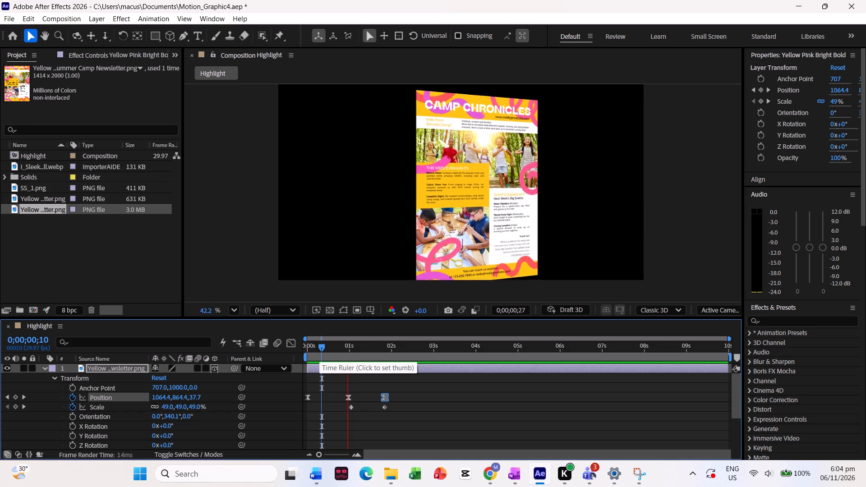
key(space)
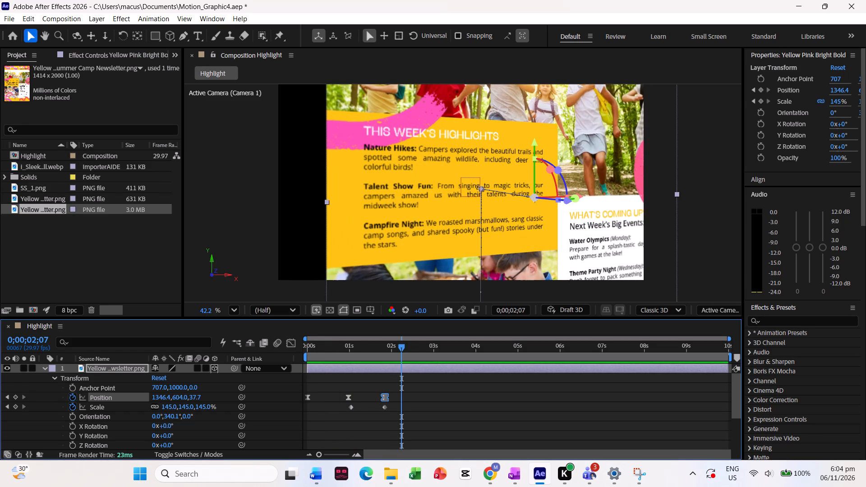
Apply Easy Ease to both newsletter Scale keyframes and lengthen the second keyframe's incoming ease in the speed graph.
drag(392, 419, 370, 399)
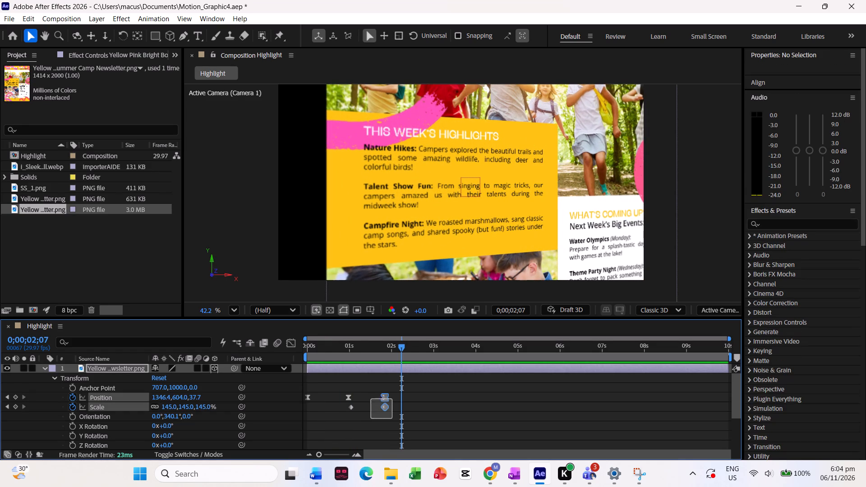
drag(370, 399, 348, 404)
key(F9)
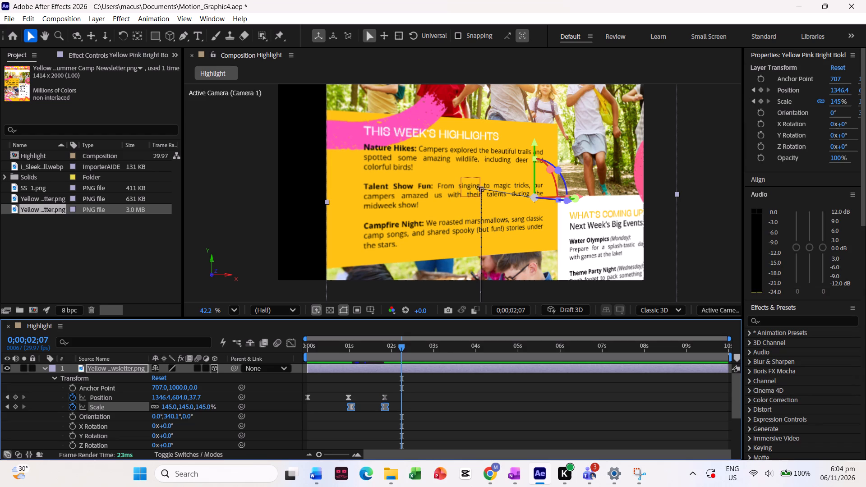
click(288, 342)
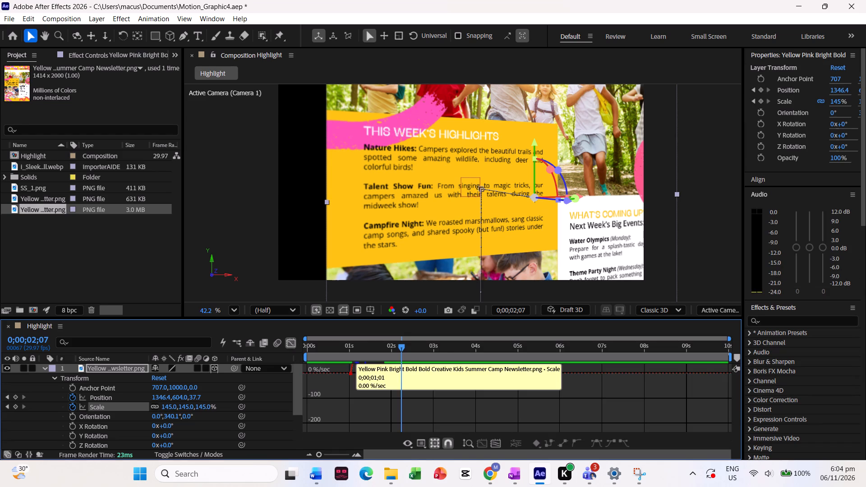
drag(397, 387, 378, 368)
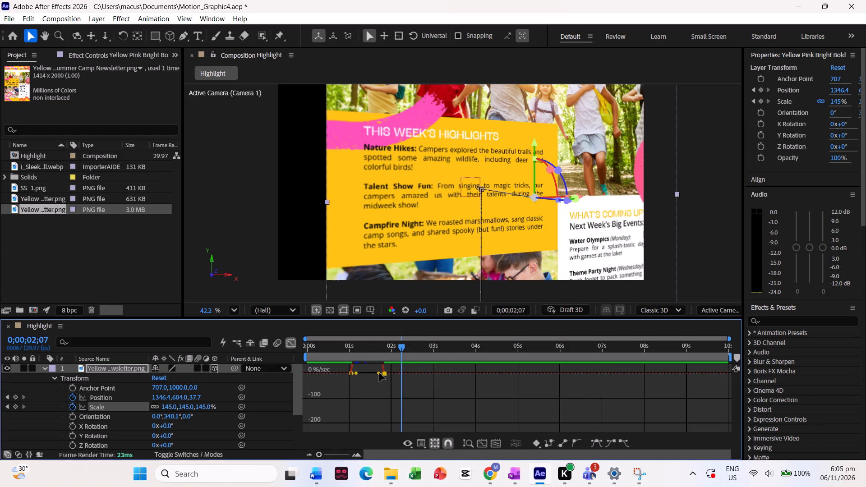
drag(379, 373, 352, 374)
click(292, 343)
Replay the slide-in and eased zoom several times, both from the composition start and from about 0;00;01;01, to check the motion.
drag(401, 348, 343, 352)
key(space)
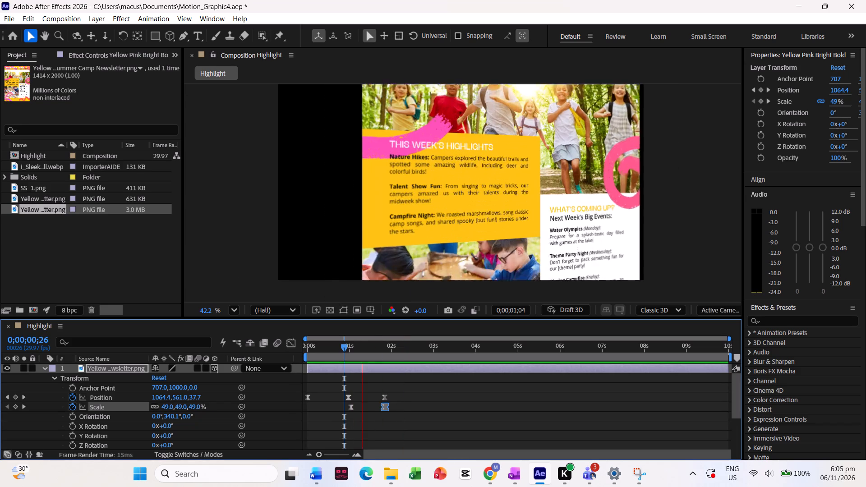
key(space)
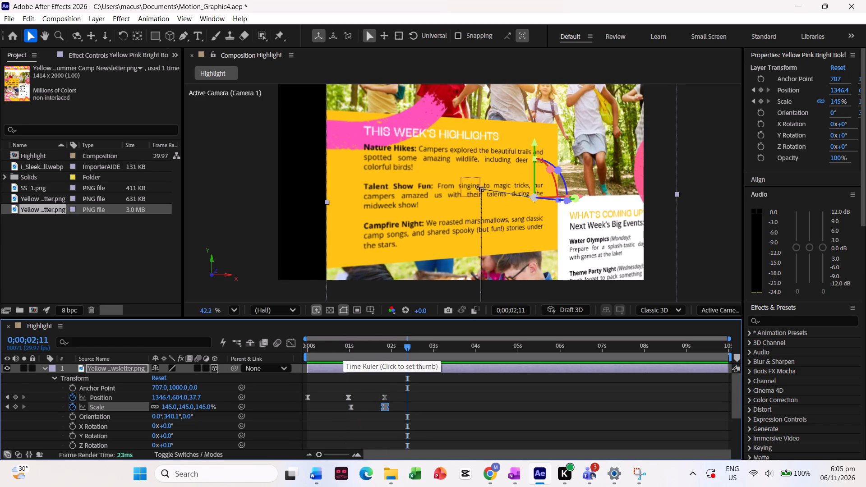
drag(405, 350, 324, 348)
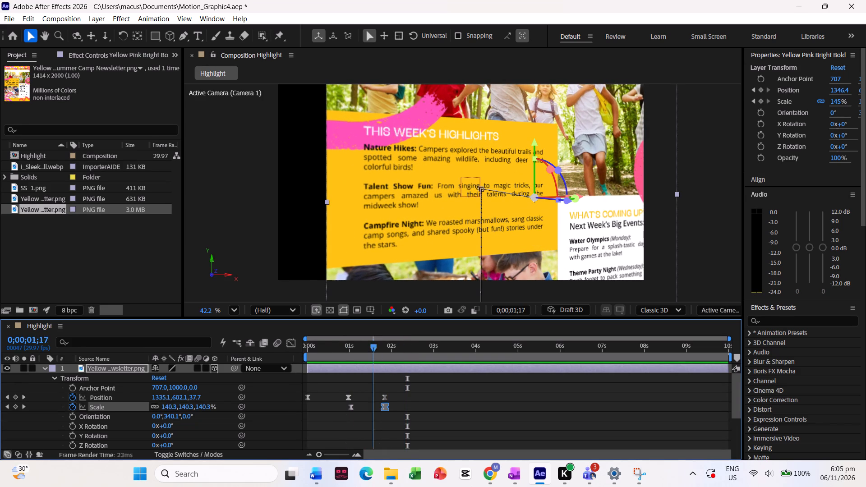
drag(324, 348, 289, 351)
key(space)
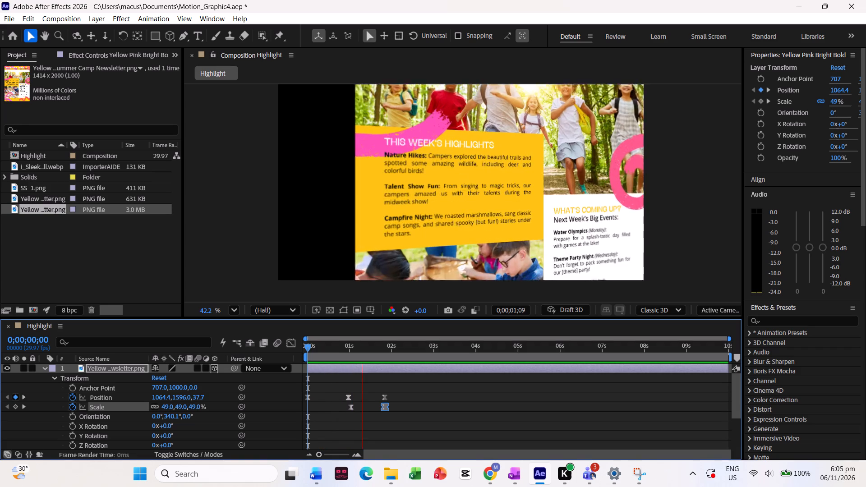
key(space)
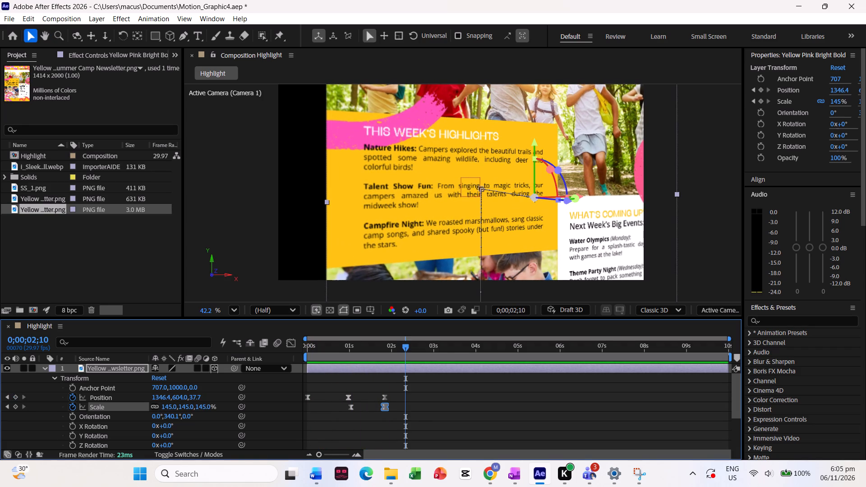
drag(402, 346, 282, 360)
click(282, 360)
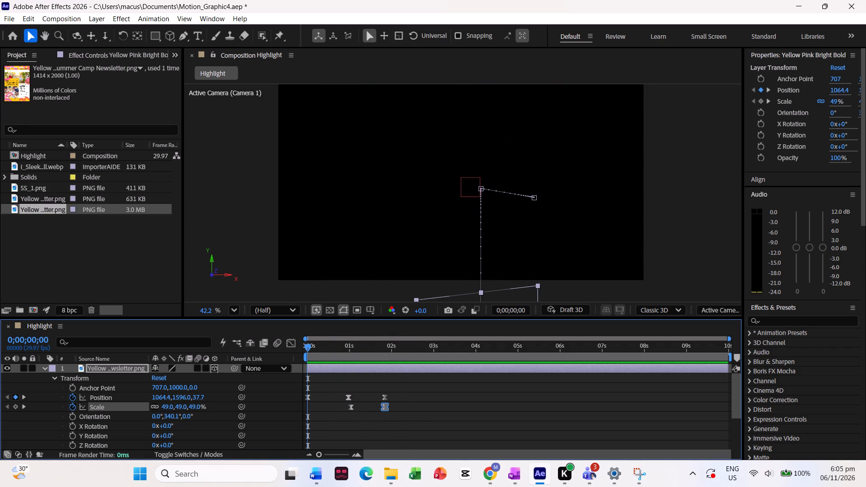
key(space)
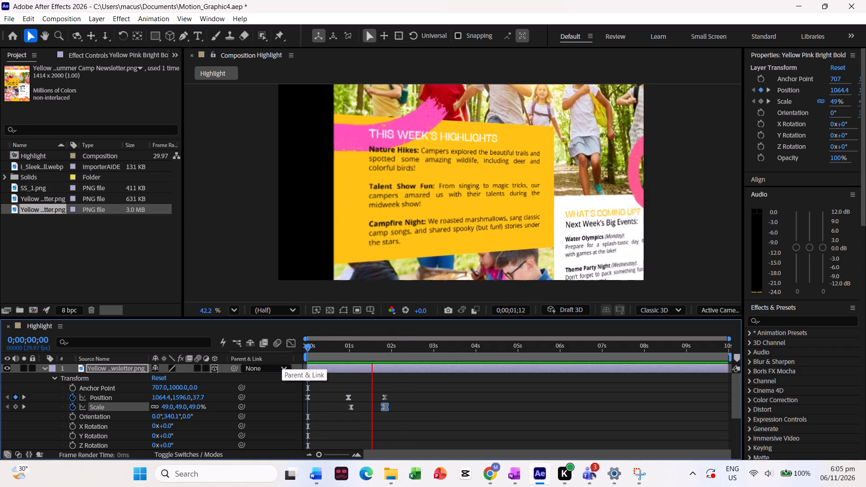
key(space)
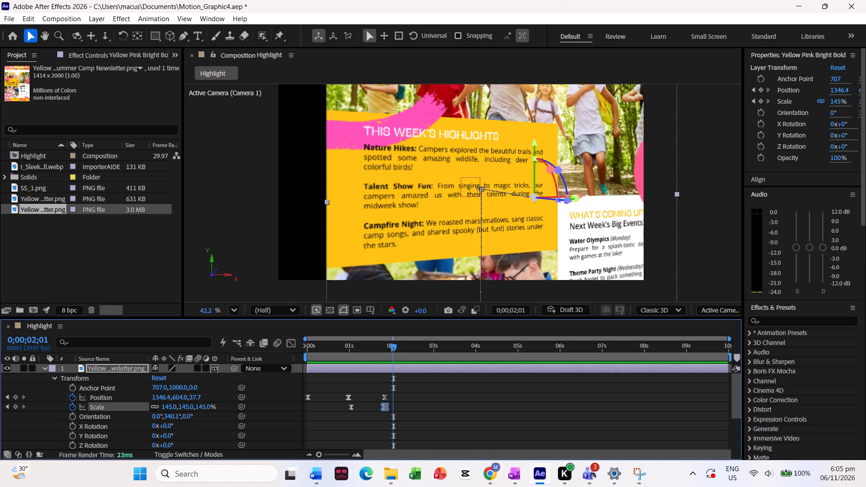
drag(395, 348, 304, 345)
key(space)
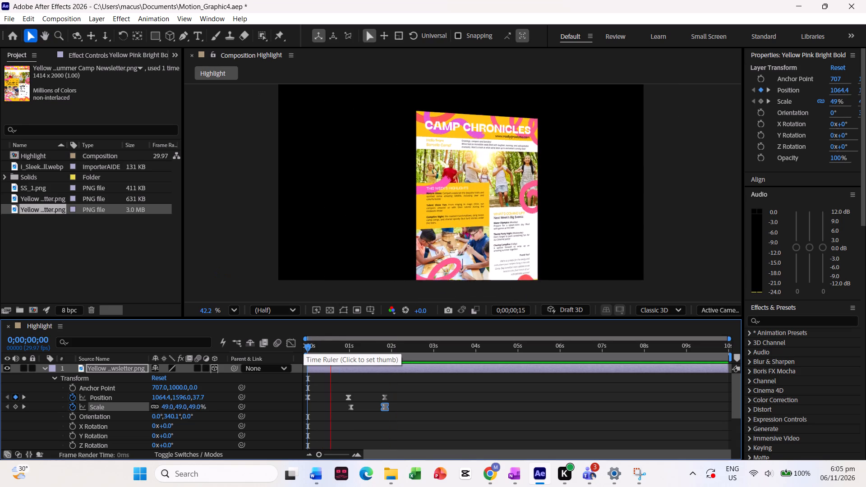
key(space)
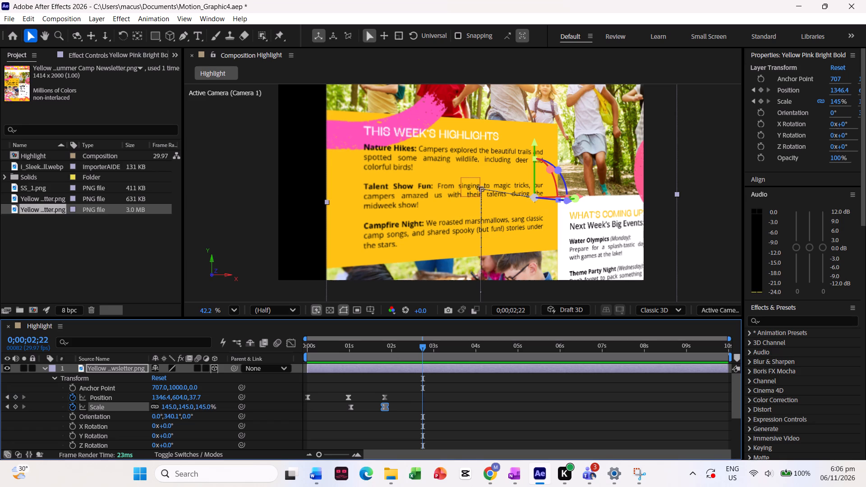
drag(423, 349, 351, 352)
key(space)
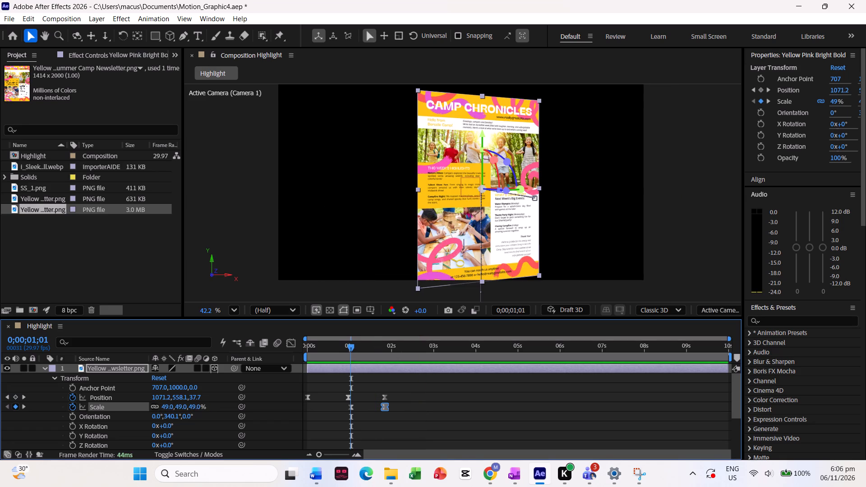
key(space)
drag(393, 349, 350, 357)
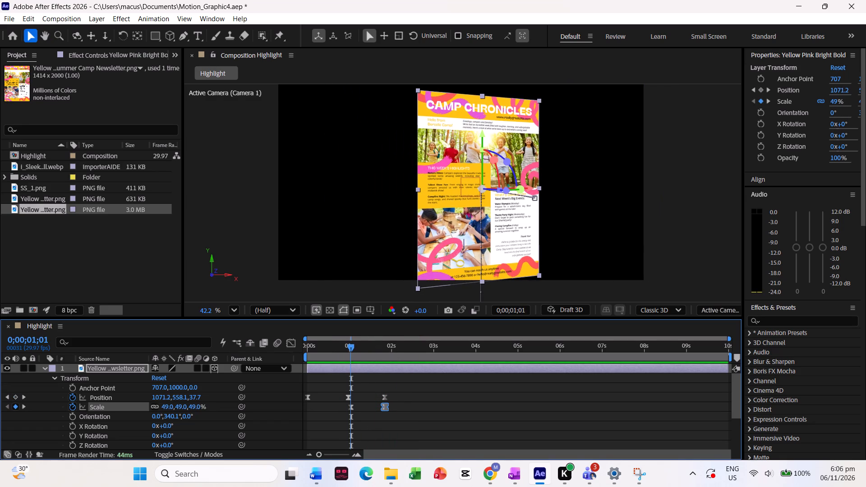
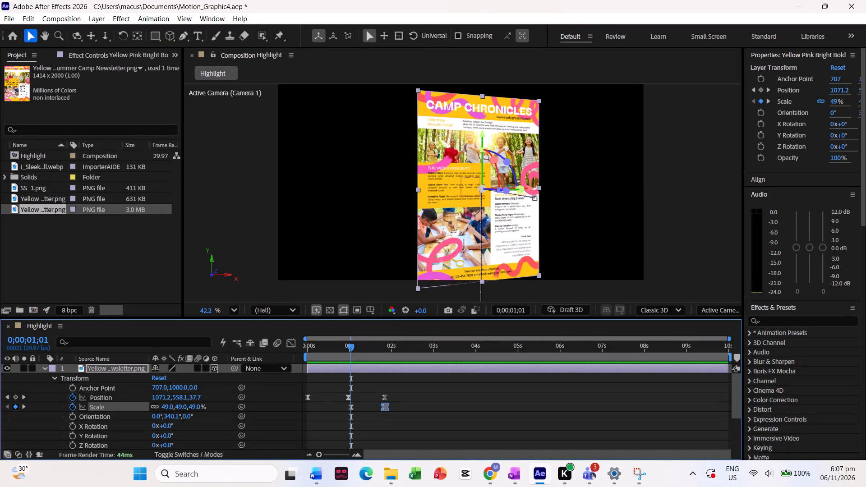
Replay and scrub the newsletter's slide-in and zoom from the composition start and from around one second to check the motion.
drag(352, 345, 345, 346)
key(space)
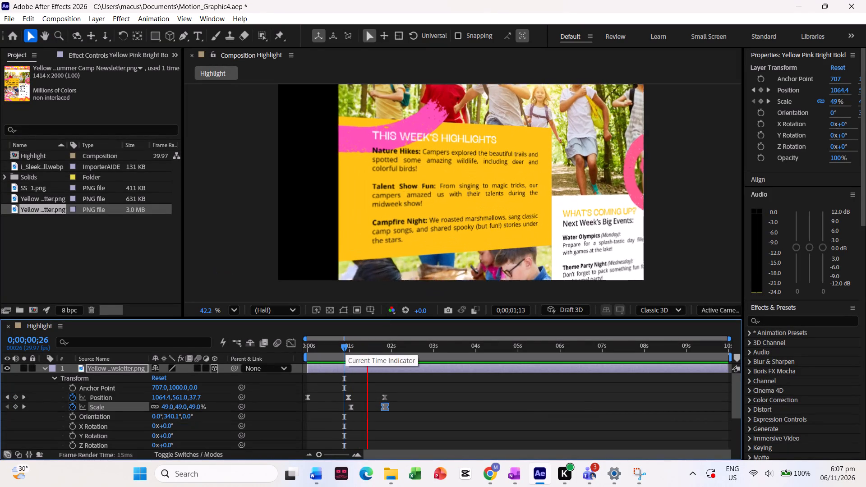
key(space)
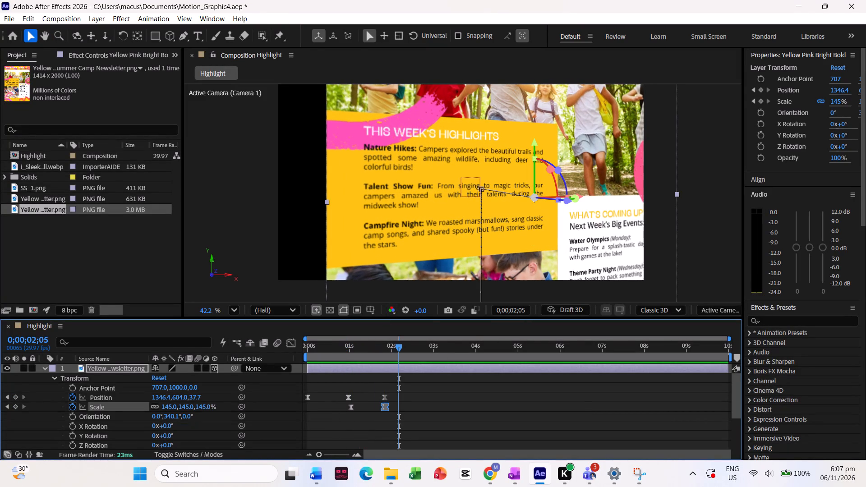
drag(397, 349, 381, 363)
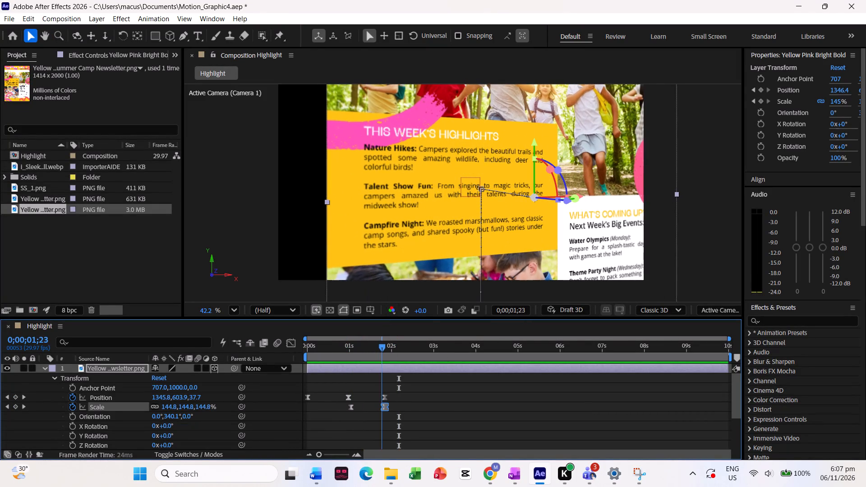
drag(381, 363, 379, 382)
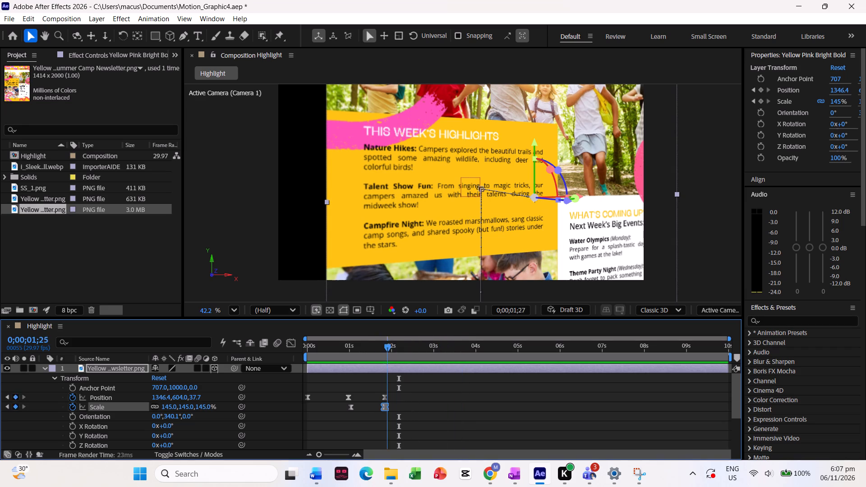
drag(379, 382, 299, 362)
key(space)
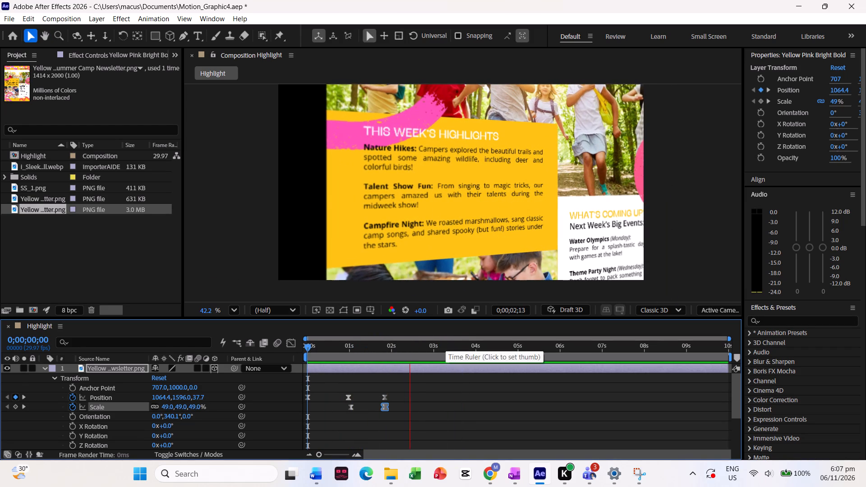
key(space)
drag(419, 347, 356, 360)
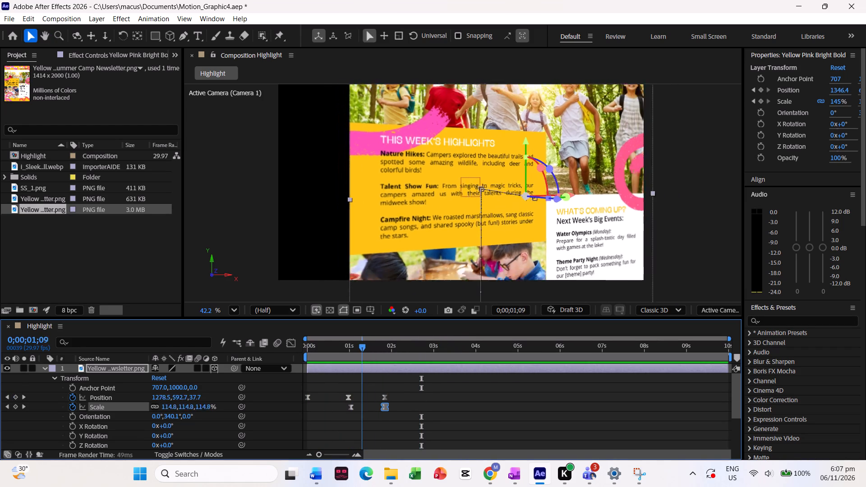
drag(356, 360, 349, 361)
key(space)
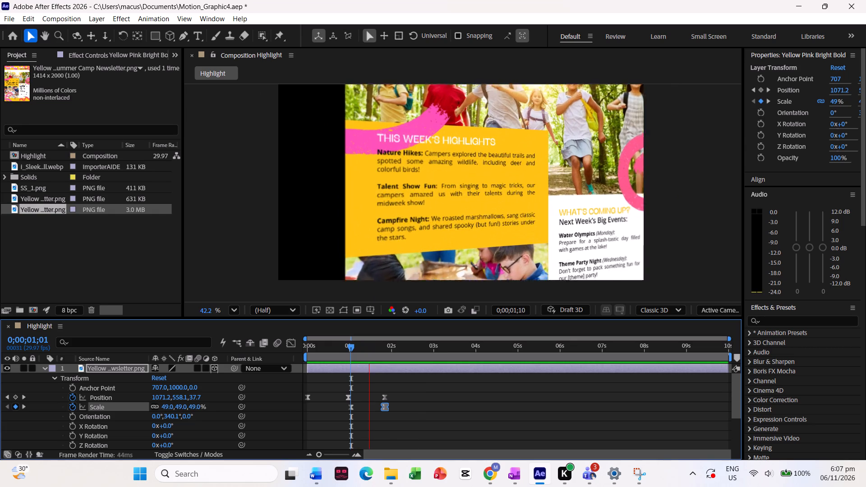
key(space)
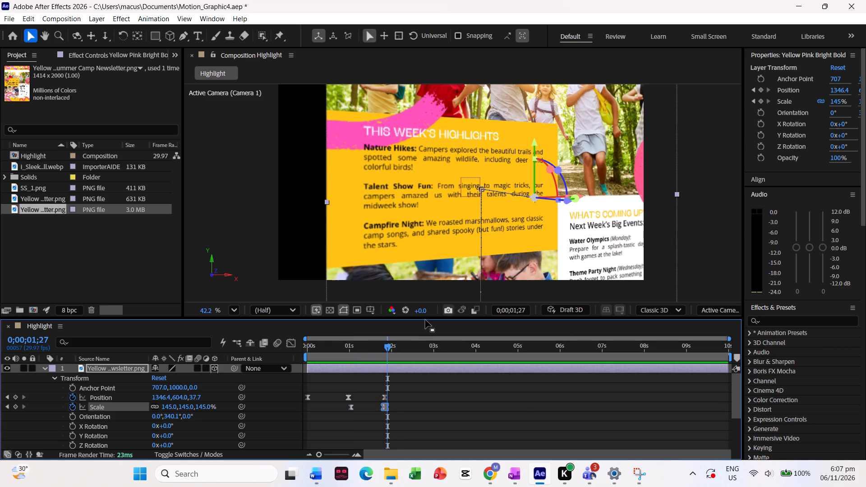
drag(393, 346, 349, 354)
click(349, 354)
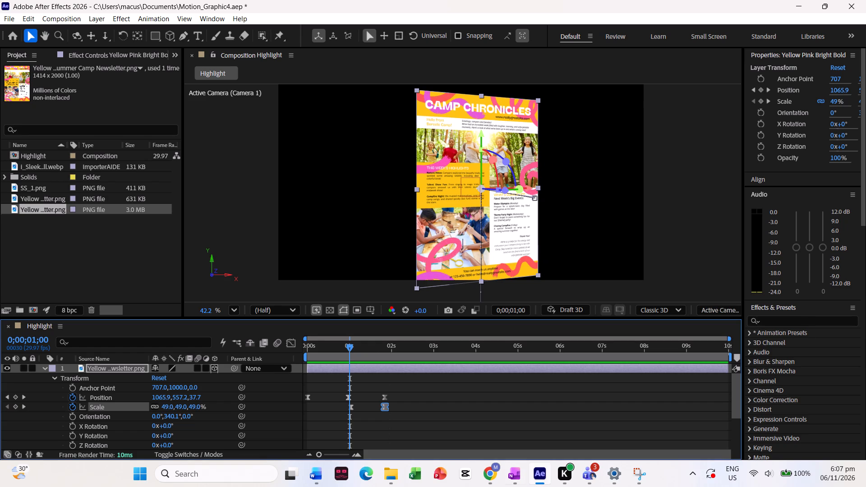
Switch to Chrome and watch the YouTube Text Highlight Effect tutorial from near its start through the Trim Paths End keyframing, full screen.
click(485, 479)
click(314, 0)
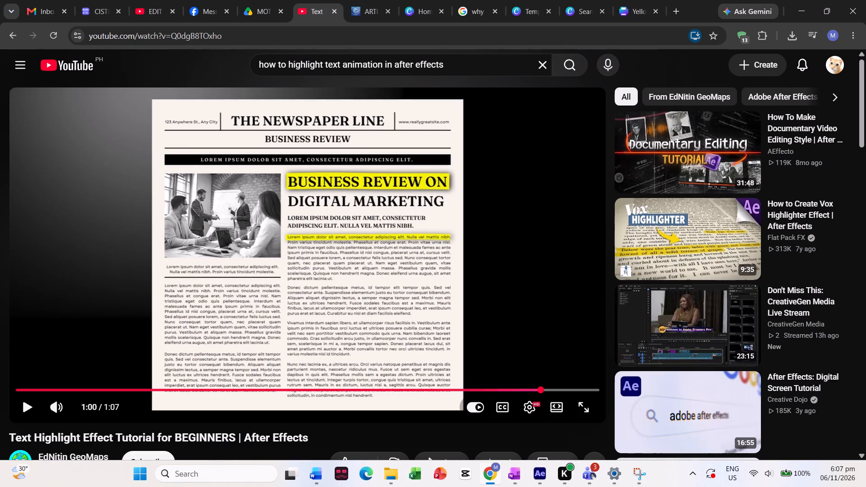
click(120, 392)
click(118, 387)
click(231, 331)
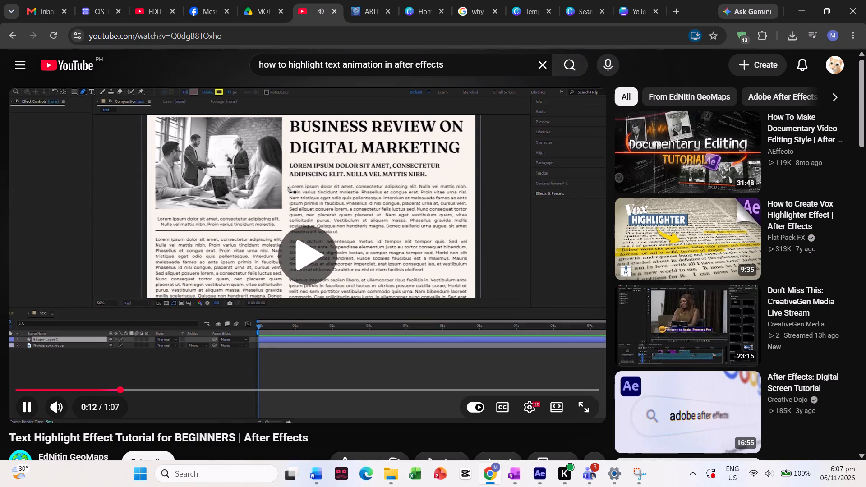
click(94, 409)
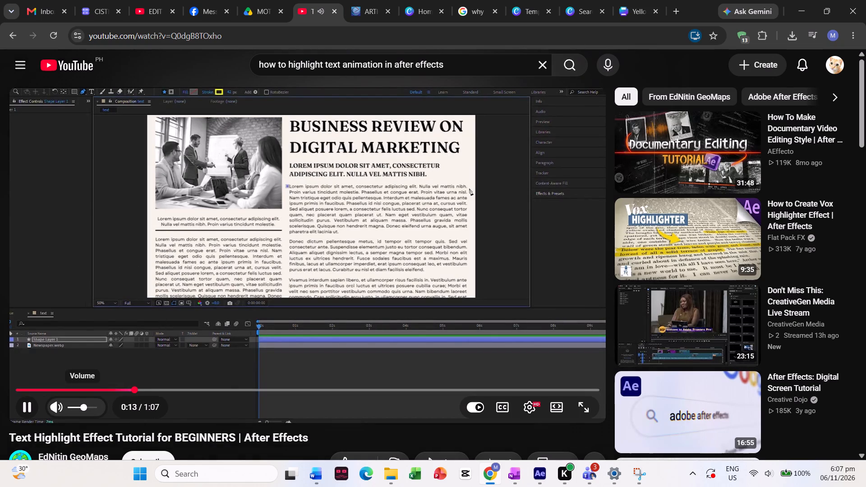
click(88, 406)
click(95, 404)
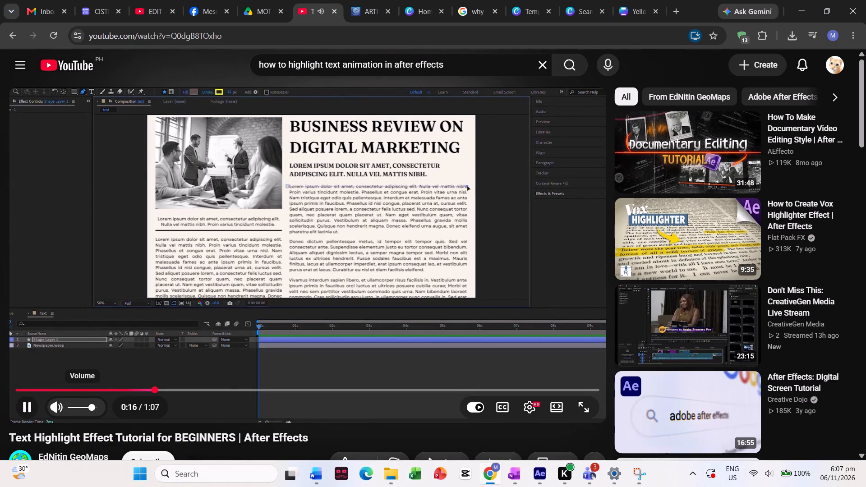
click(101, 387)
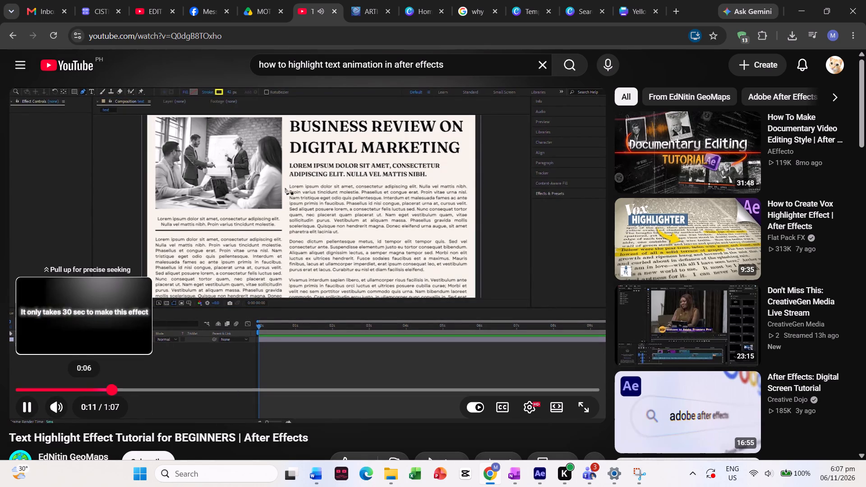
click(52, 388)
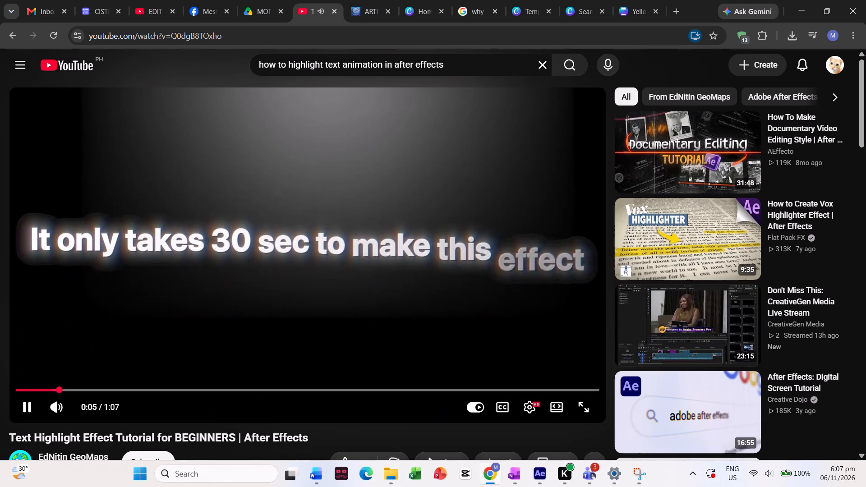
click(587, 409)
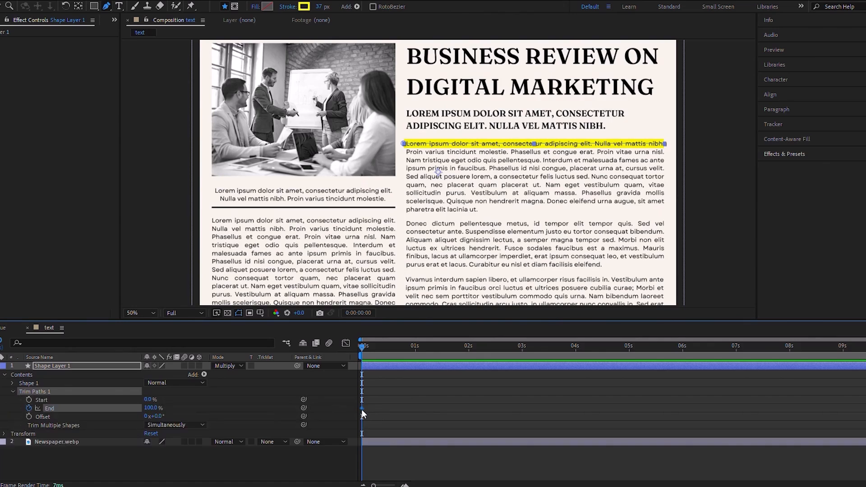
click(746, 294)
click(845, 469)
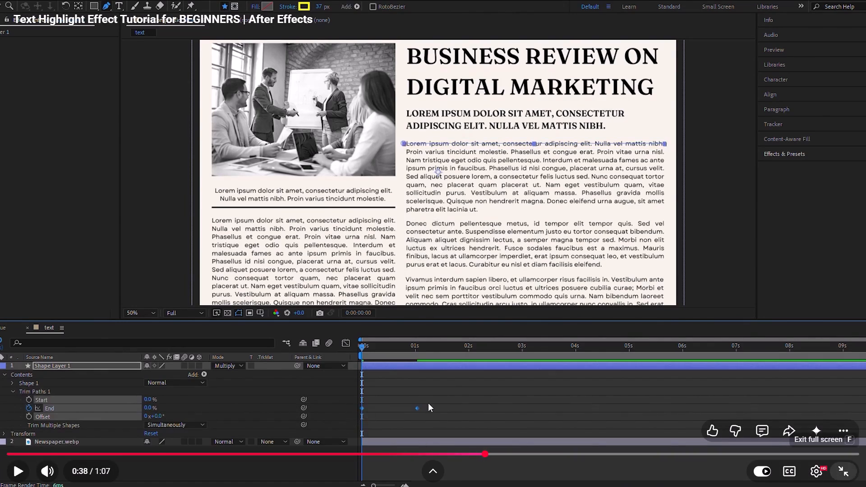
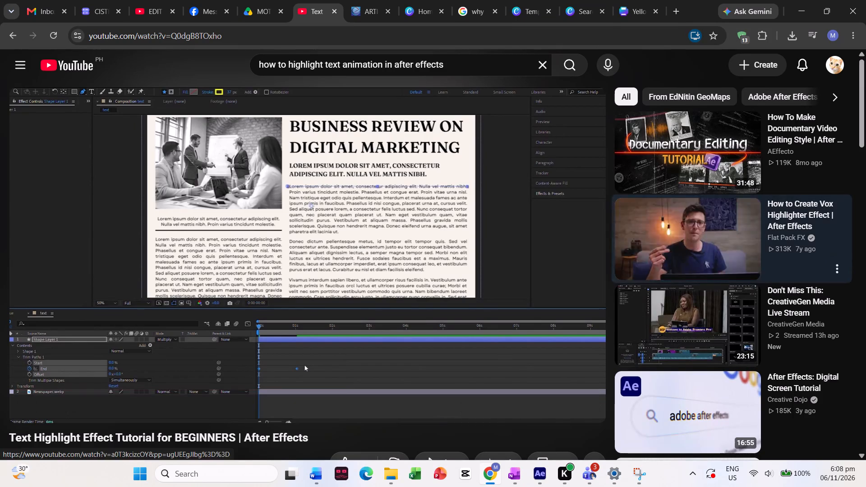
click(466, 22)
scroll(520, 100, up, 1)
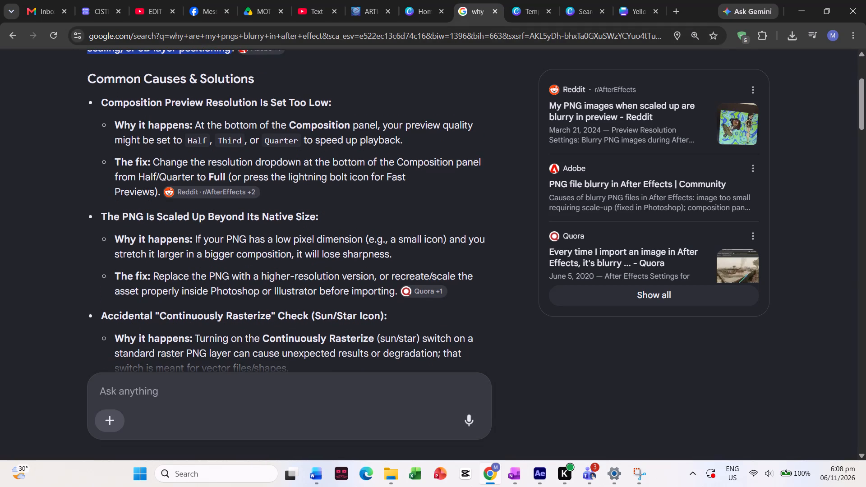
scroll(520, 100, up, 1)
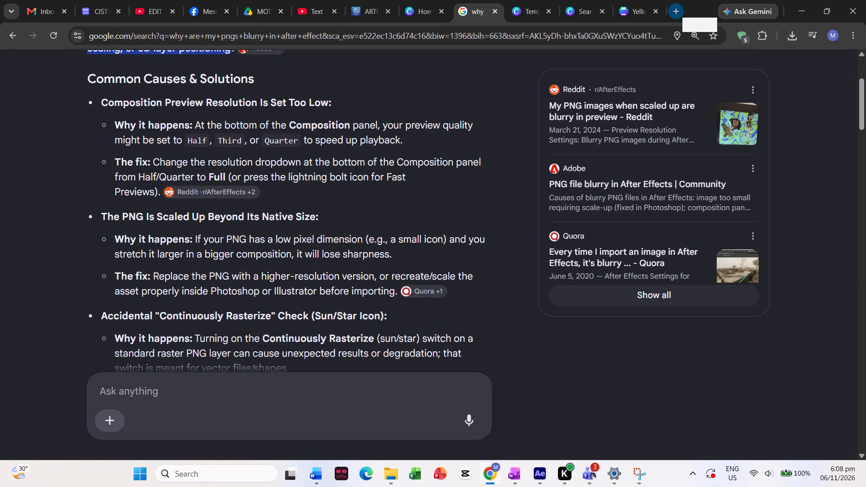
Open Google in a new browser tab and search for "grading system".
click(677, 9)
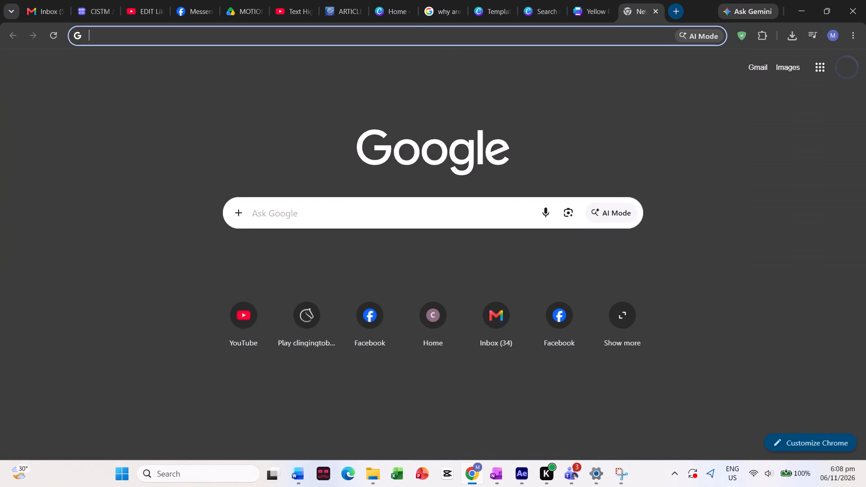
text(google)
key(Return)
text(grading system)
key(Return)
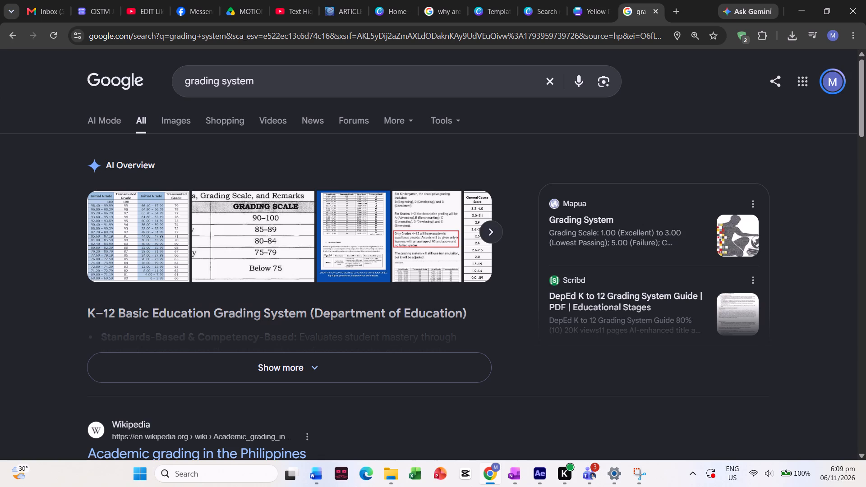
Replace the Google query with "grade components" and run the search.
click(557, 81)
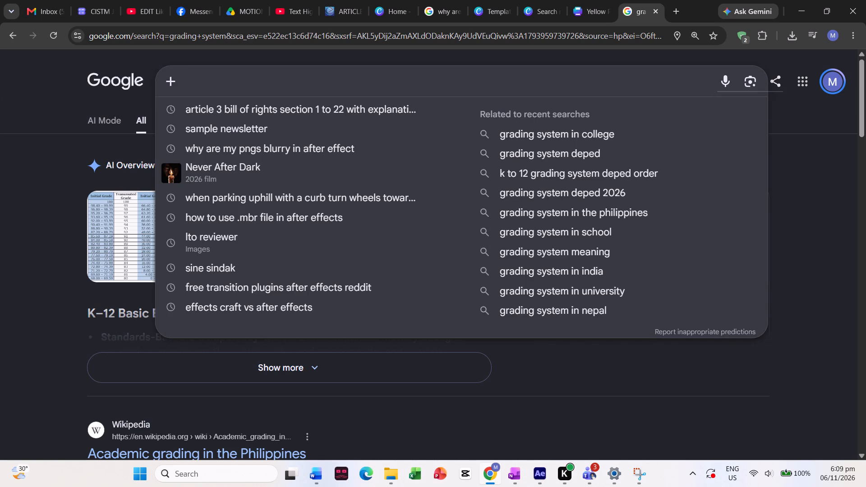
click(793, 148)
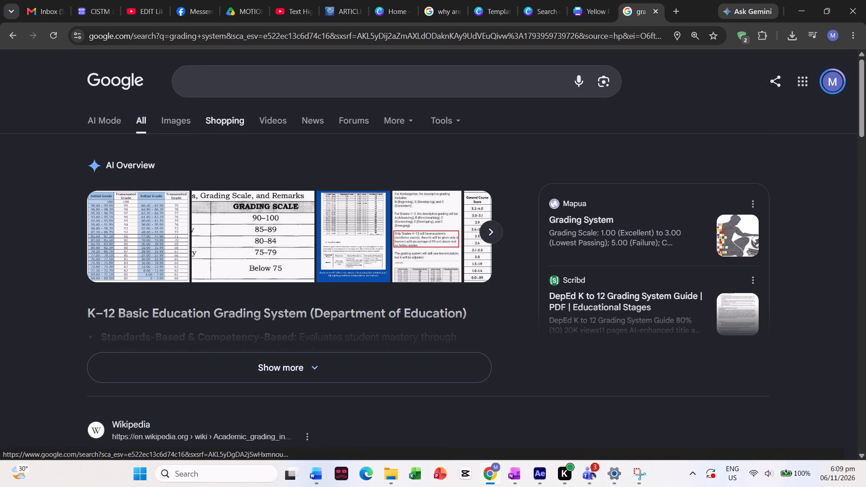
click(246, 89)
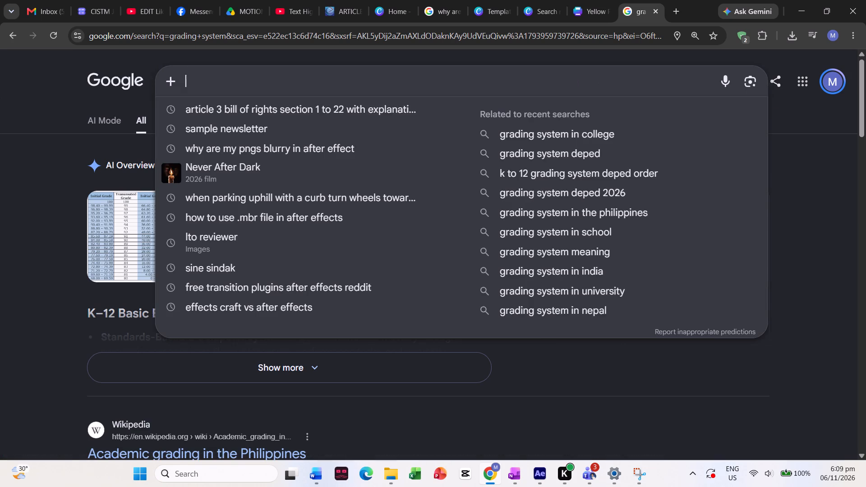
text(grade components)
key(Return)
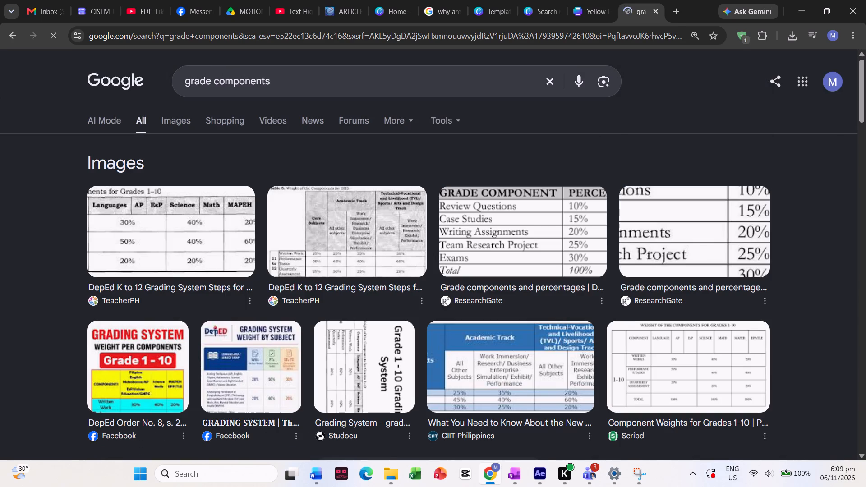
Look through the grade components results, examining the image results, AI Overview and web listings.
scroll(278, 202, down, 2)
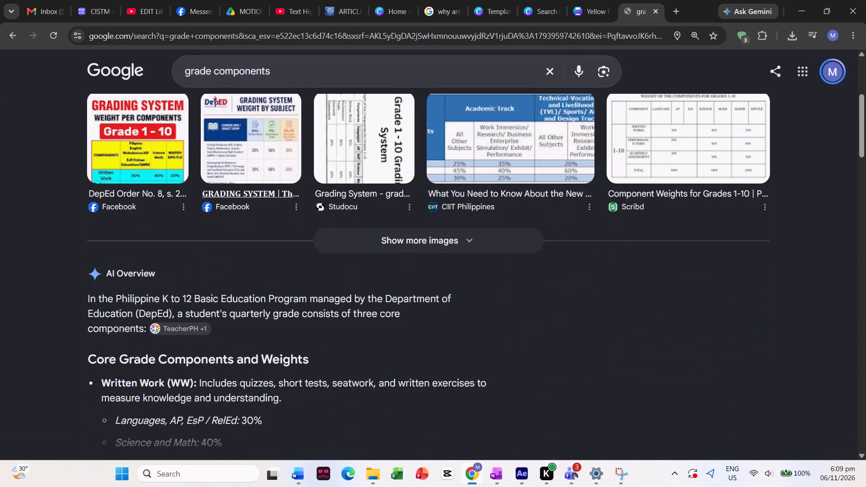
scroll(278, 202, down, 3)
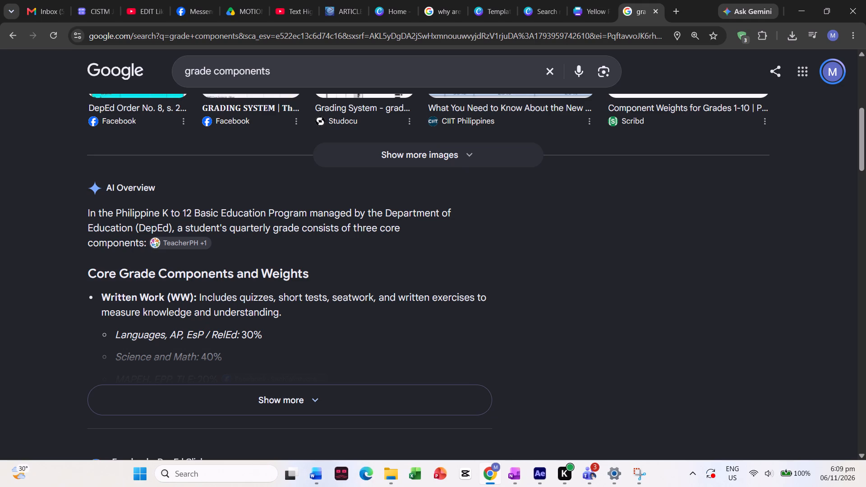
scroll(243, 303, up, 4)
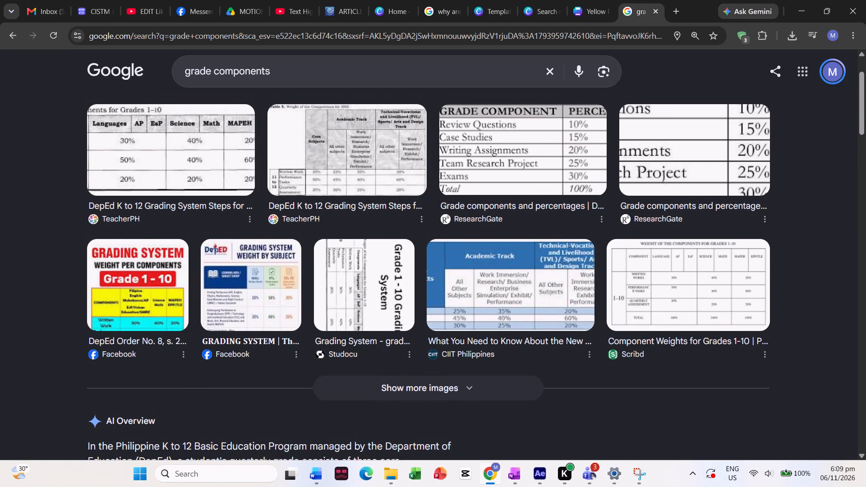
scroll(243, 303, up, 4)
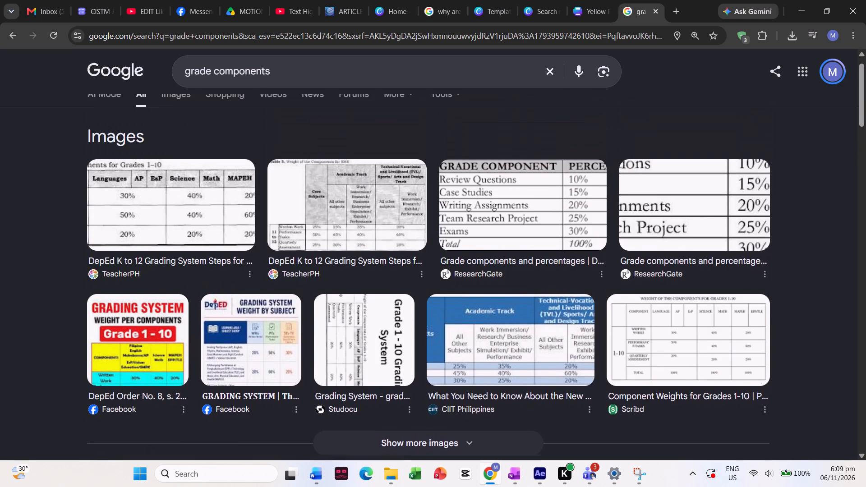
scroll(243, 303, up, 1)
scroll(243, 303, down, 8)
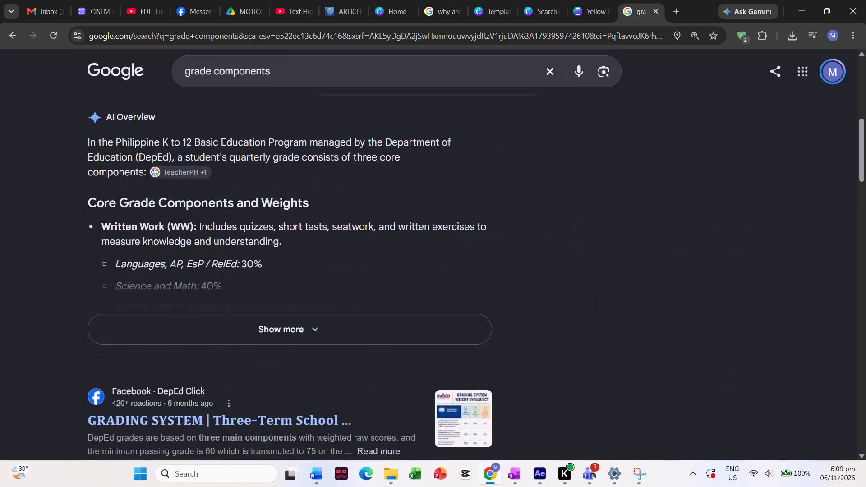
scroll(243, 303, down, 2)
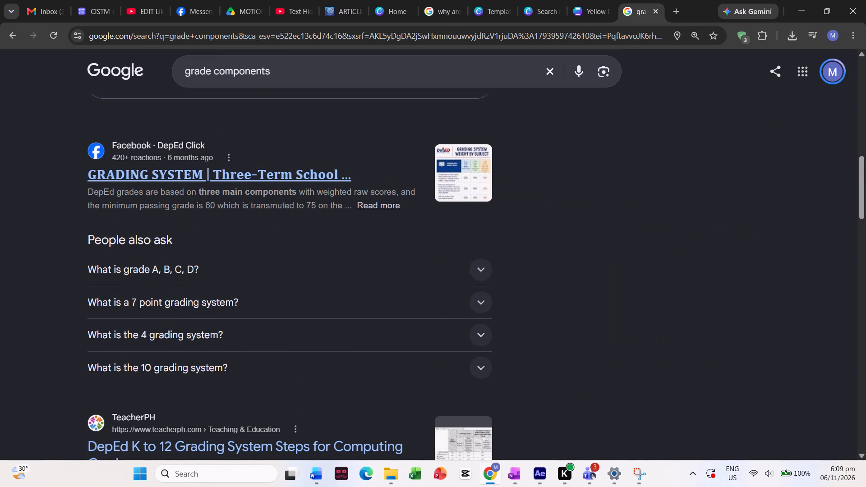
Search for "what do you call the grade components" and read the full AI Overview on basic and higher education components.
click(185, 72)
text(what do you call the)
key(space)
key(Return)
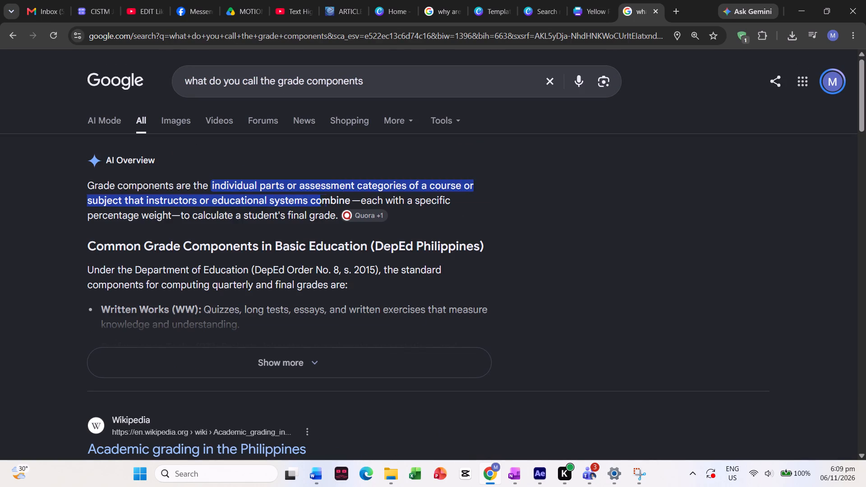
click(260, 353)
scroll(260, 353, down, 2)
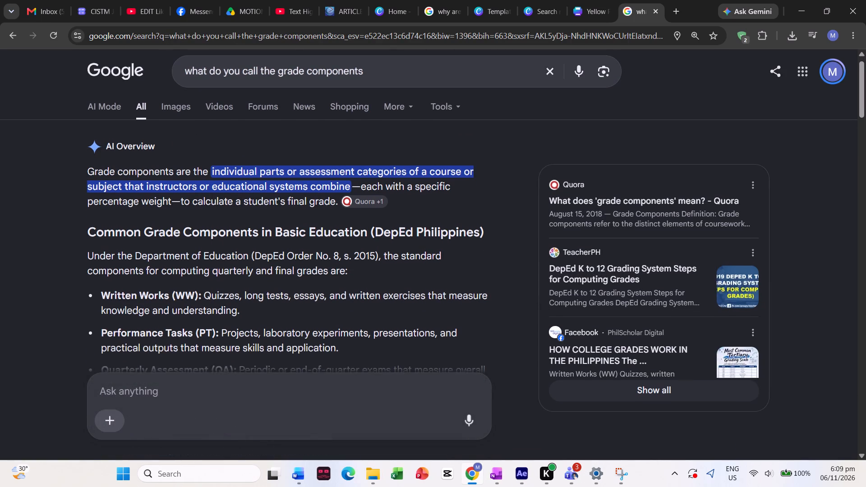
scroll(260, 353, down, 4)
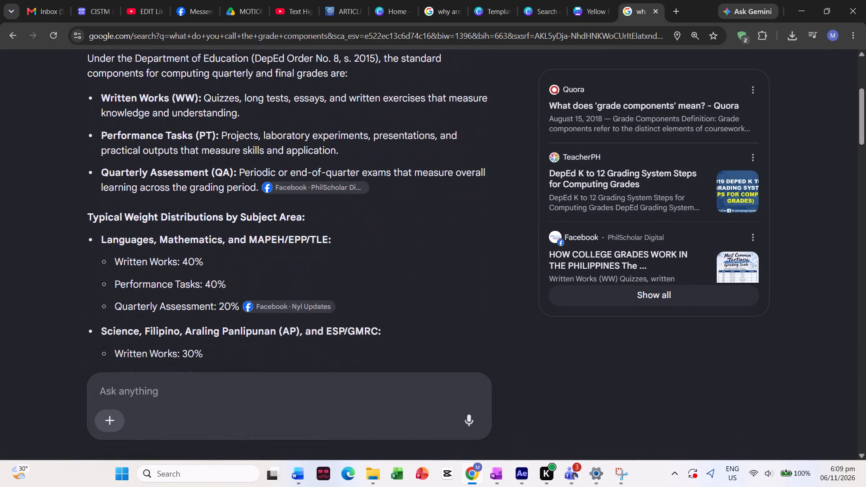
scroll(260, 353, down, 5)
scroll(260, 353, up, 2)
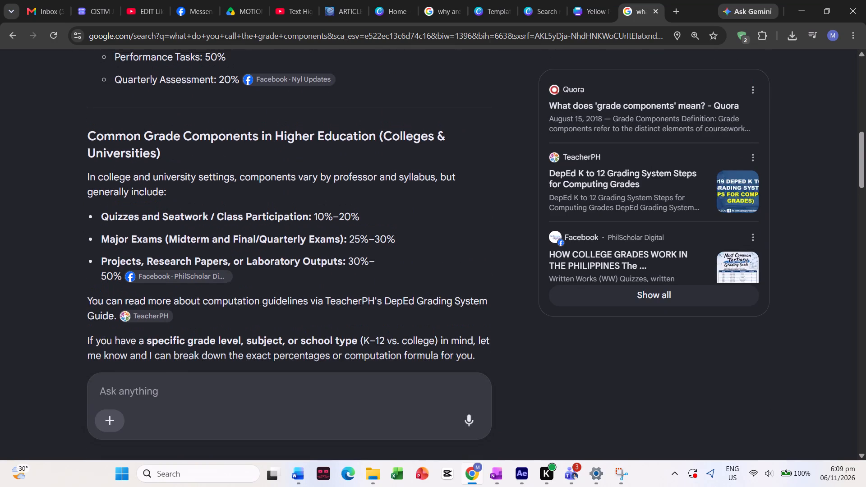
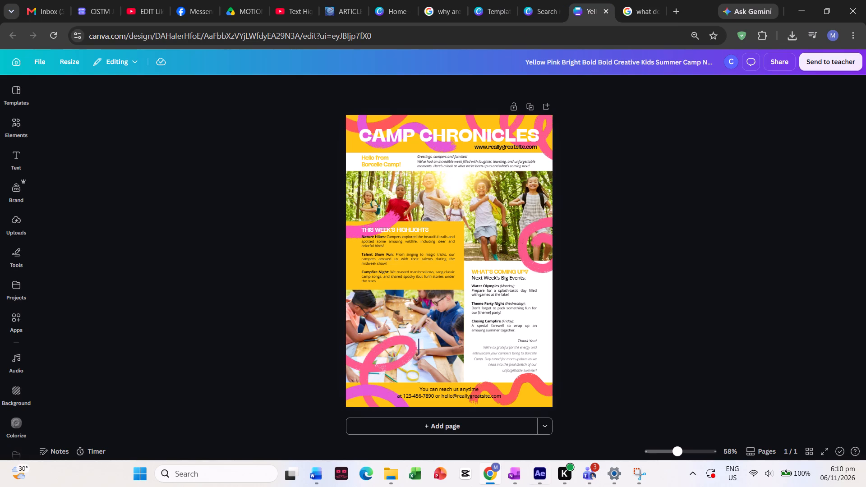
Switch to After Effects, preview the newsletter's zoom-in and set the current time to 0;00;01;25.
click(546, 472)
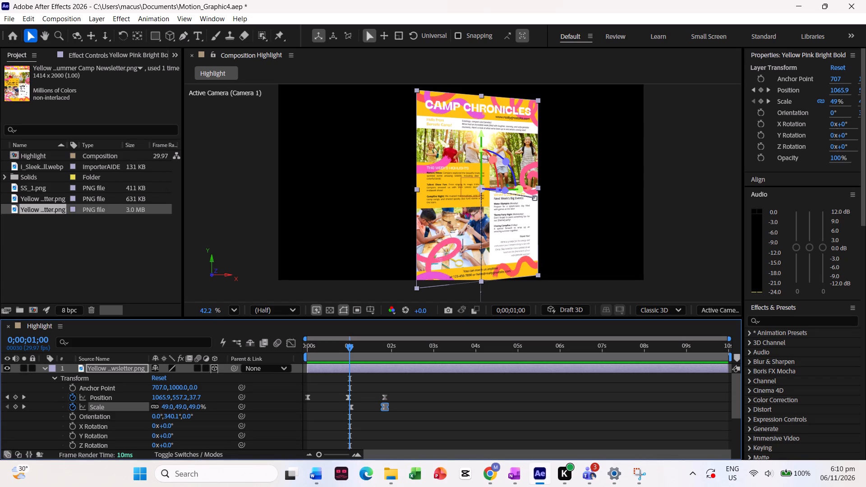
key(space)
key(space)
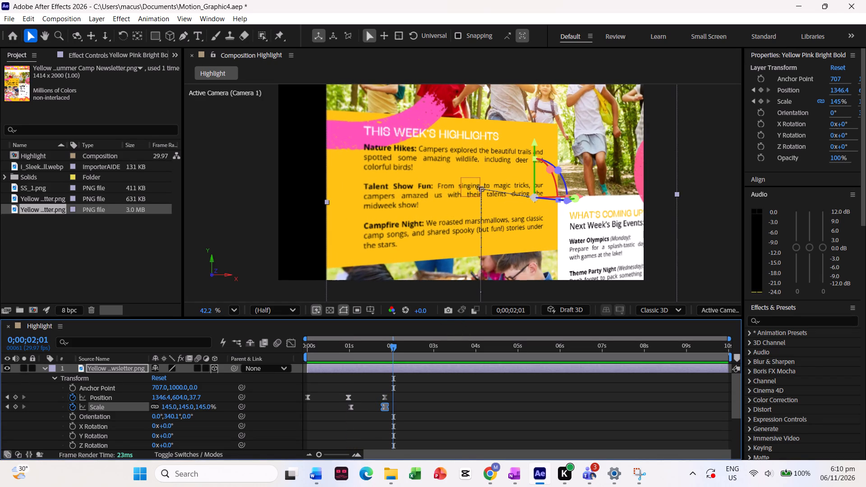
drag(393, 345, 358, 352)
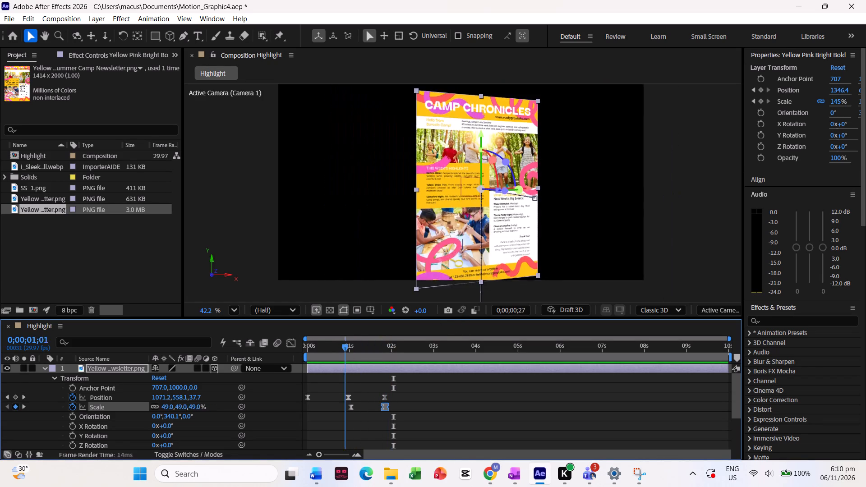
drag(358, 352, 385, 352)
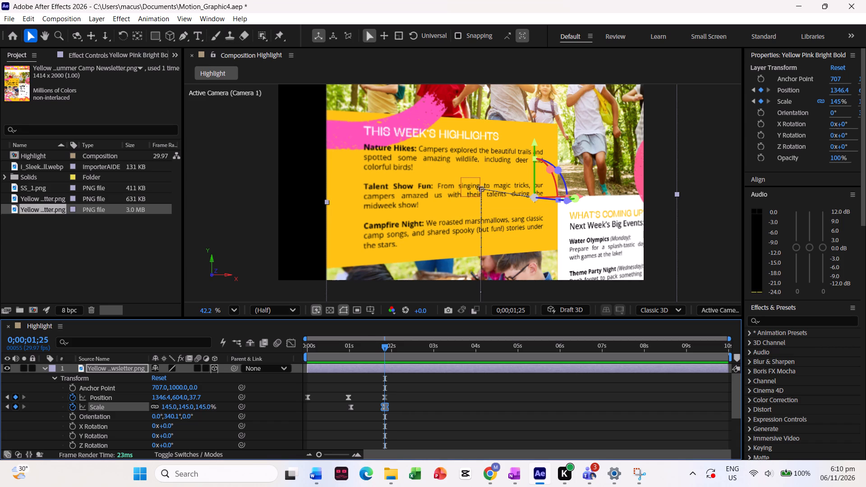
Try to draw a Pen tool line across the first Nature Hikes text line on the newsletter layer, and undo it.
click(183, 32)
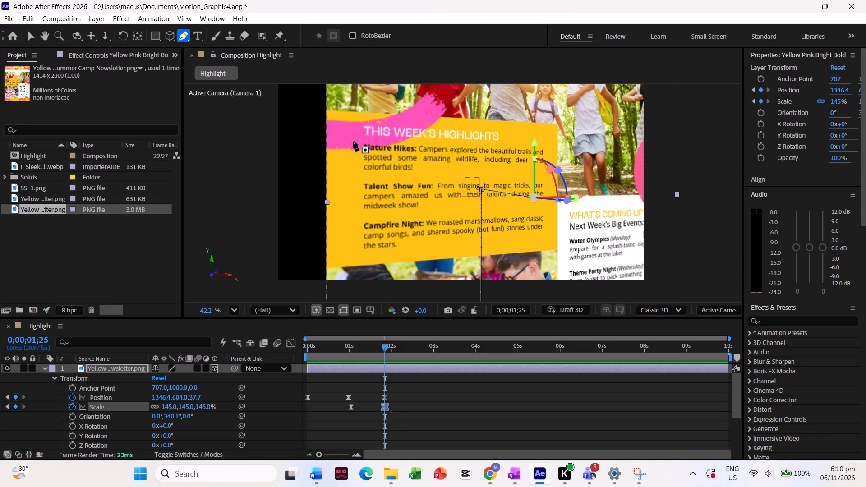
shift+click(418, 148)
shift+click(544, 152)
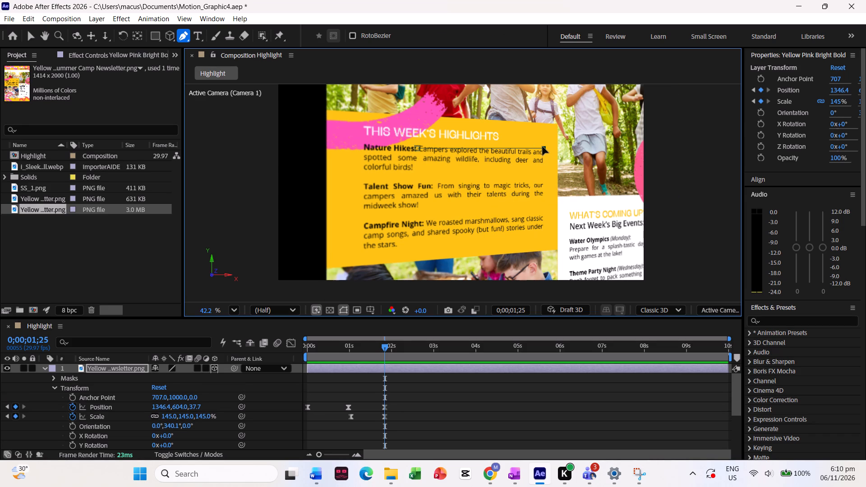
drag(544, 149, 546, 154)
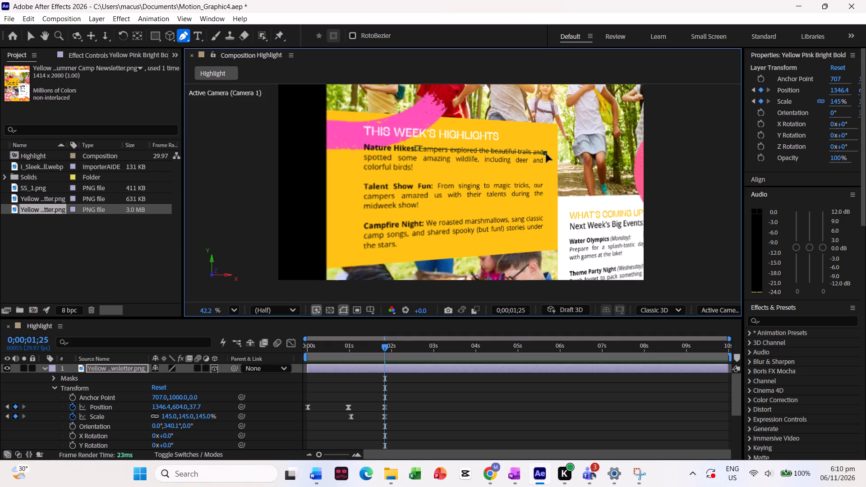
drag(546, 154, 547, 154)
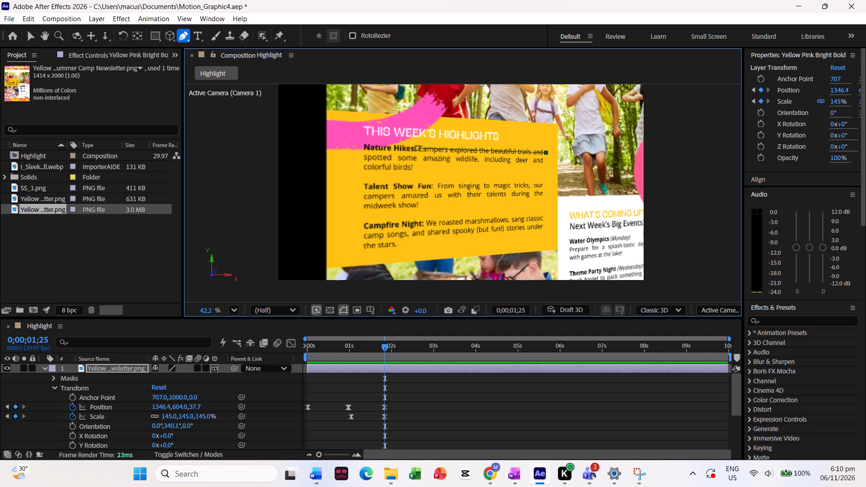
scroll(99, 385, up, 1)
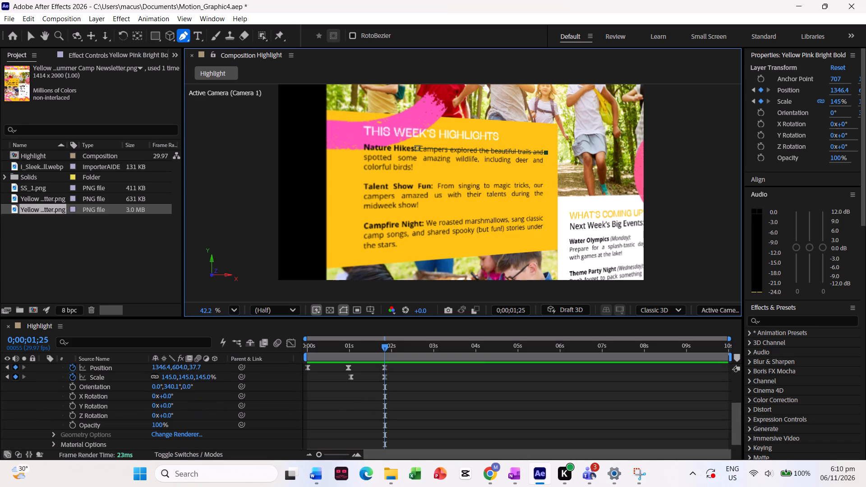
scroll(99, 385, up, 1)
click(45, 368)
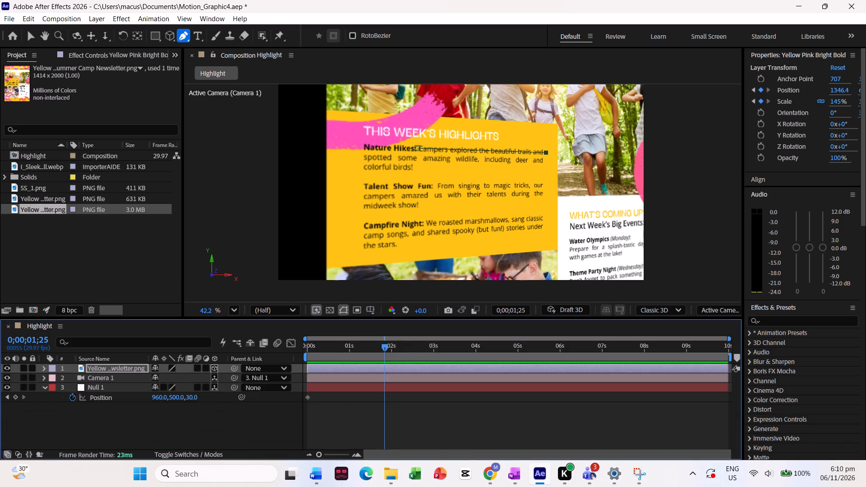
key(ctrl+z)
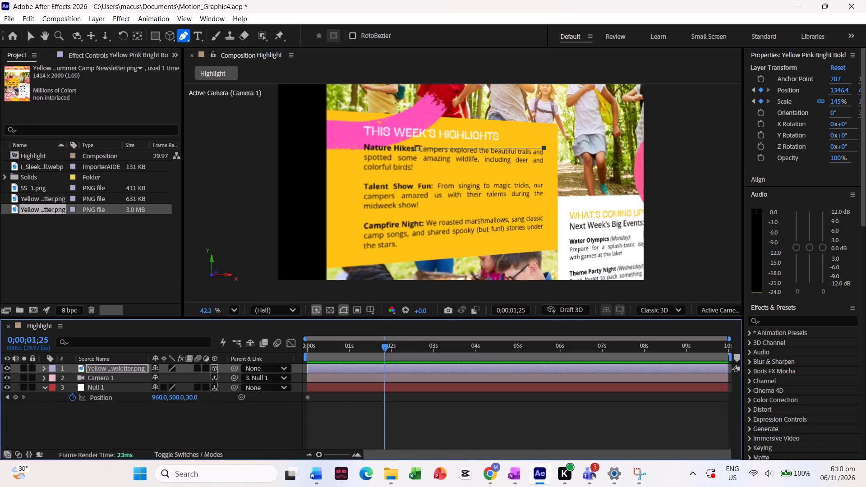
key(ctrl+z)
Review the YouTube text highlight tutorial around 0:12 for how the line is drawn on a shape layer.
click(492, 481)
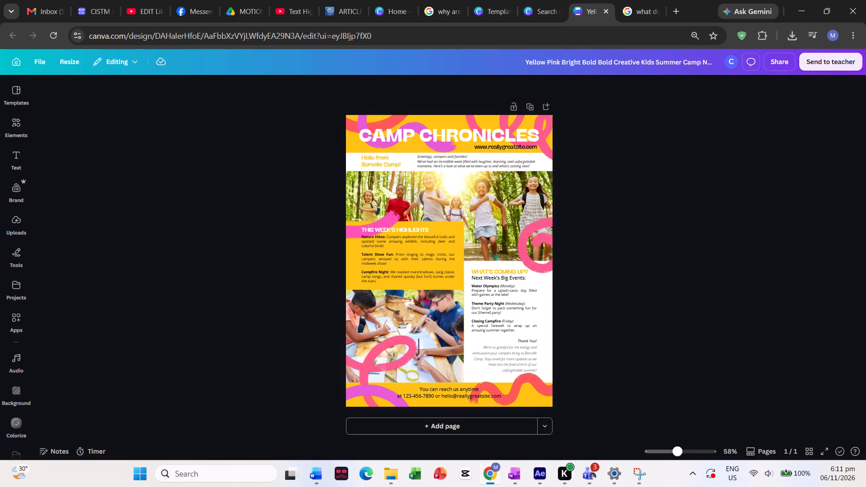
click(313, 0)
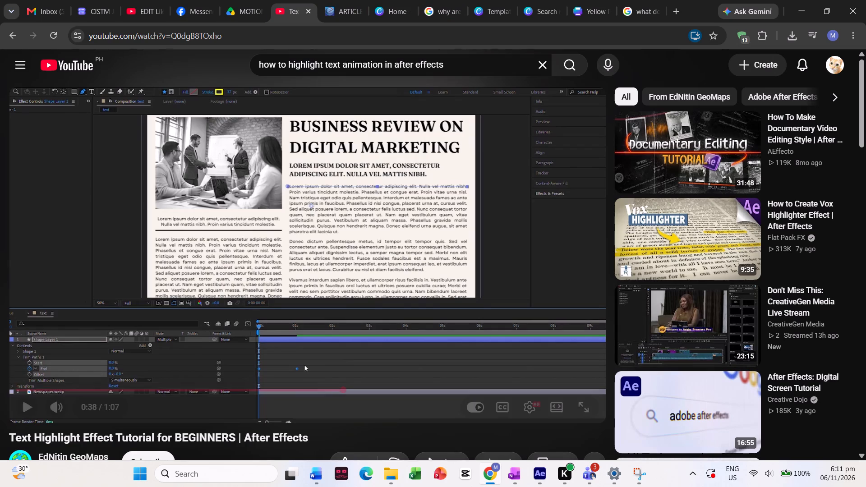
click(297, 287)
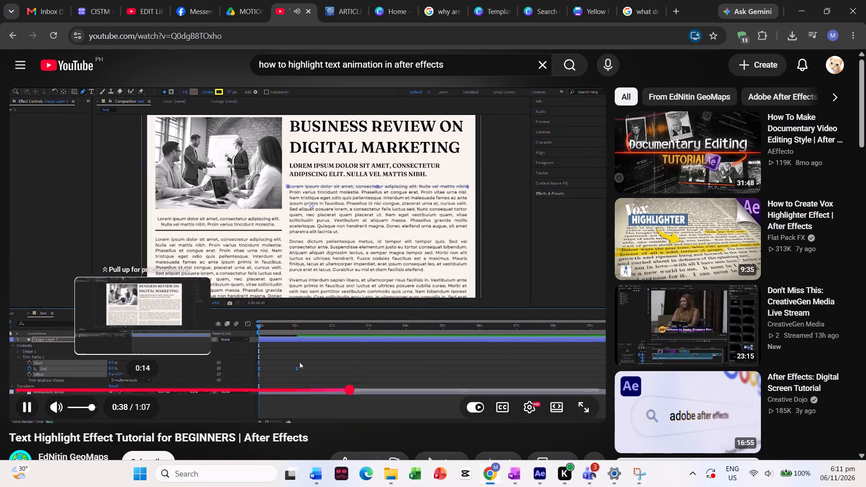
click(154, 388)
click(107, 388)
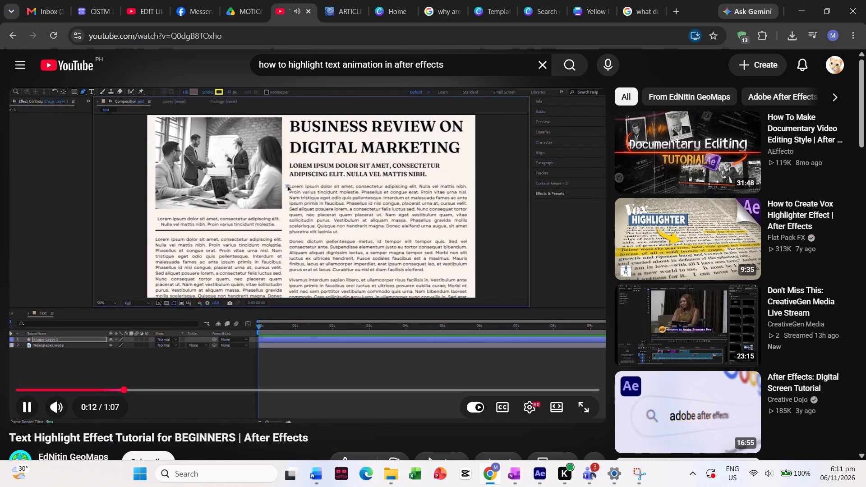
click(345, 273)
click(792, 3)
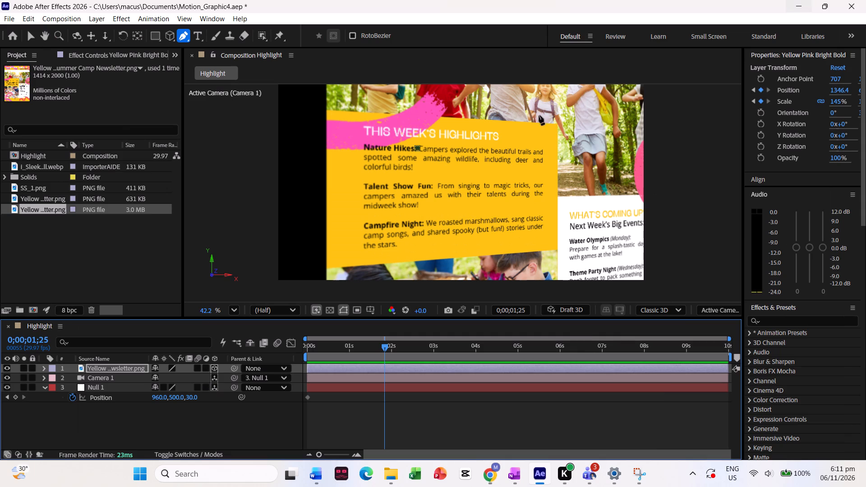
Add a new empty shape layer to the Highlight composition.
click(93, 419)
right_click(93, 419)
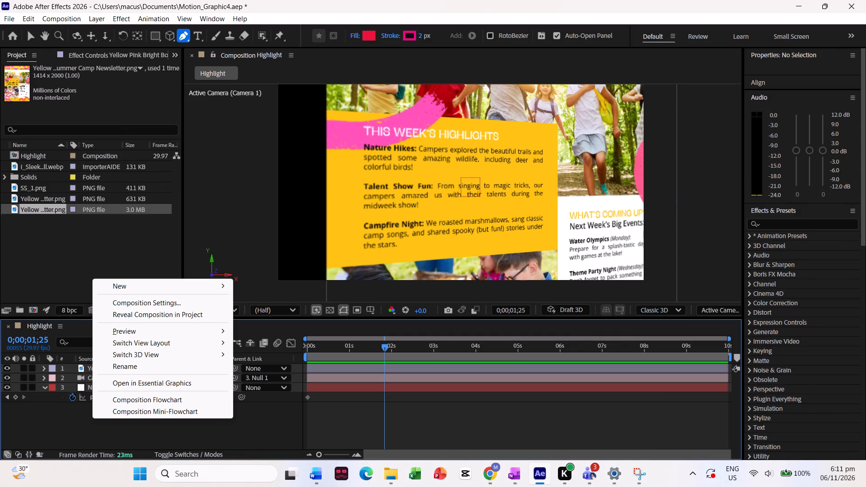
click(203, 292)
click(200, 287)
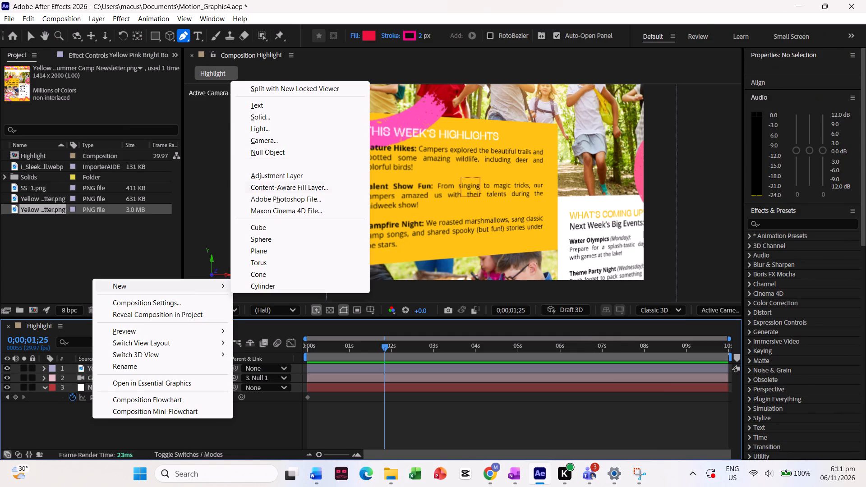
click(281, 162)
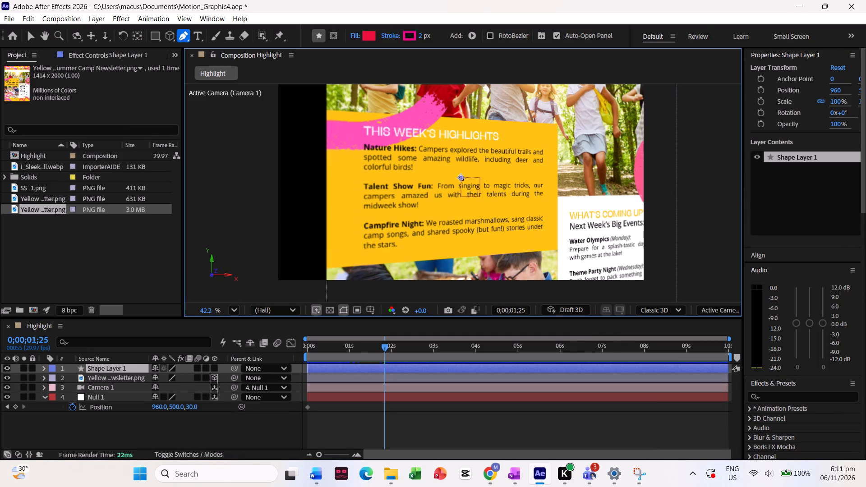
Draw a Pen tool line on the shape layer across the first Nature Hikes text line, angling its end to follow the tilted text.
click(417, 149)
shift+click(544, 152)
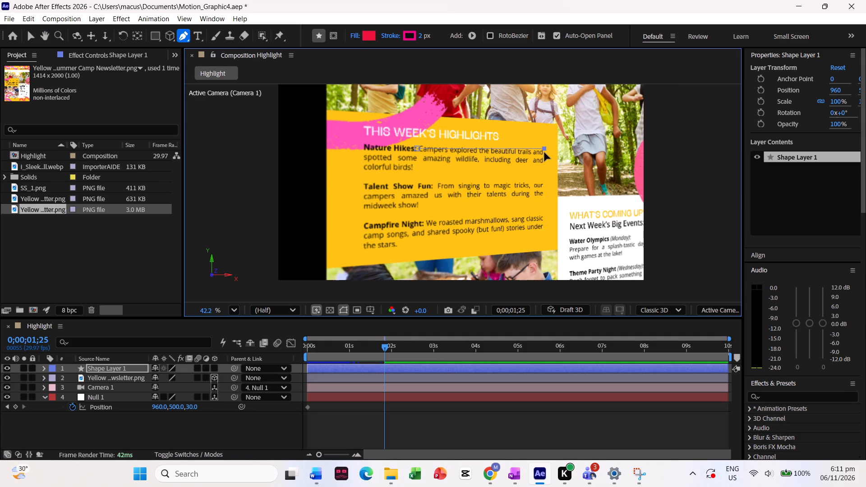
drag(544, 148, 544, 152)
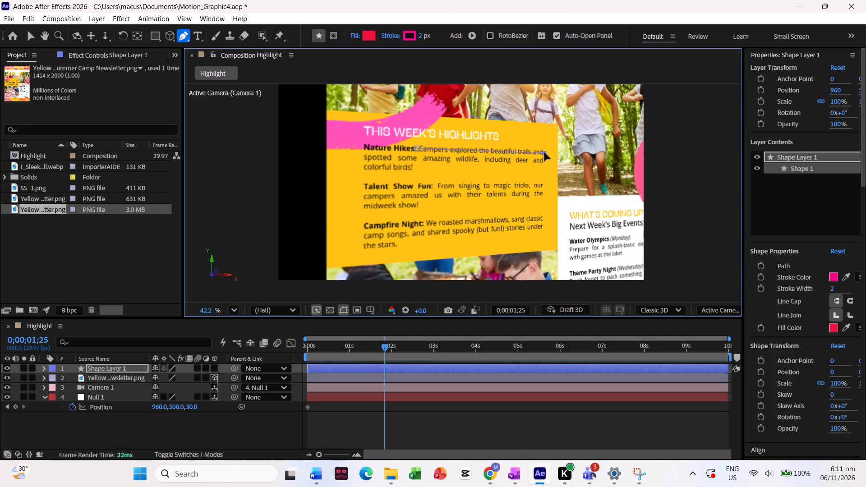
drag(544, 152, 544, 153)
drag(544, 153, 544, 152)
Set the highlight line's fill color to white and its stroke width to 42 px.
click(371, 35)
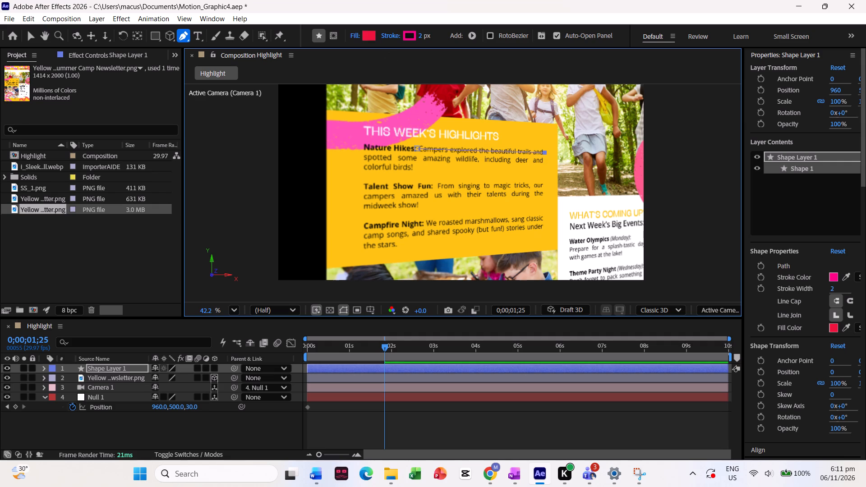
drag(454, 200, 306, 174)
click(583, 189)
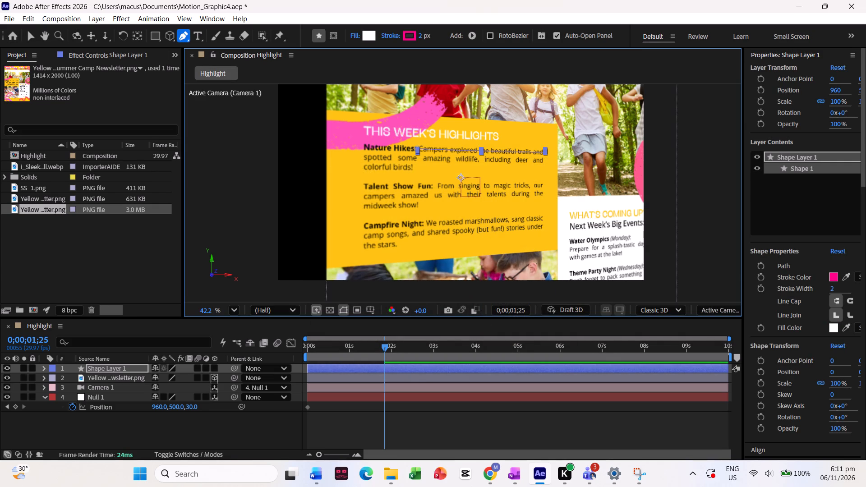
click(409, 37)
click(597, 171)
drag(426, 35, 451, 38)
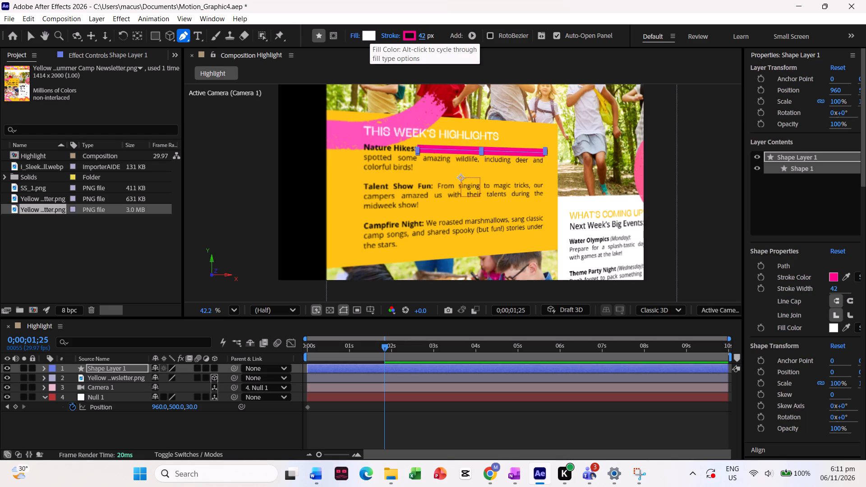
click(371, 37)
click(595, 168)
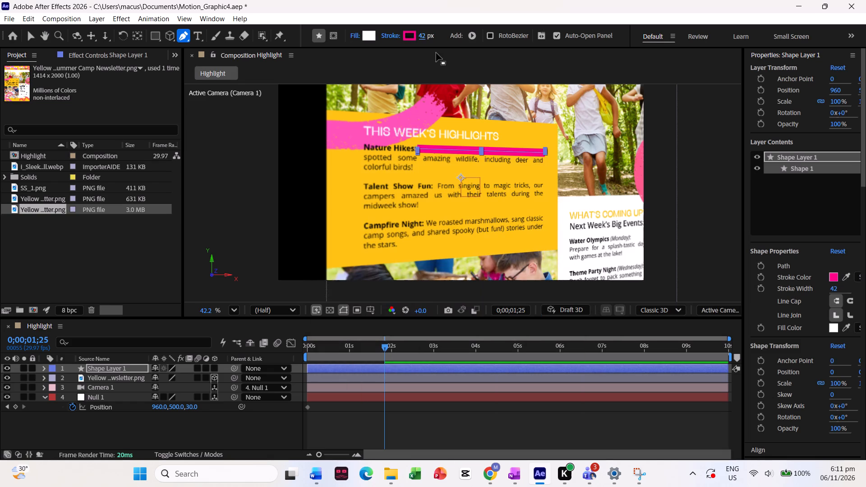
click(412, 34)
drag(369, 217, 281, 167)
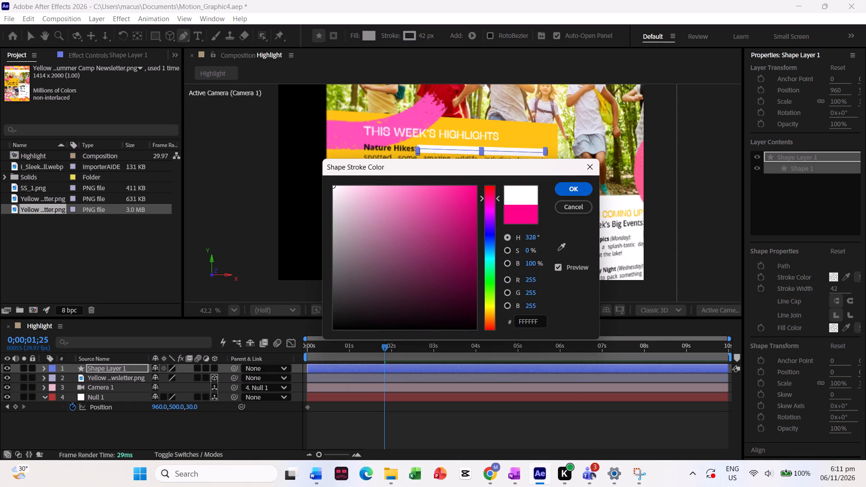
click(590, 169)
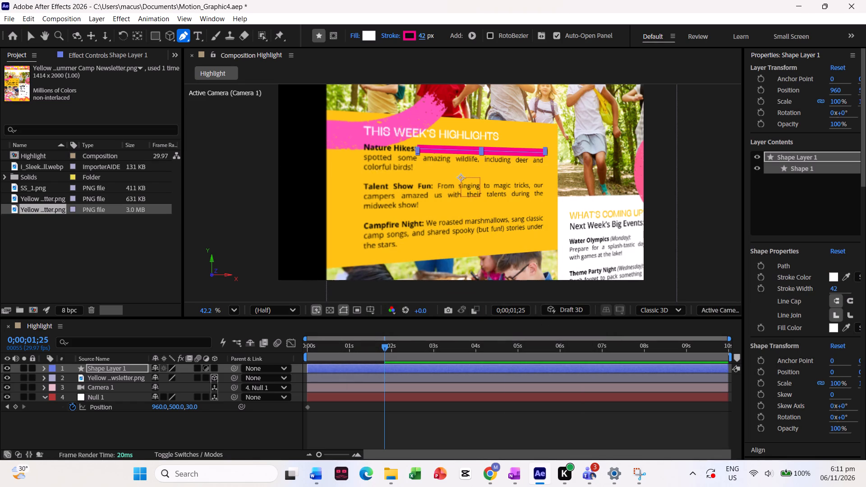
Check the tutorial around 0:13 for how the shape layer's timeline columns are set up.
right_click(189, 370)
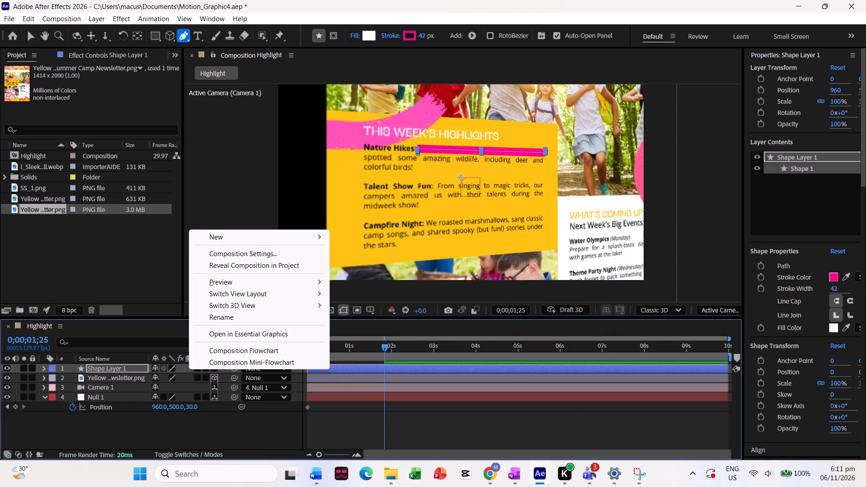
click(493, 476)
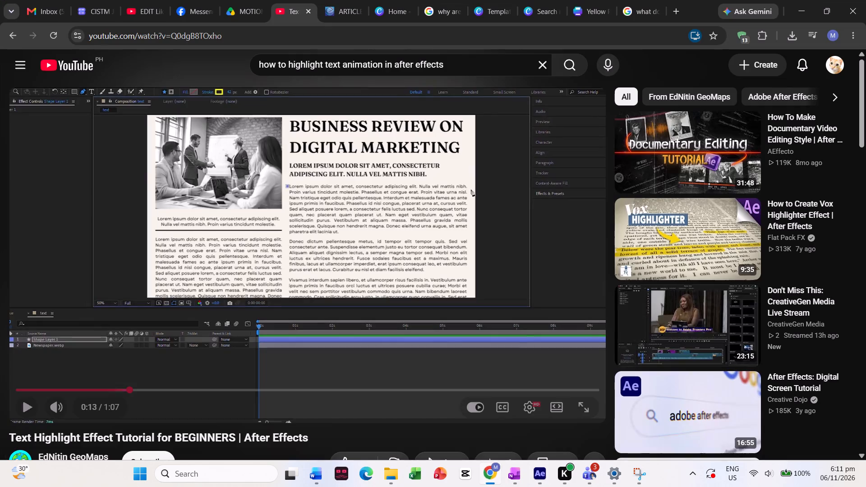
click(408, 273)
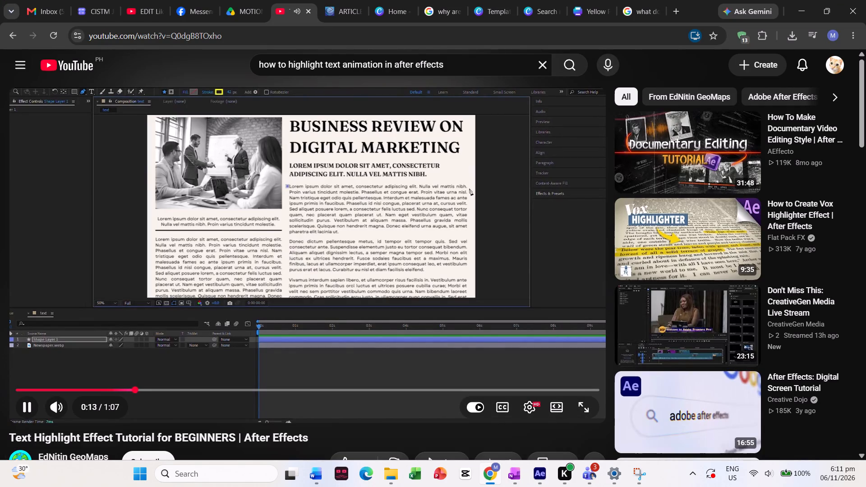
click(378, 319)
click(795, 6)
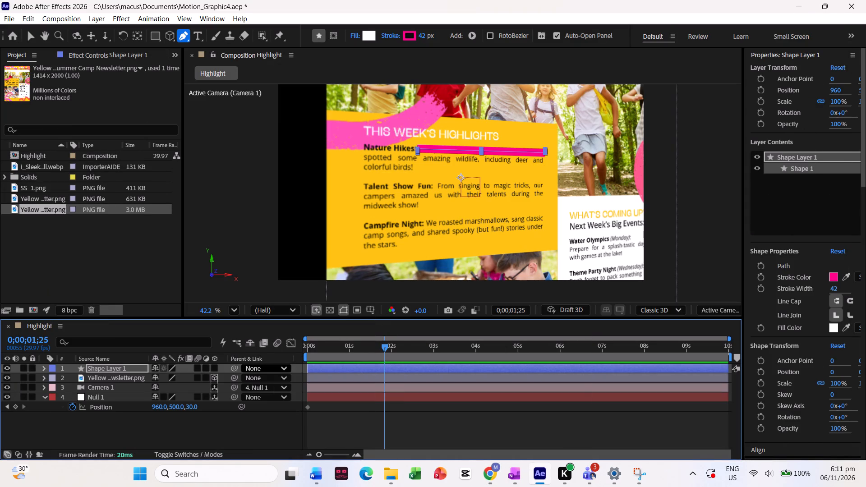
Set the blending mode of Shape Layer 1 to Multiply.
click(189, 368)
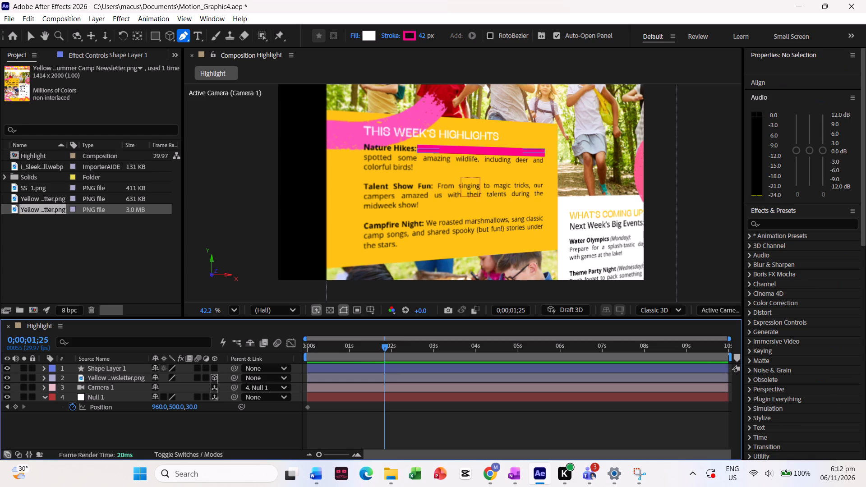
right_click(189, 369)
click(120, 369)
right_click(120, 369)
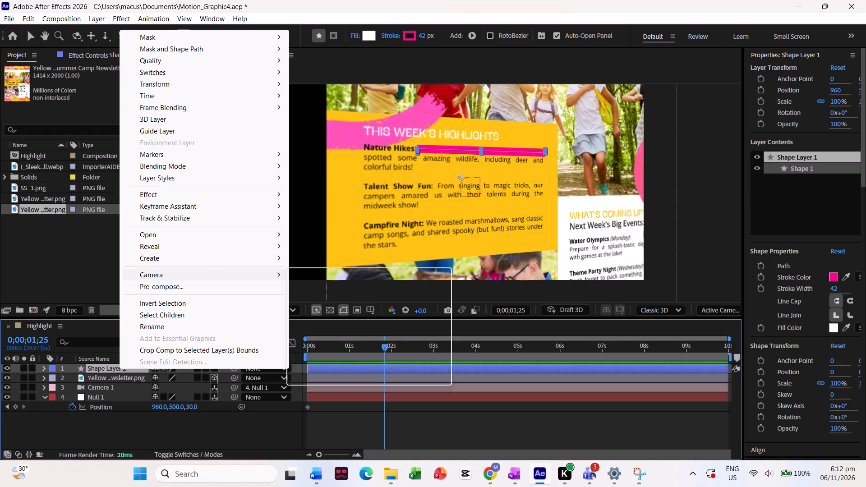
click(241, 170)
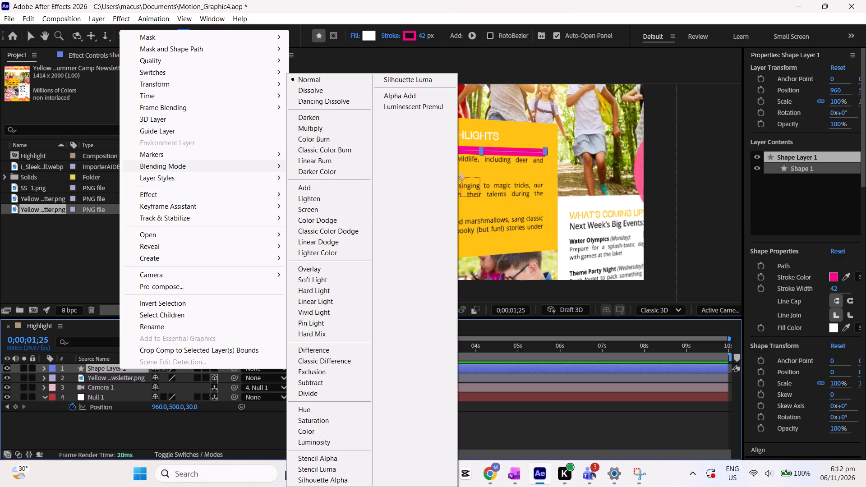
click(335, 128)
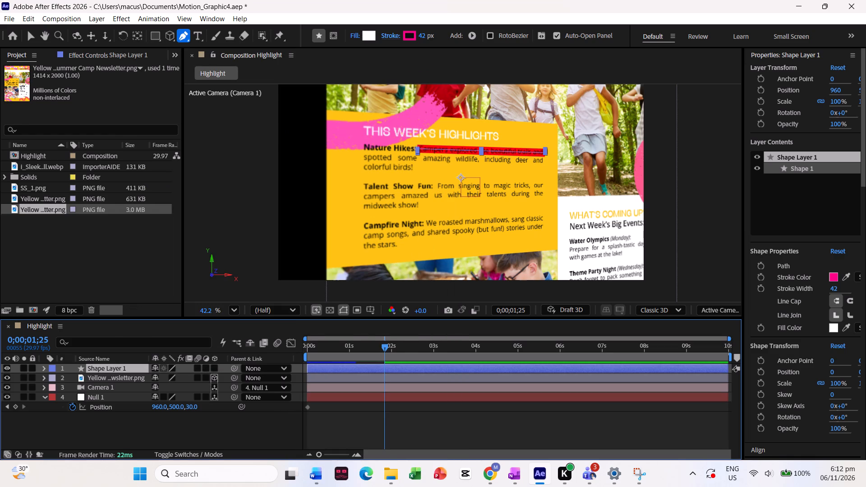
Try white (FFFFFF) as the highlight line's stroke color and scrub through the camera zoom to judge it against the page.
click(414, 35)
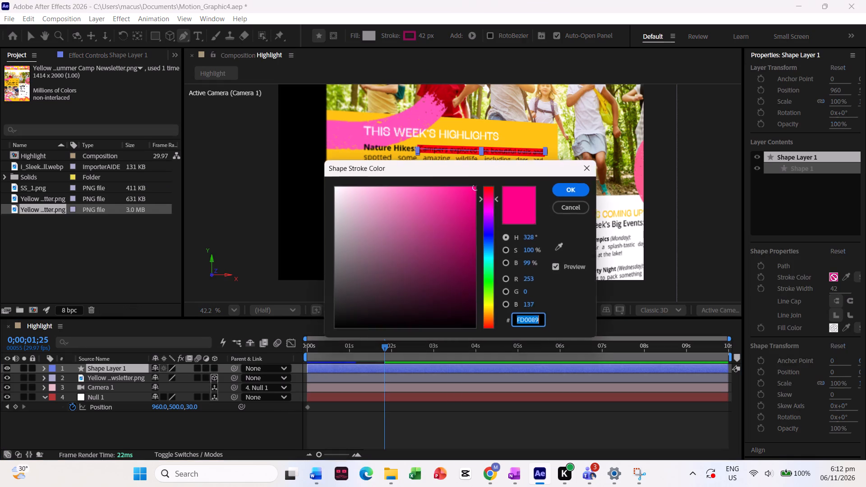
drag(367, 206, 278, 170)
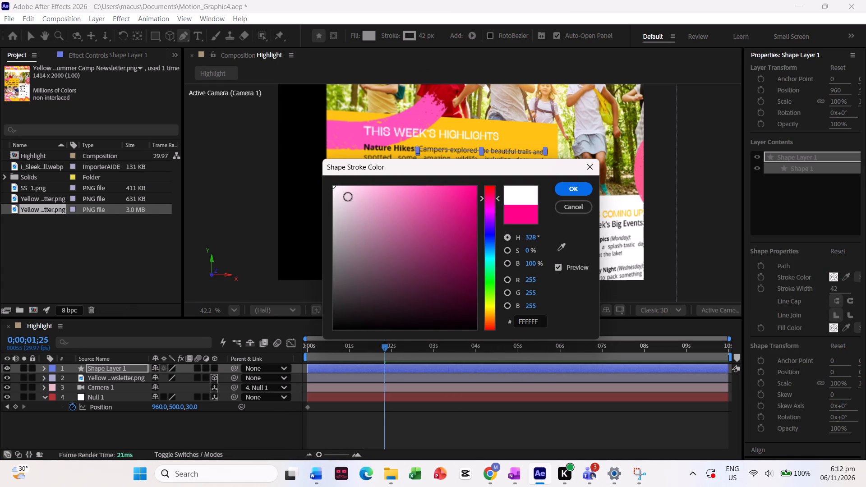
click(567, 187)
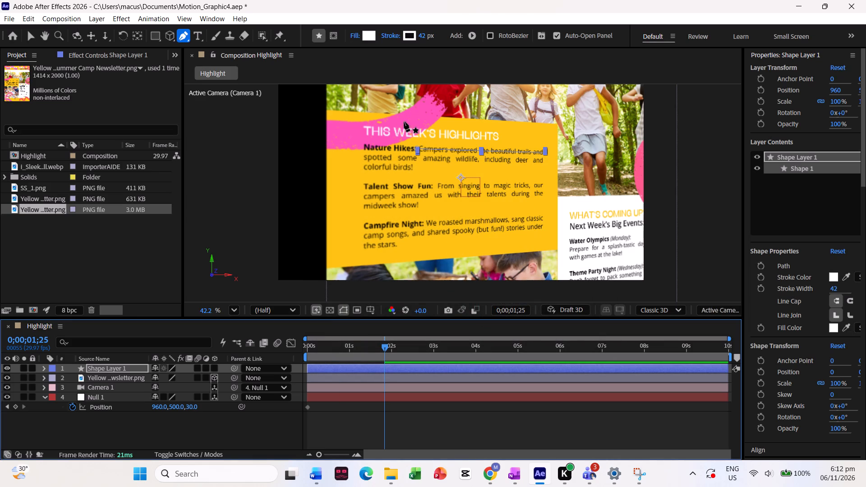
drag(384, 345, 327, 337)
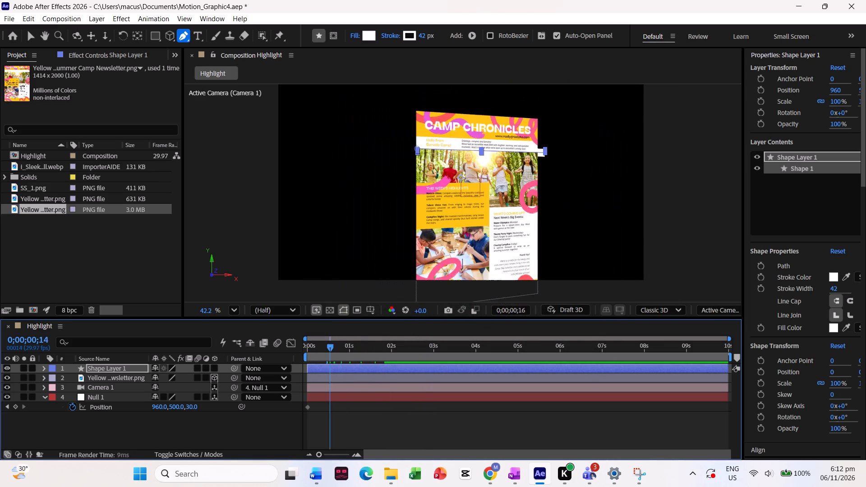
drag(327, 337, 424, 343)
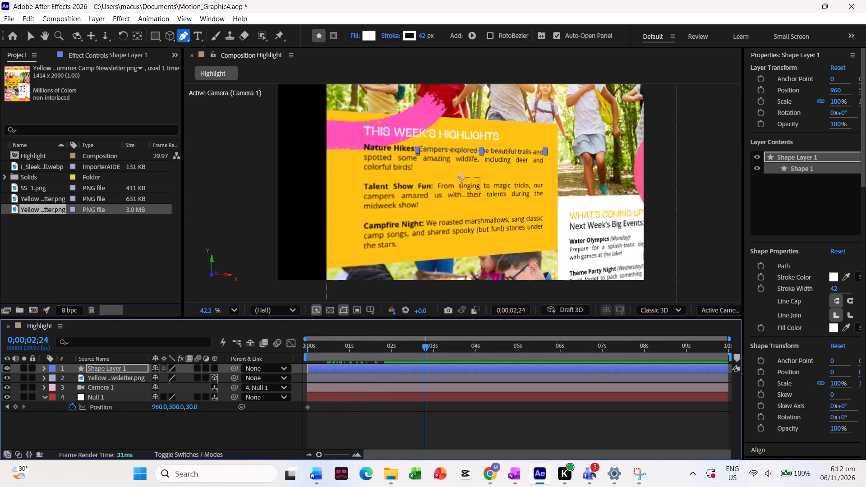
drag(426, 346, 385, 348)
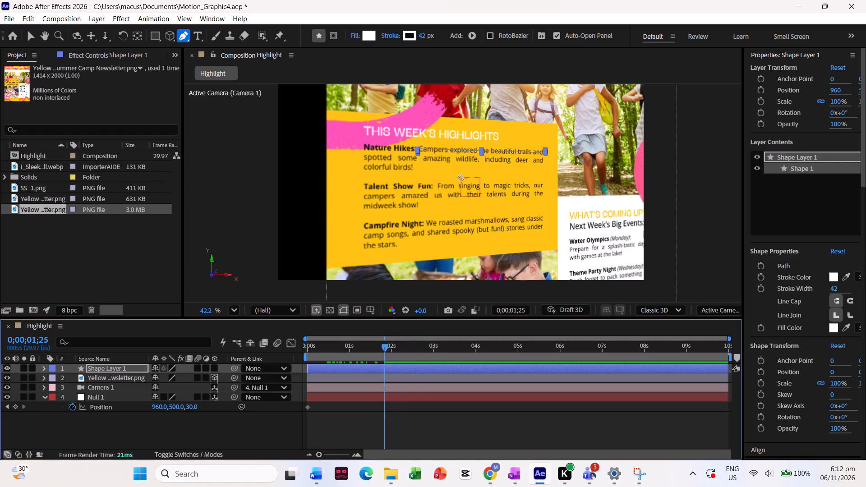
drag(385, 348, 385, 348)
Set the highlight line's stroke color to a light turquoise, about 69ECD8.
click(407, 37)
drag(463, 207, 446, 254)
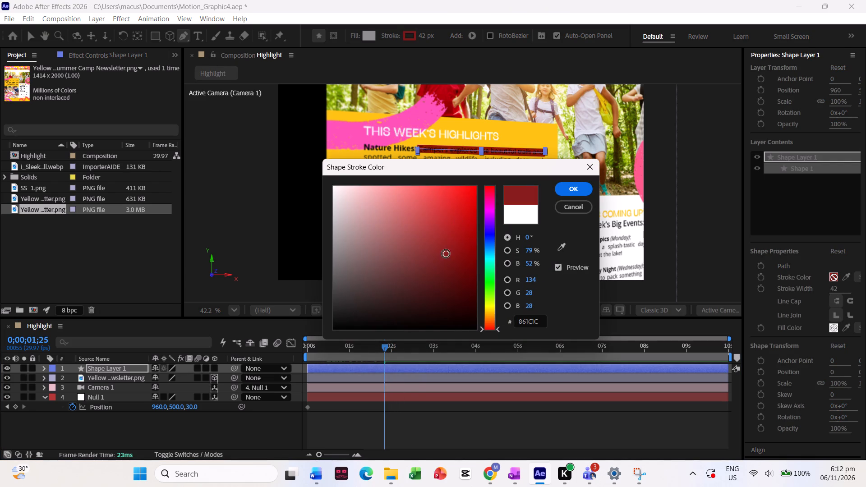
drag(446, 254, 361, 179)
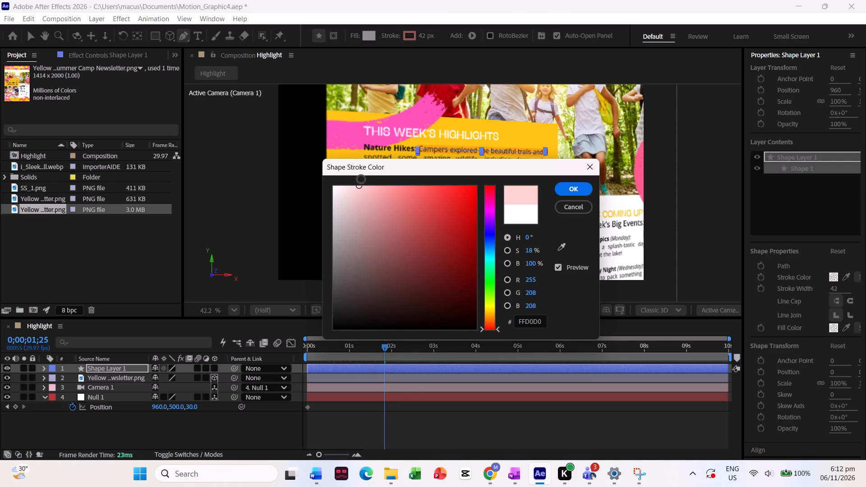
drag(361, 179, 449, 253)
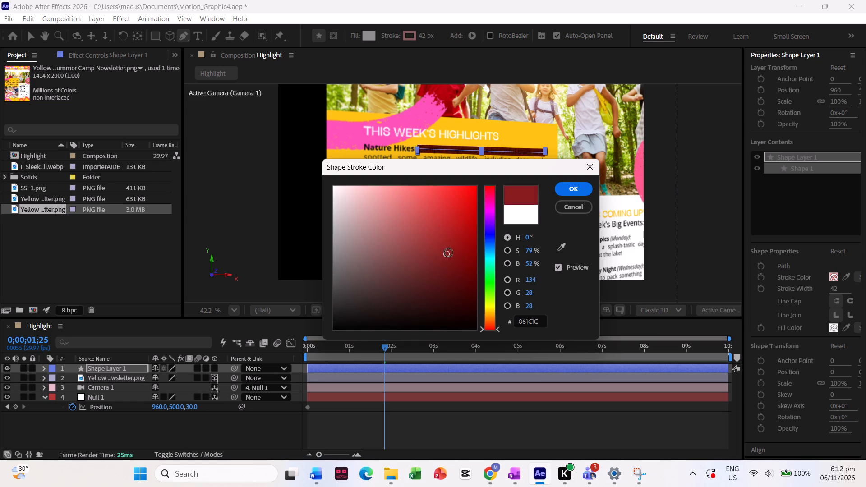
drag(449, 253, 425, 200)
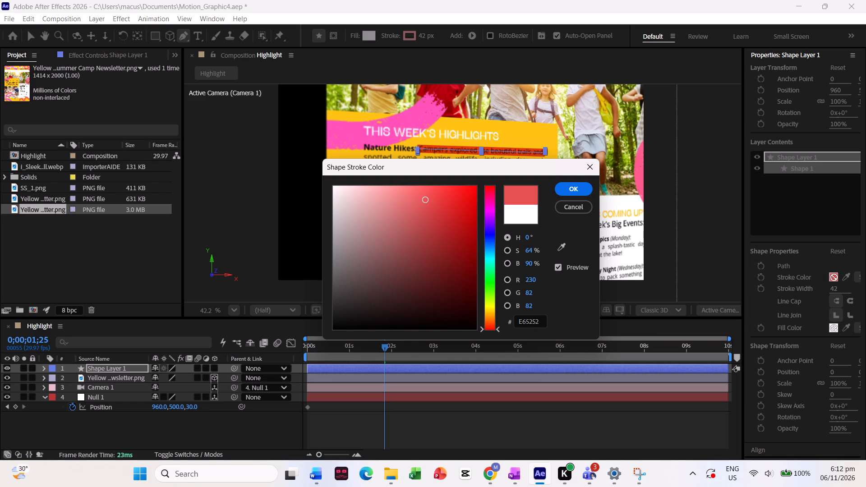
click(488, 235)
click(490, 213)
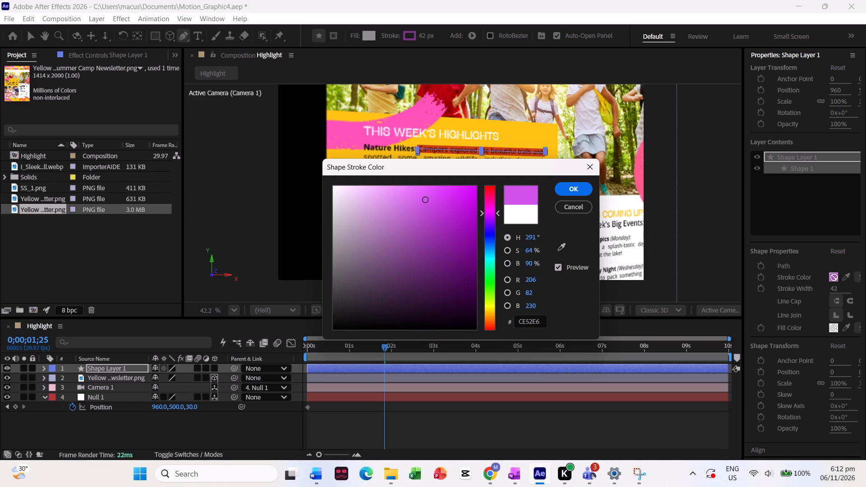
click(492, 239)
click(492, 261)
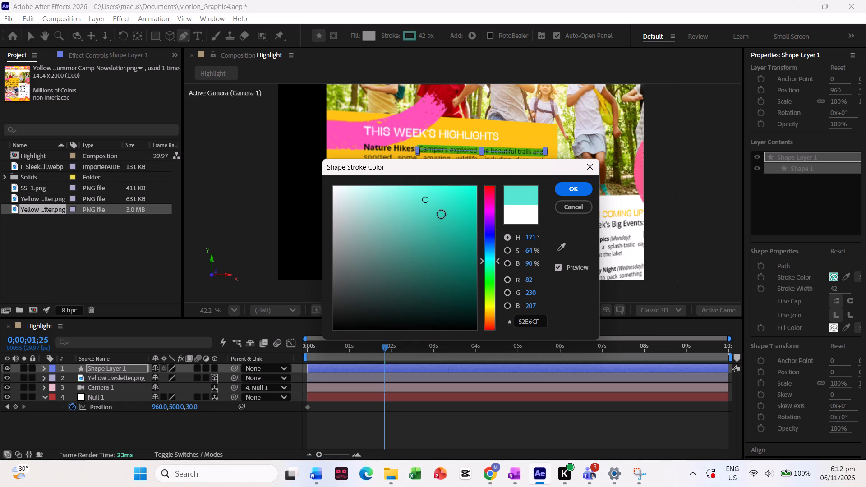
drag(429, 208, 413, 196)
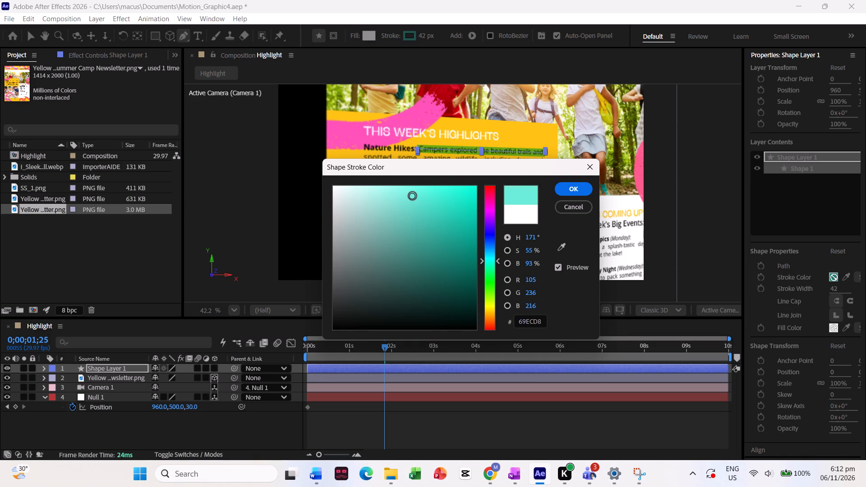
drag(413, 196, 415, 198)
click(576, 189)
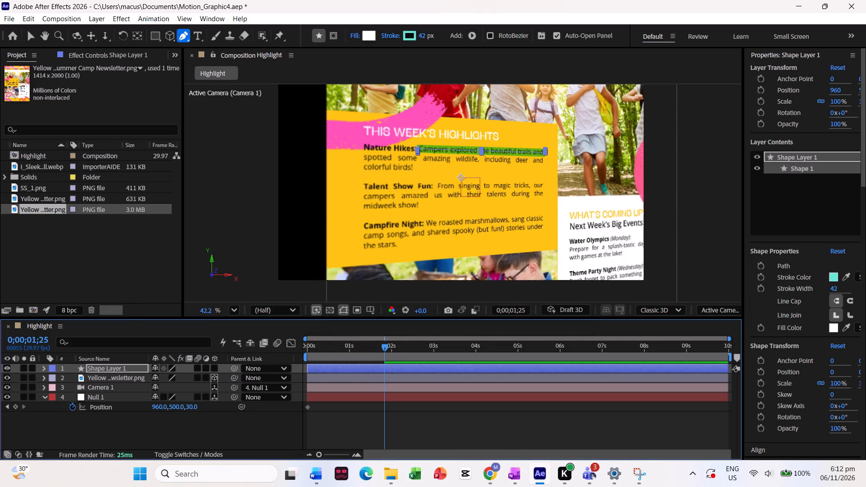
Trim the start of Shape Layer 1 to about 0;00;01;21, where the newsletter zoom is nearly settled.
click(97, 374)
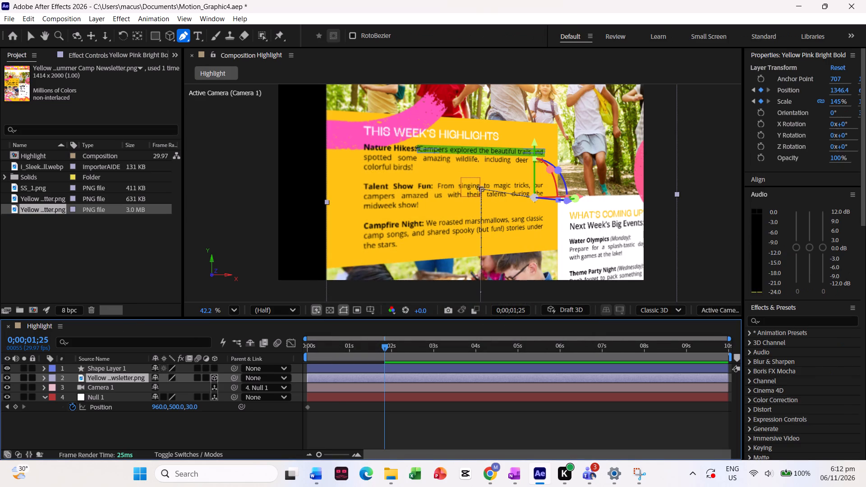
click(95, 370)
drag(382, 345, 311, 341)
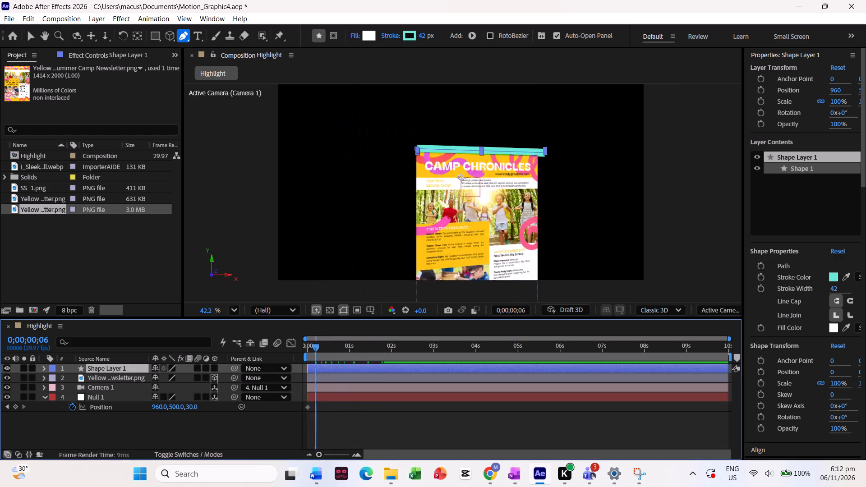
drag(311, 341, 375, 355)
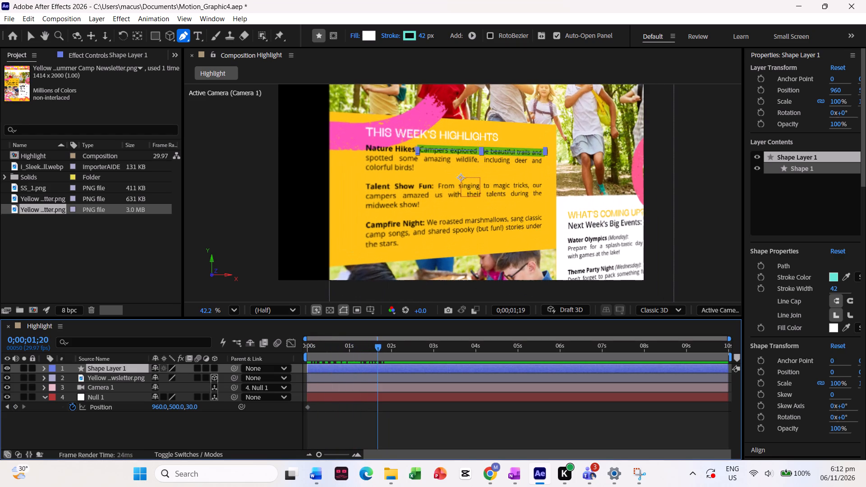
drag(375, 355, 377, 356)
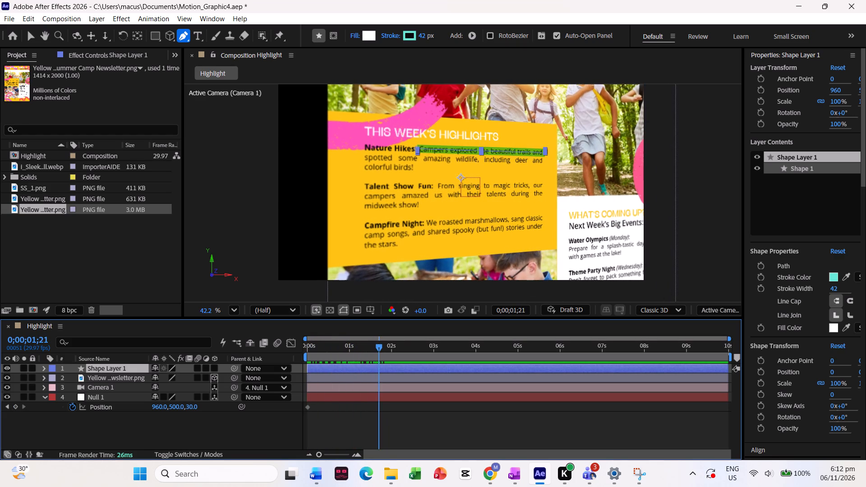
click(354, 369)
drag(308, 368, 378, 370)
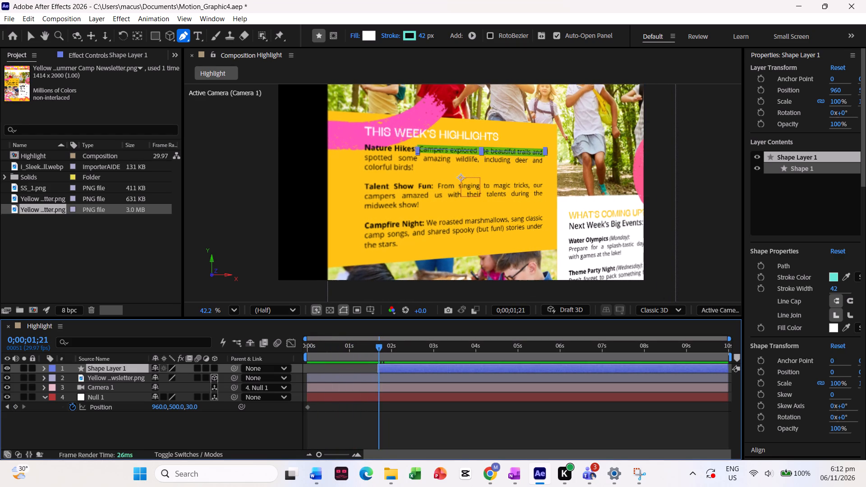
click(380, 349)
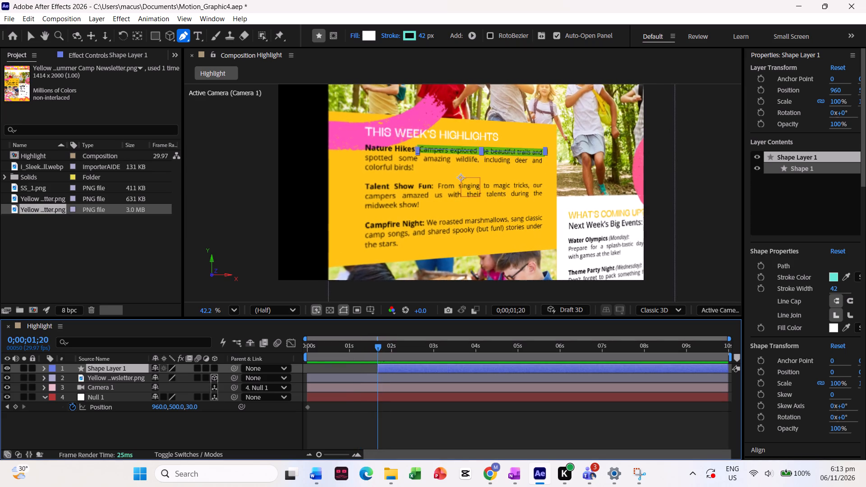
Parent Shape Layer 1 to the newsletter PNG layer and play back the end of the zoom to check the highlight's motion.
click(282, 369)
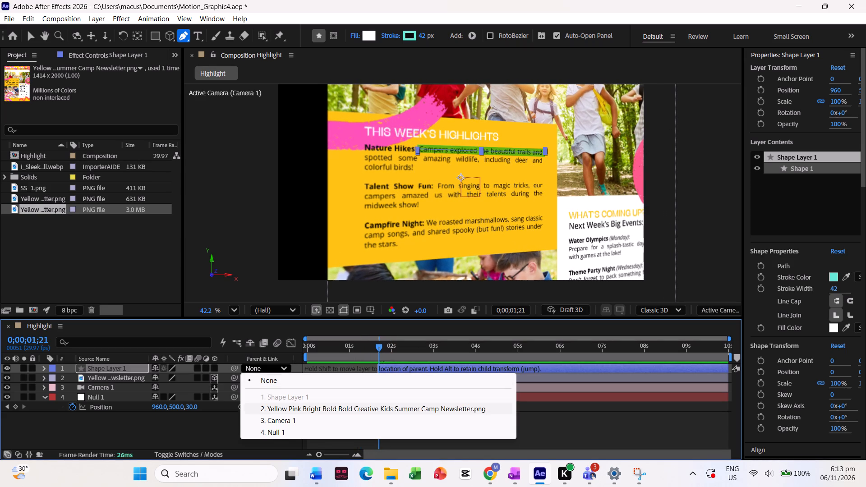
click(306, 410)
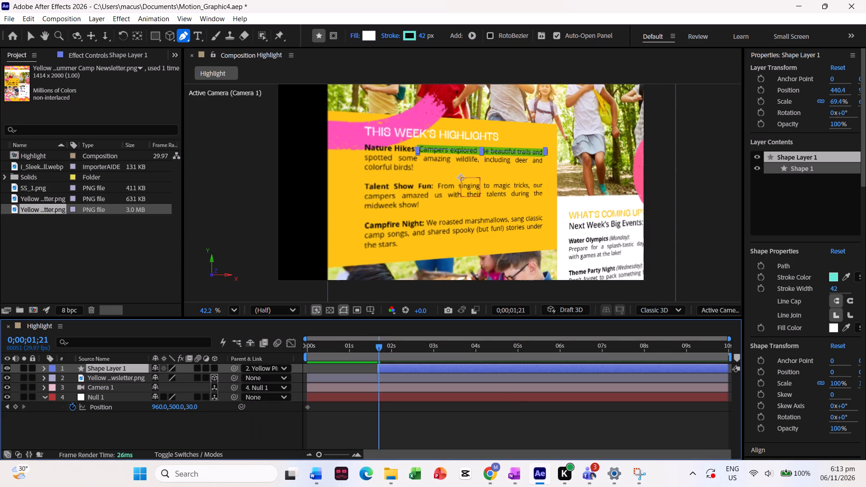
drag(382, 347, 345, 348)
key(space)
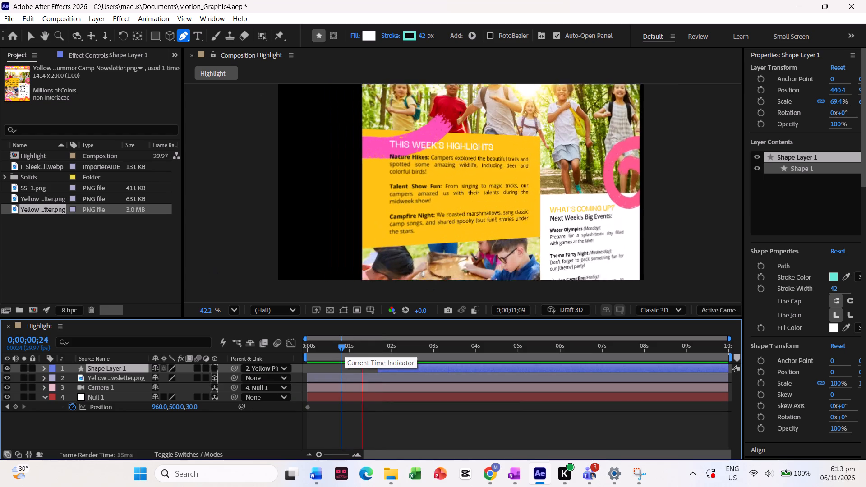
key(space)
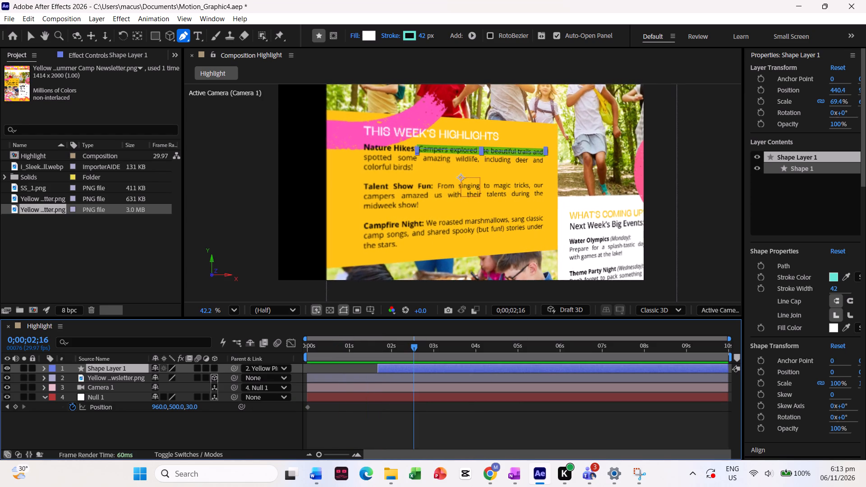
drag(413, 344, 381, 345)
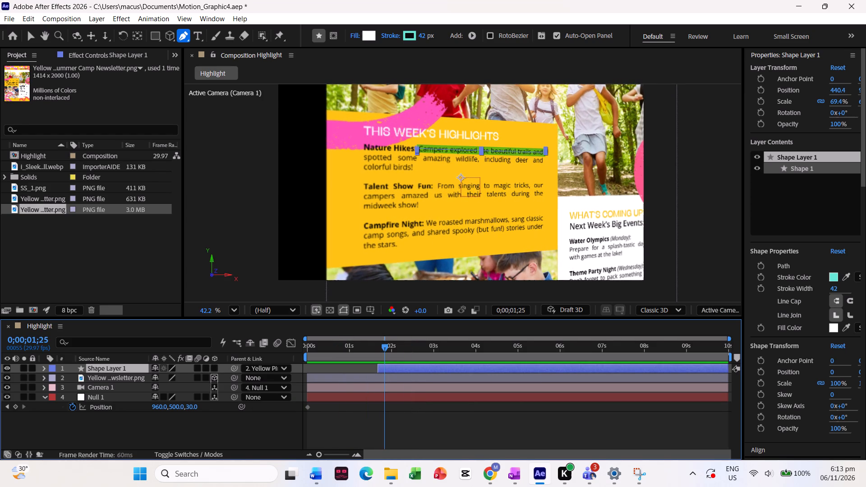
drag(381, 345, 373, 346)
Switch to the YouTube tutorial in Chrome and review the part around 0:27 where Trim Paths is added to the shape layer.
click(493, 472)
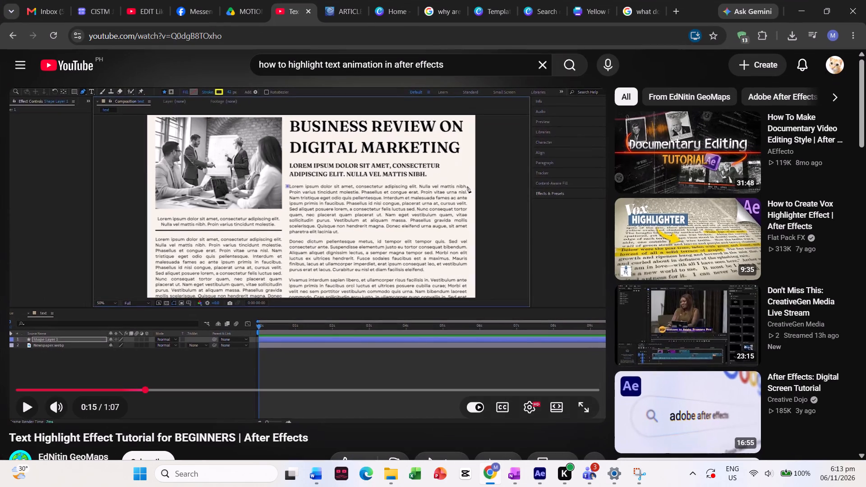
click(436, 275)
key(Right)
key(Right)
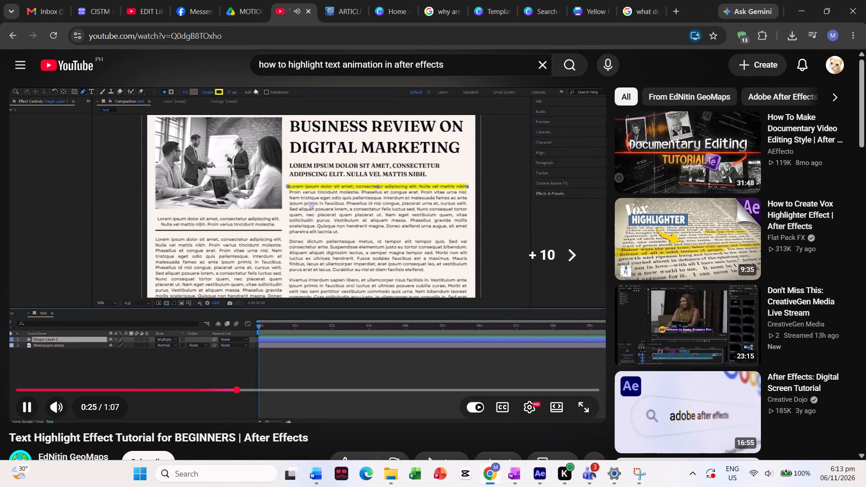
key(Right)
key(Left)
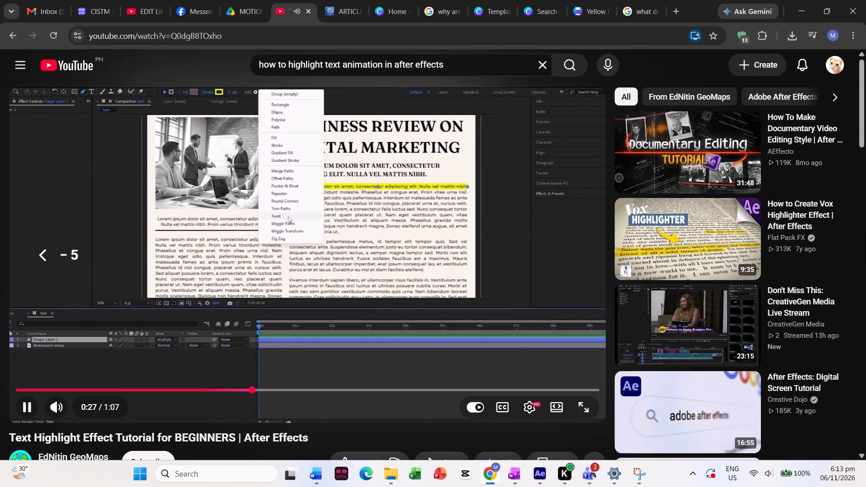
click(485, 187)
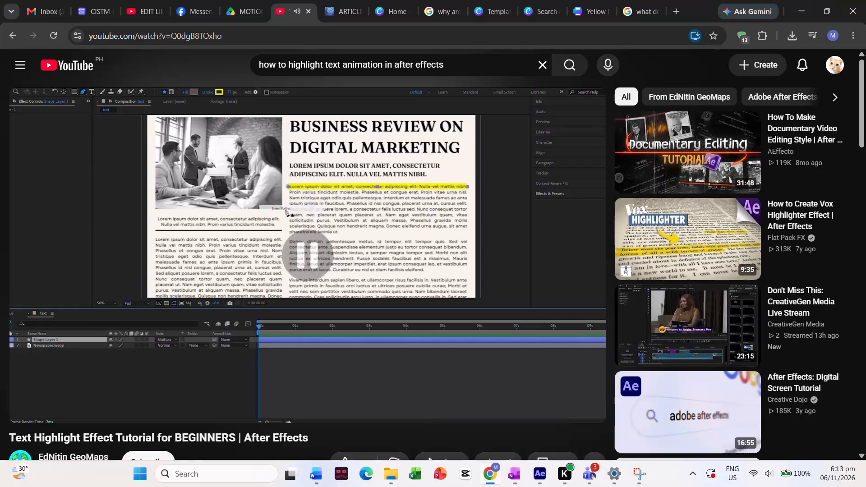
Switch back to After Effects and add Trim Paths to Shape Layer 1.
click(802, 0)
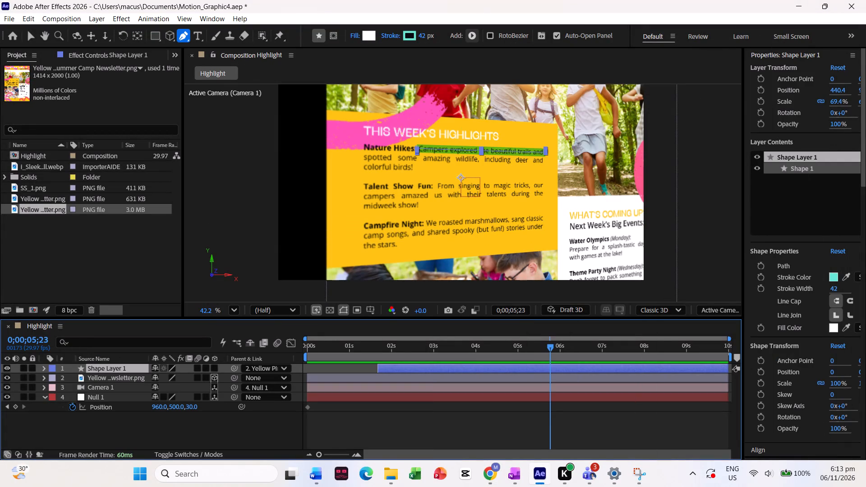
click(472, 40)
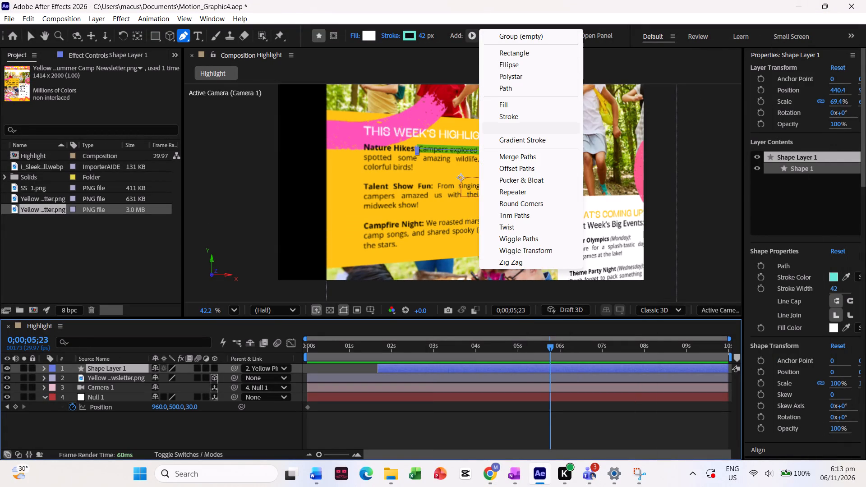
click(521, 216)
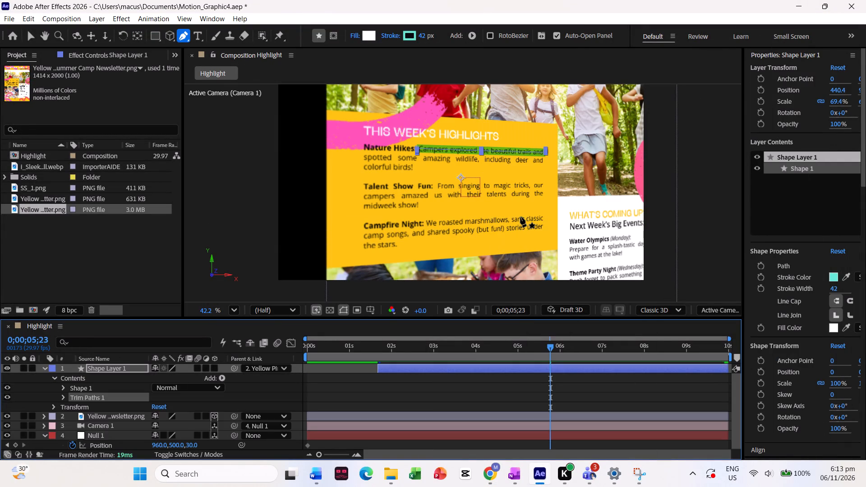
Keyframe the Trim Paths End at 0% at 0;00;01;20, where Shape Layer 1 begins.
drag(549, 354, 387, 353)
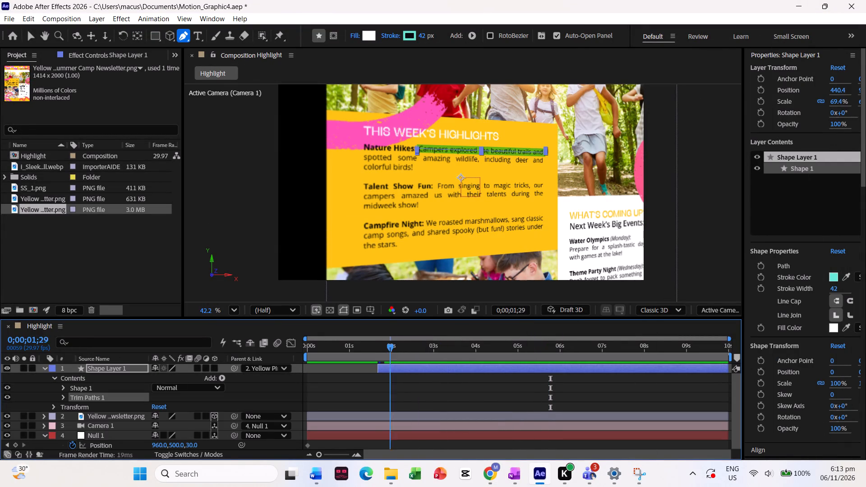
drag(387, 353, 378, 354)
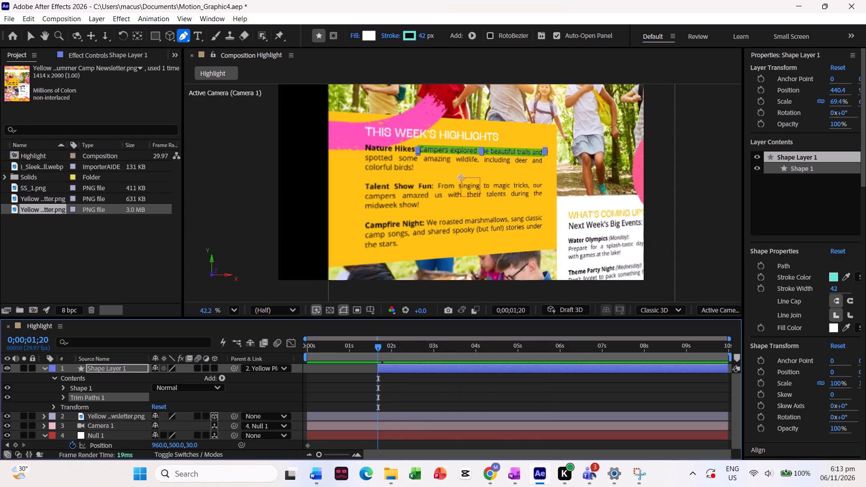
click(61, 399)
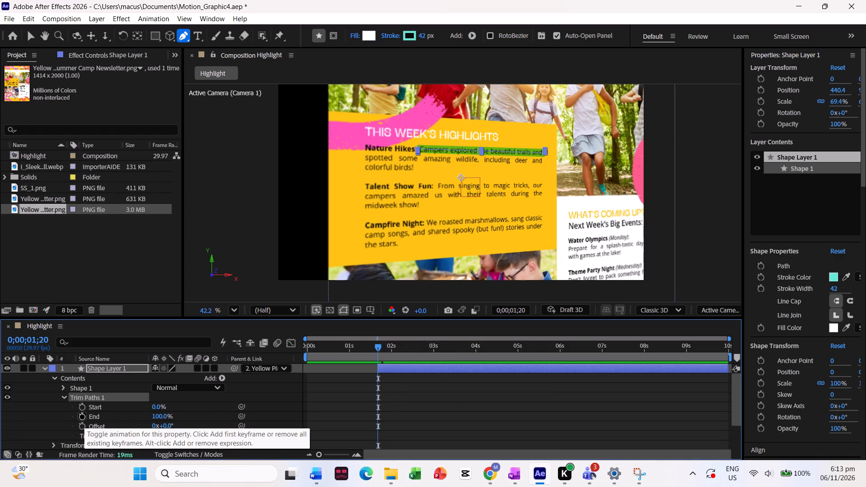
click(82, 418)
click(163, 417)
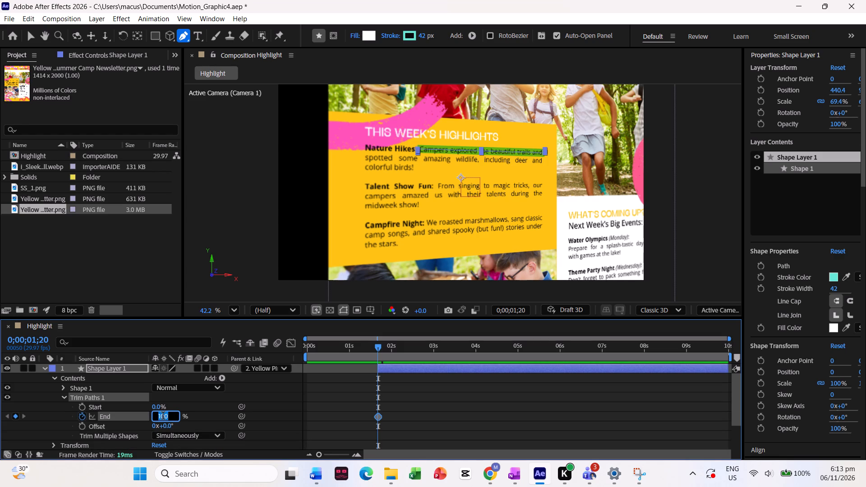
key(0)
key(Return)
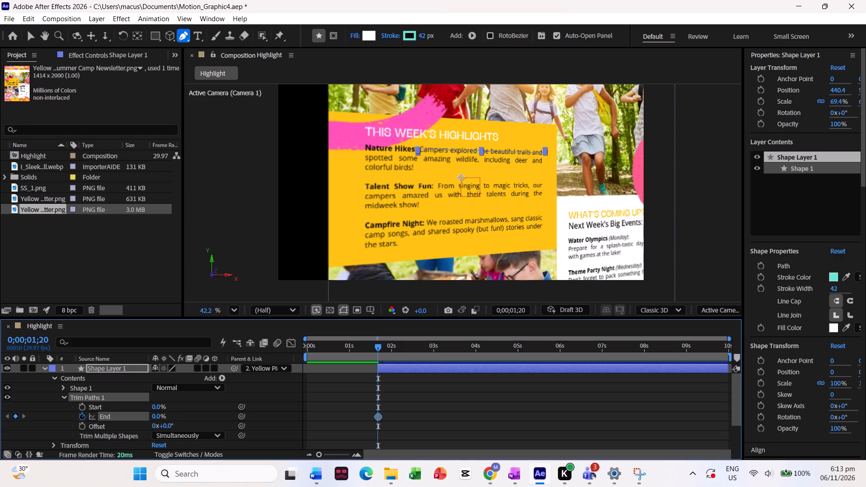
Keyframe the Trim Paths End at 100% at 0;00;02;25.
drag(379, 348, 426, 351)
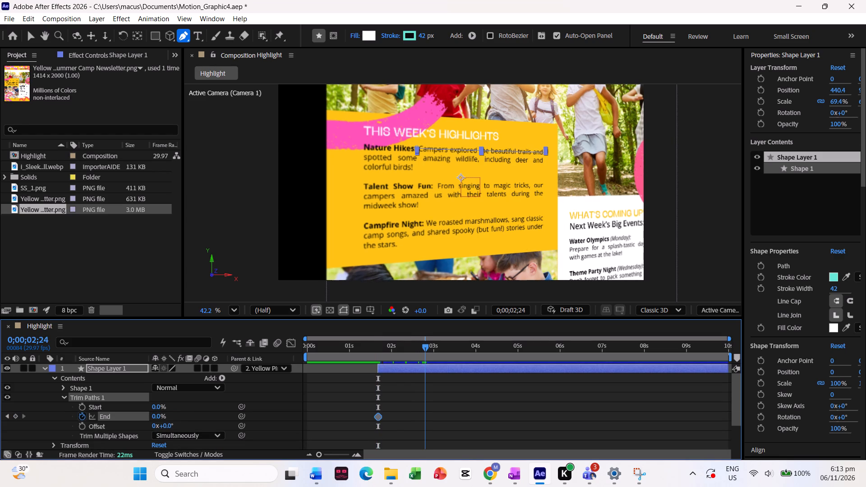
drag(426, 351, 424, 352)
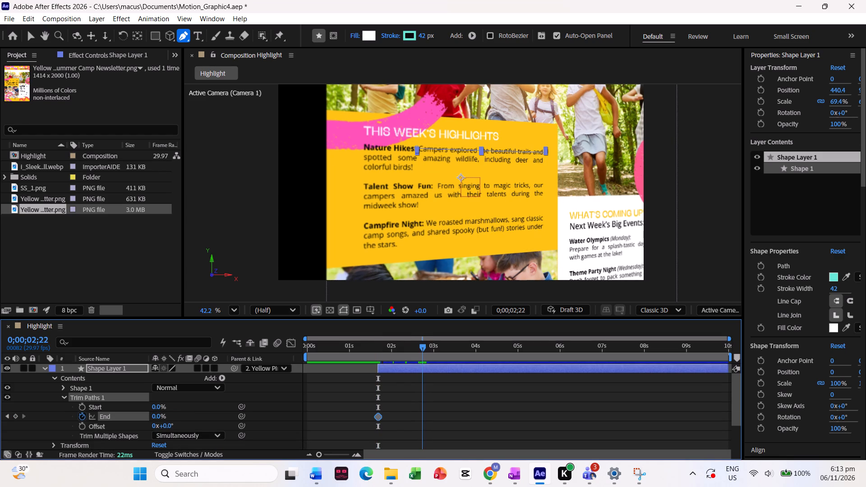
drag(424, 352, 425, 354)
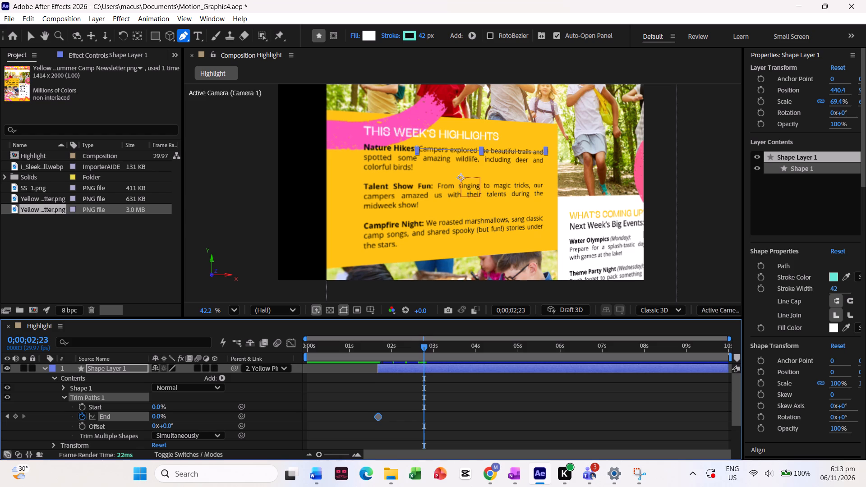
click(421, 348)
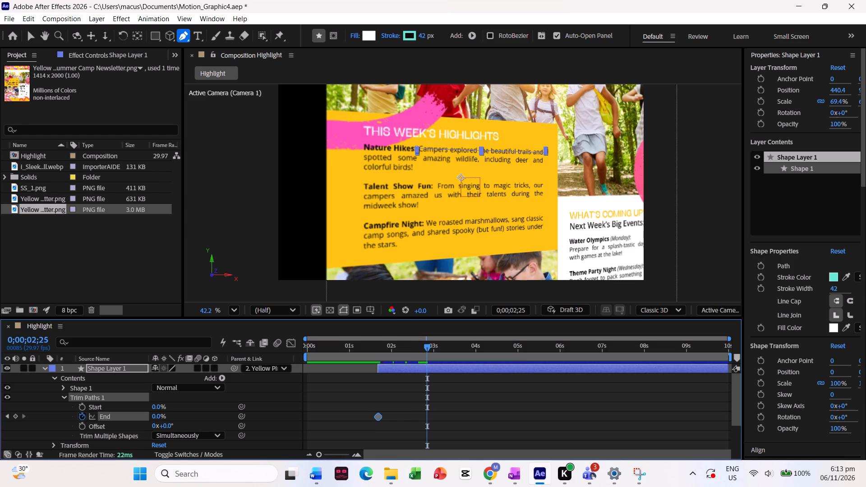
click(157, 415)
text(100)
key(Return)
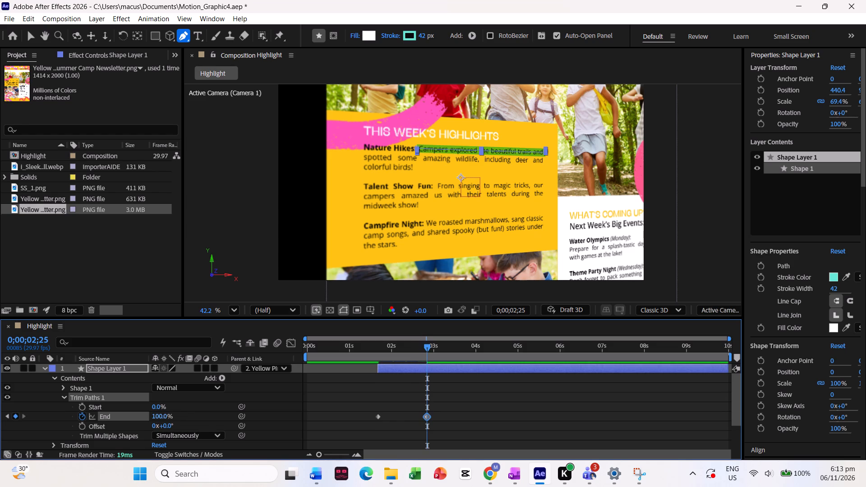
Apply Easy Ease to both Trim Paths End keyframes and play back the highlight reveal.
drag(361, 405, 471, 431)
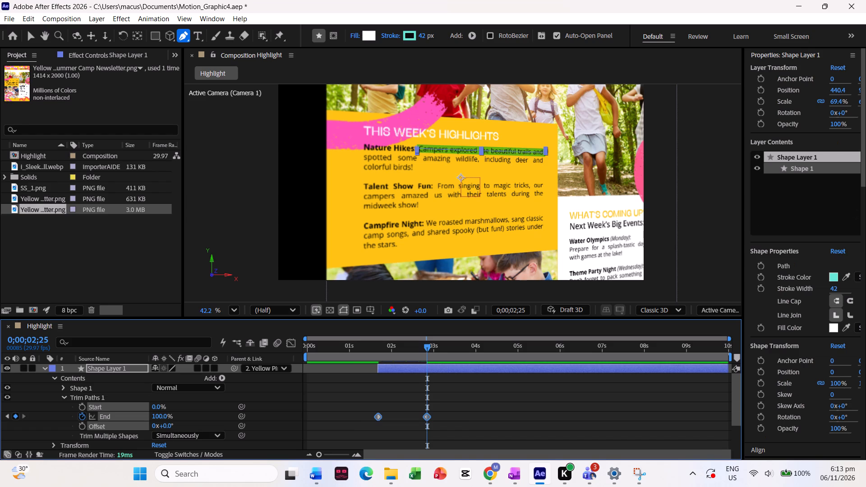
key(F9)
drag(429, 349, 363, 352)
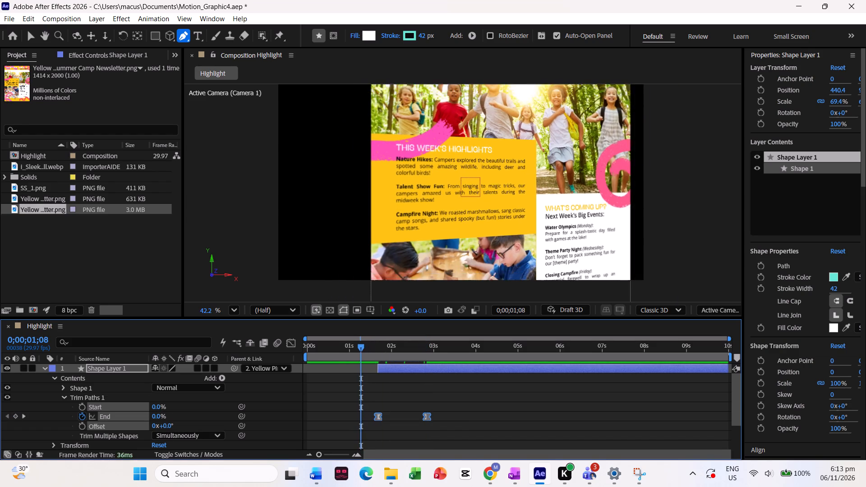
key(space)
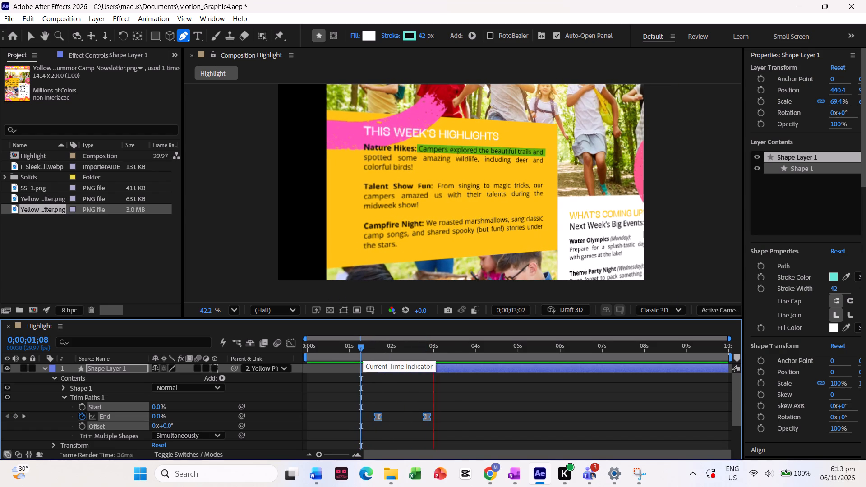
key(space)
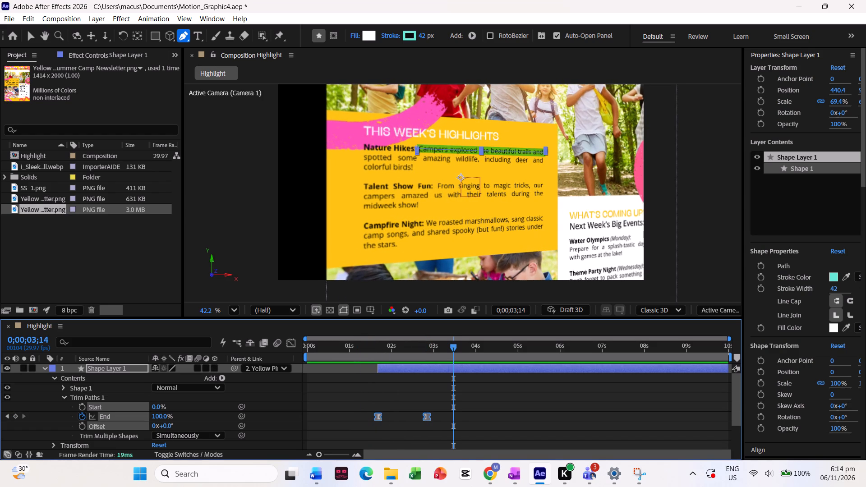
In the speed graph, stretch the last End keyframe's incoming influence toward the first keyframe so the highlight starts fast and slows down.
drag(445, 421, 353, 408)
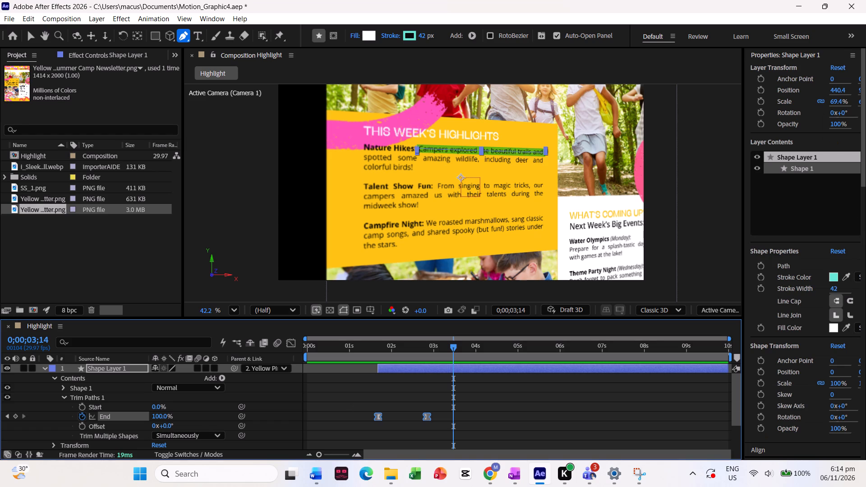
click(290, 341)
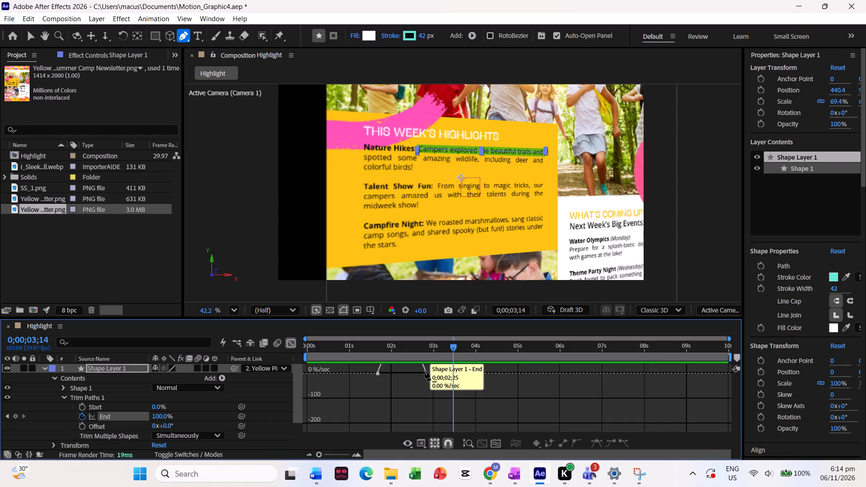
drag(432, 381, 416, 372)
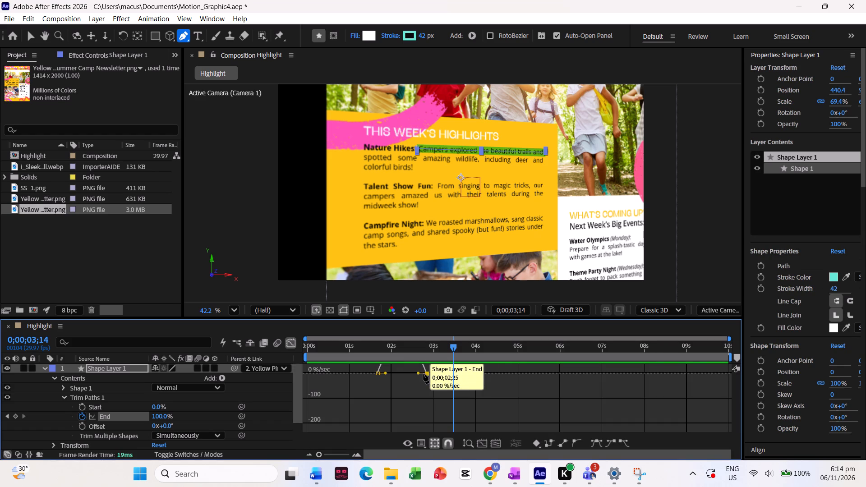
drag(418, 374, 378, 377)
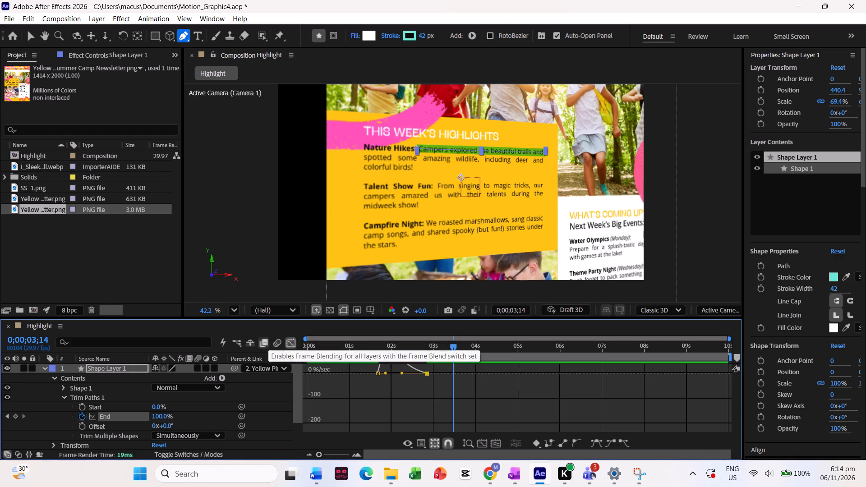
click(294, 347)
Play back the newsletter zoom and highlight reveal to check the timing of the new easing.
drag(452, 354, 369, 360)
key(space)
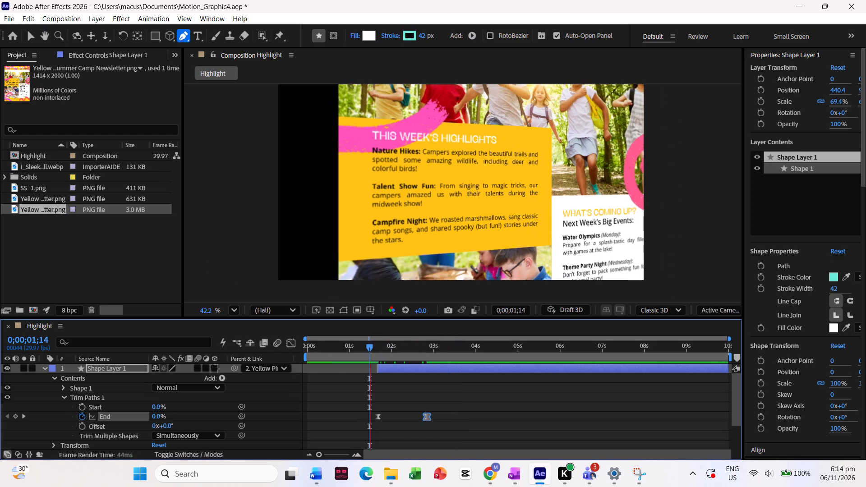
key(space)
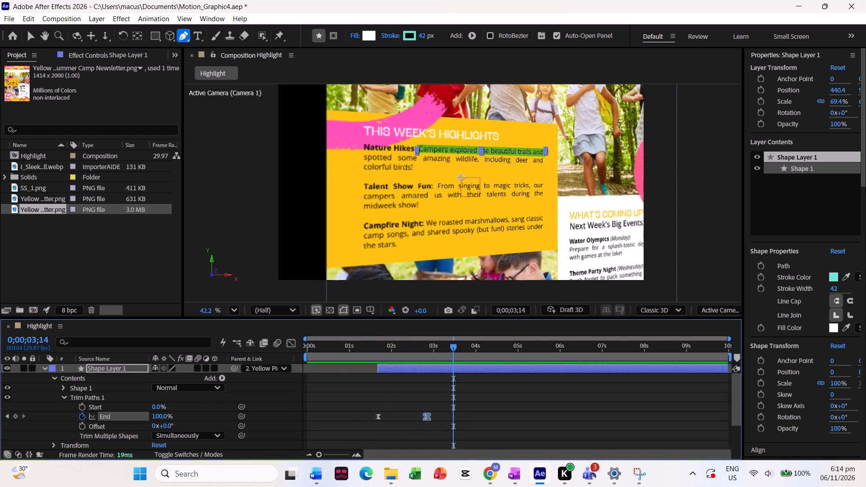
drag(456, 347, 337, 354)
key(space)
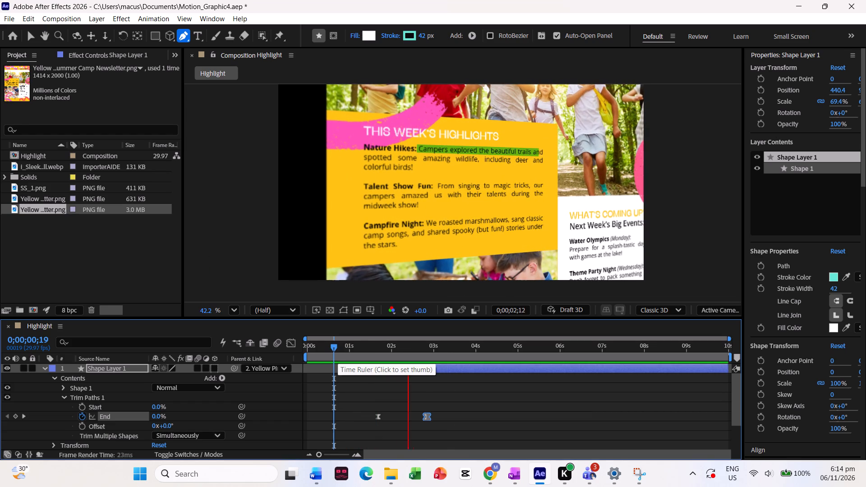
key(space)
key(space)
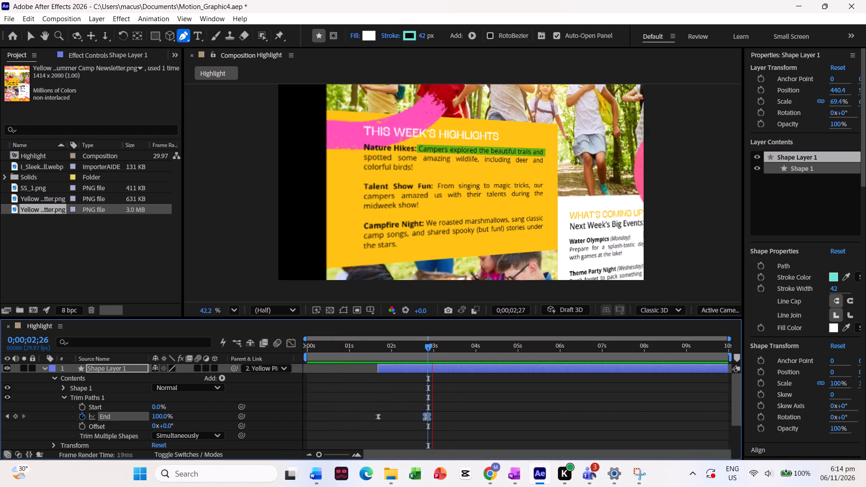
key(space)
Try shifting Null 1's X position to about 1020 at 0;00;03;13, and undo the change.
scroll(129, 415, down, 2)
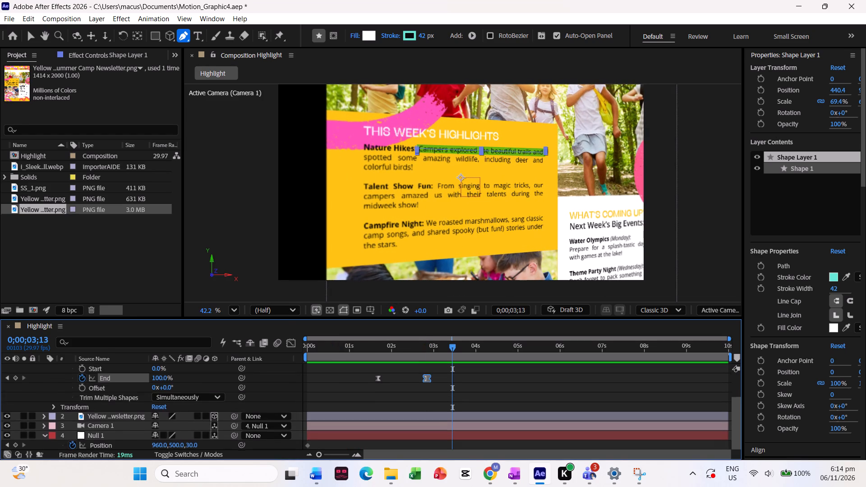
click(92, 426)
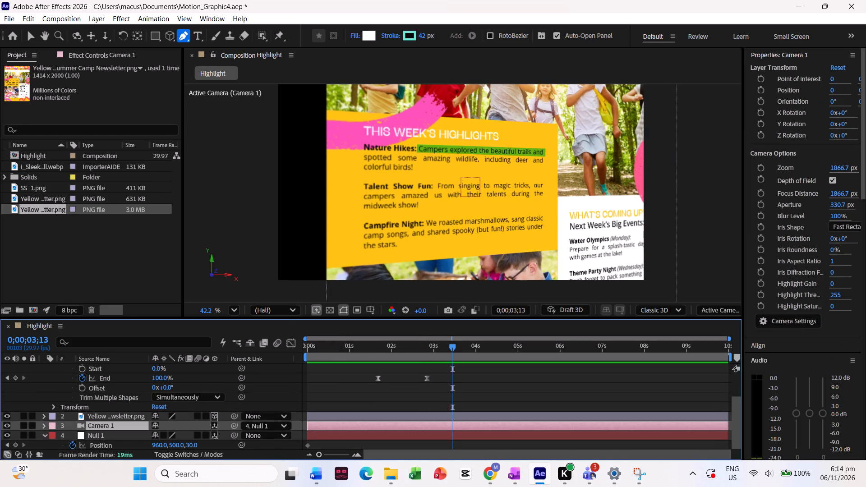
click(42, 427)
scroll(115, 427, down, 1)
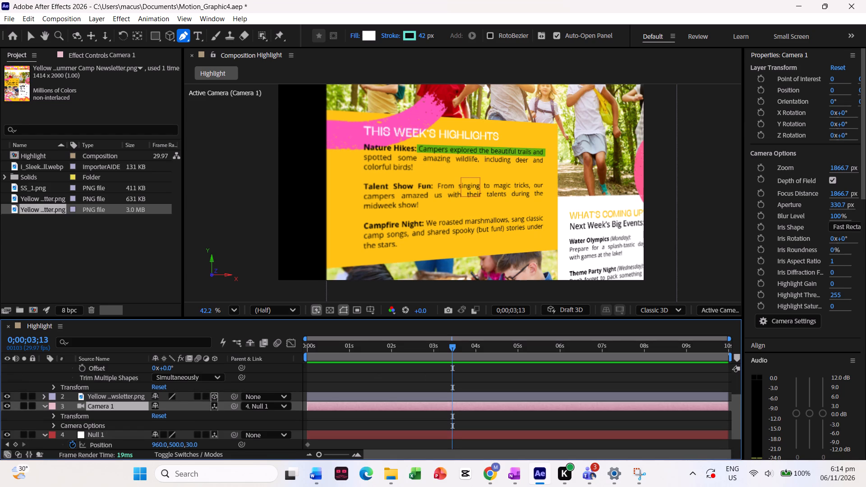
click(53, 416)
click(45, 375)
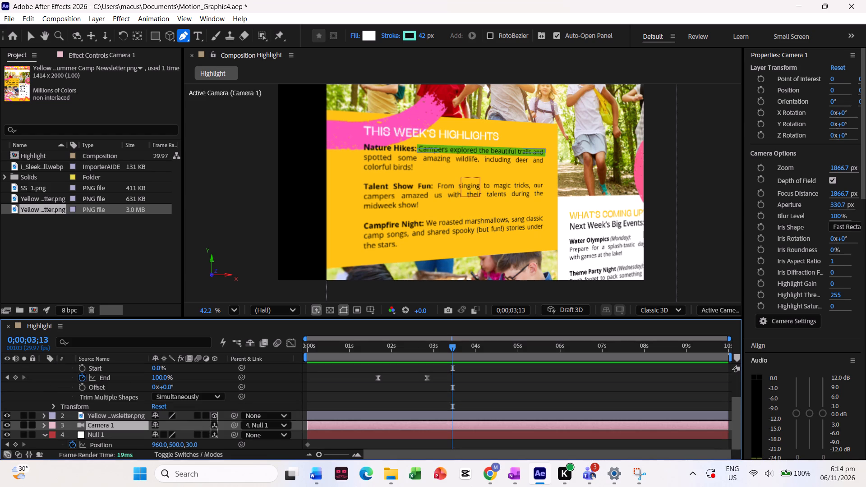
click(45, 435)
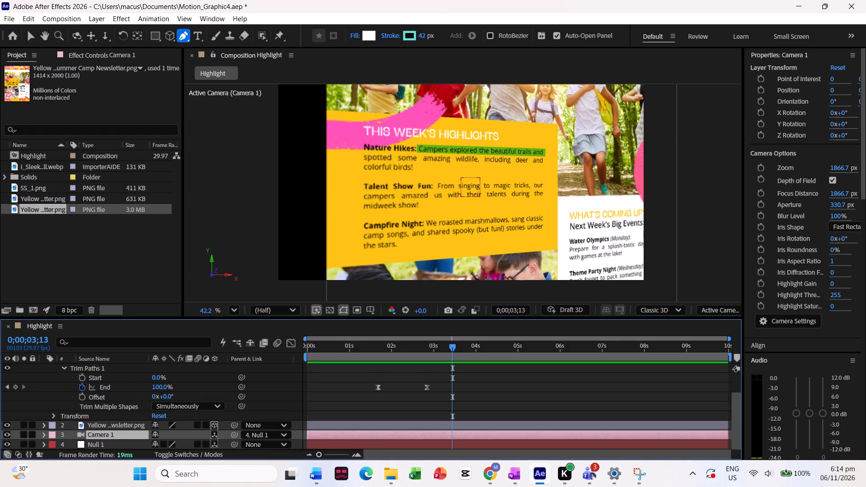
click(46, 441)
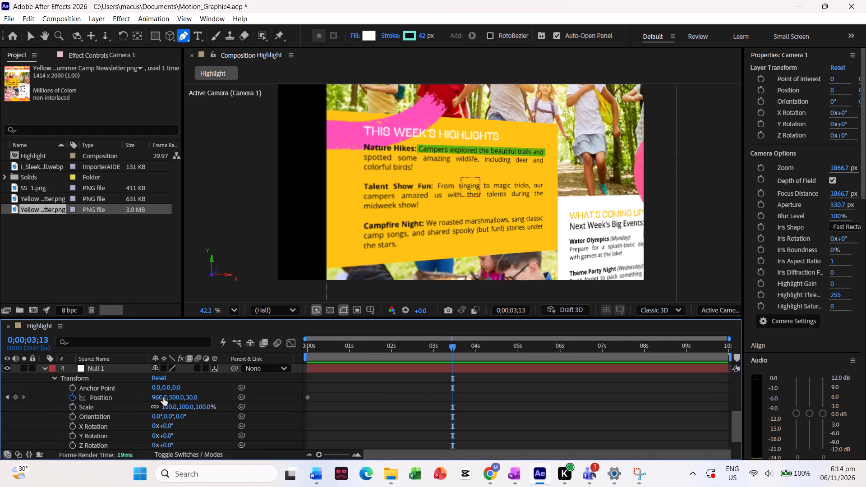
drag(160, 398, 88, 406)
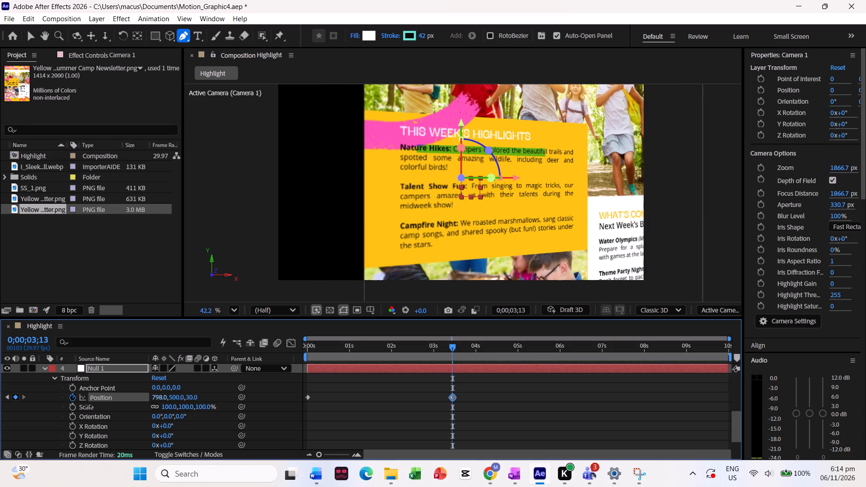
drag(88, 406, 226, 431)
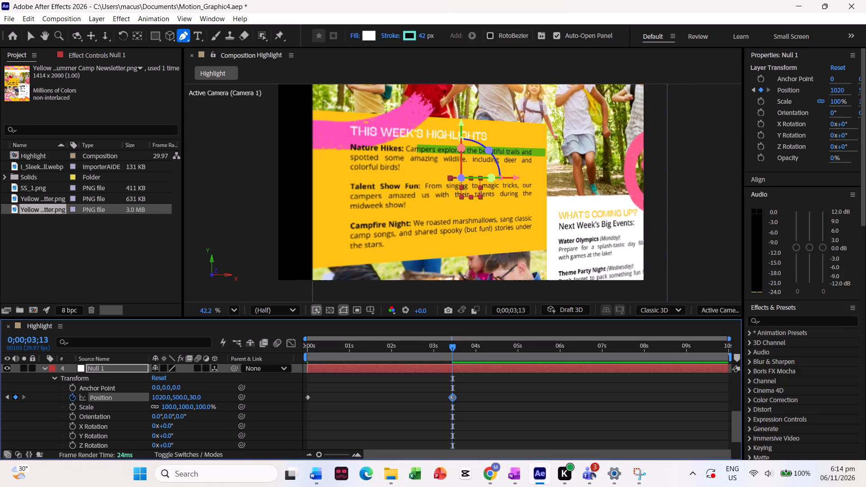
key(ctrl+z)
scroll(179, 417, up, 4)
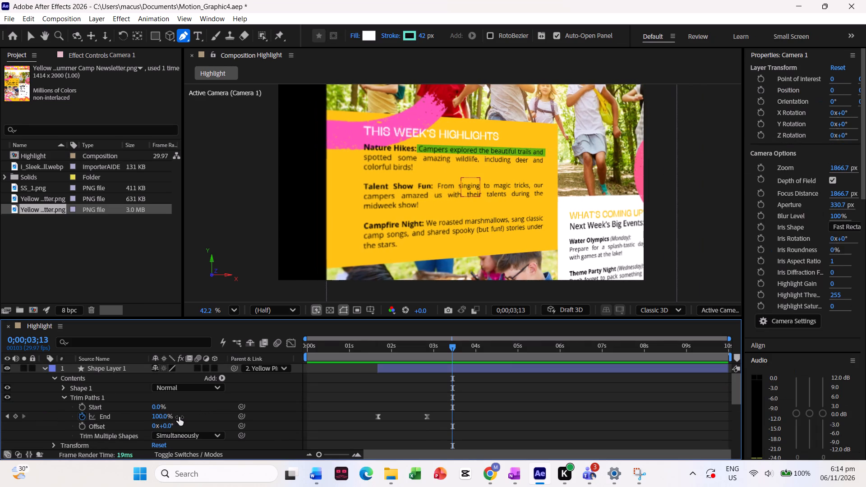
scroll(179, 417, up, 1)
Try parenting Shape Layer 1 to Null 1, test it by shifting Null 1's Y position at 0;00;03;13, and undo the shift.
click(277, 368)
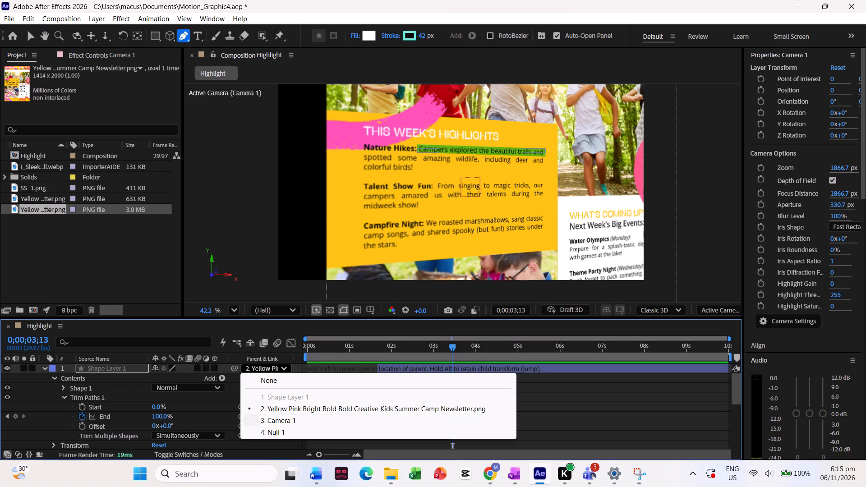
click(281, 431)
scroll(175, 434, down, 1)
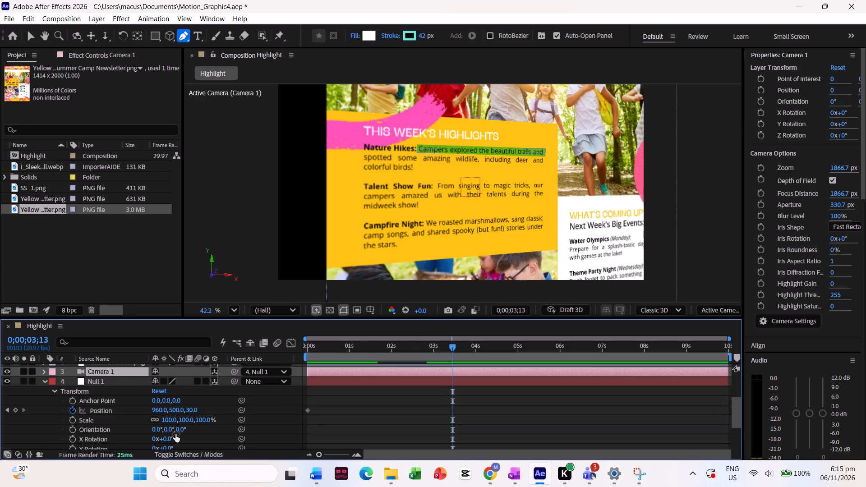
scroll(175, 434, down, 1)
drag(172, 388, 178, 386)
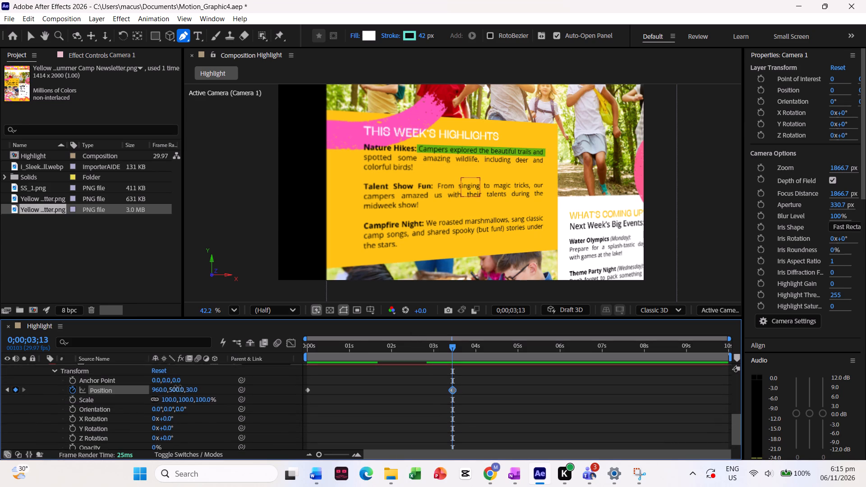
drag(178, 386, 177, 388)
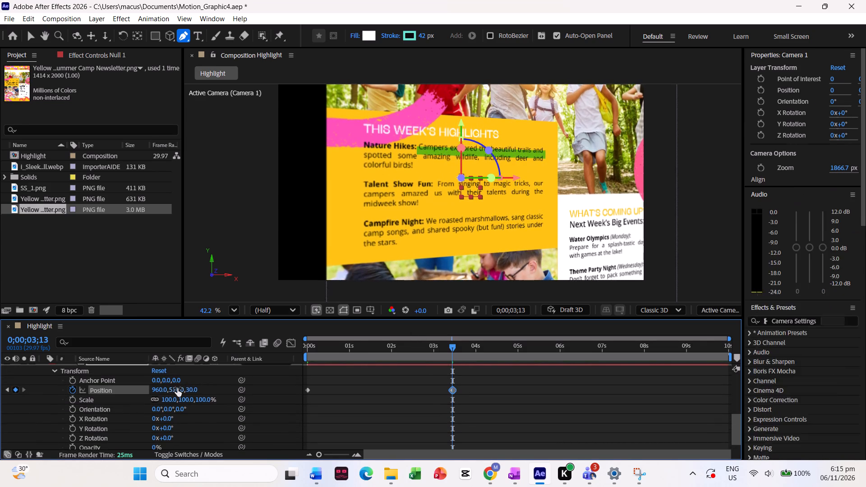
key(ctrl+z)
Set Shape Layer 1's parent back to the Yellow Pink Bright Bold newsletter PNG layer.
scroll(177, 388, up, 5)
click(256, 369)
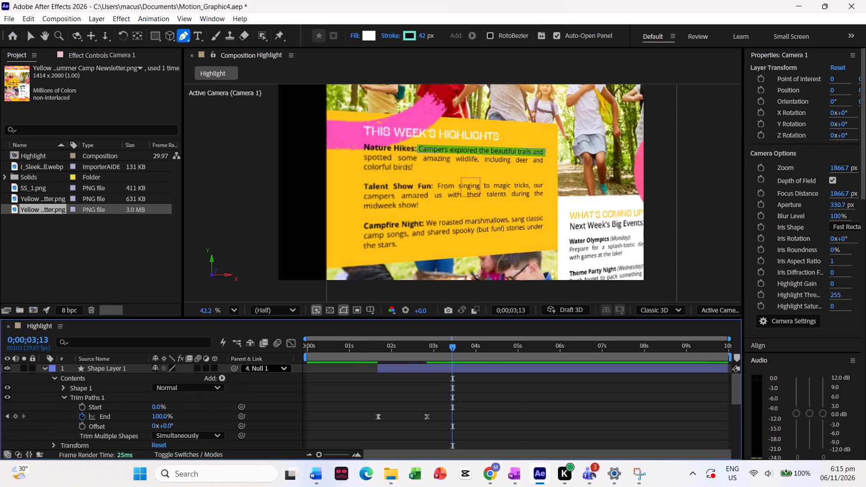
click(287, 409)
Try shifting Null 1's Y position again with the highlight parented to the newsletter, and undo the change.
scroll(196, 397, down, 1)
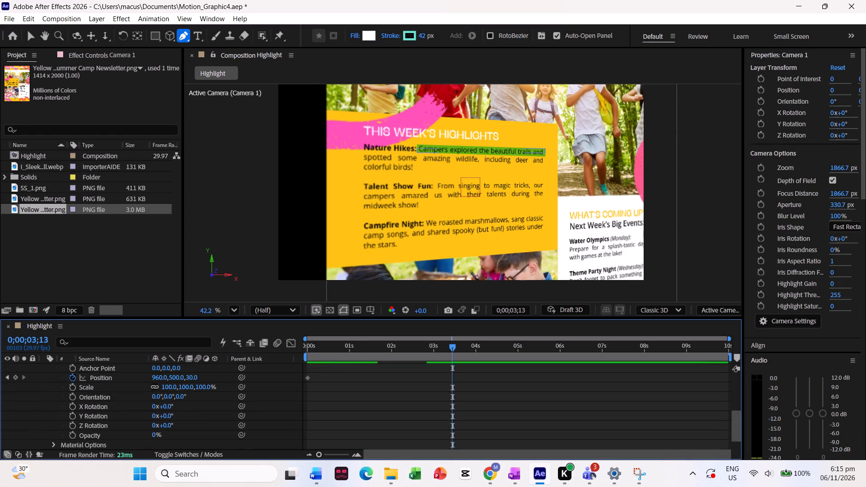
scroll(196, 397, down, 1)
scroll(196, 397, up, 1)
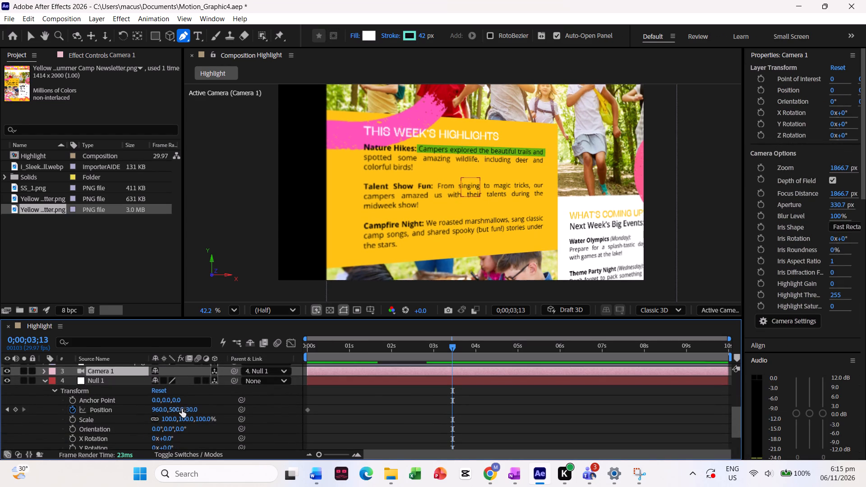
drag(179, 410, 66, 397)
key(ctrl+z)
Play back the newsletter zoom and highlight reveal several times from different start points, stopping at 0;00;03;04.
scroll(134, 400, up, 6)
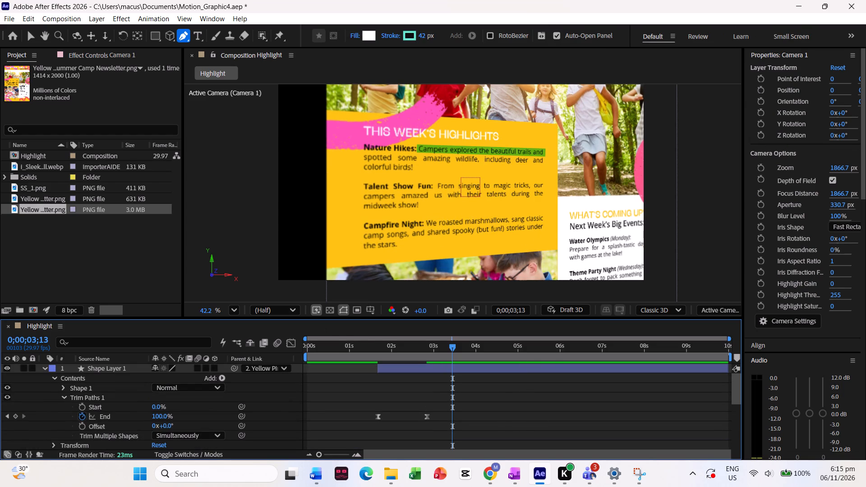
drag(447, 348, 361, 340)
key(space)
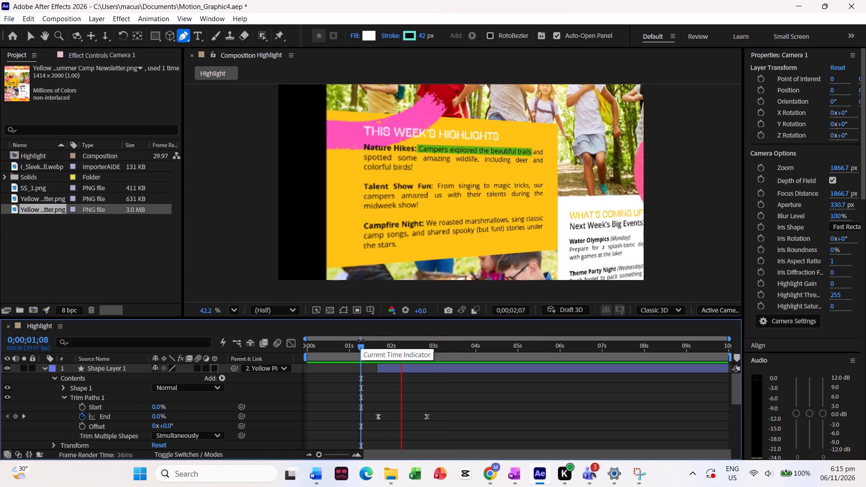
key(space)
drag(422, 346, 329, 352)
key(space)
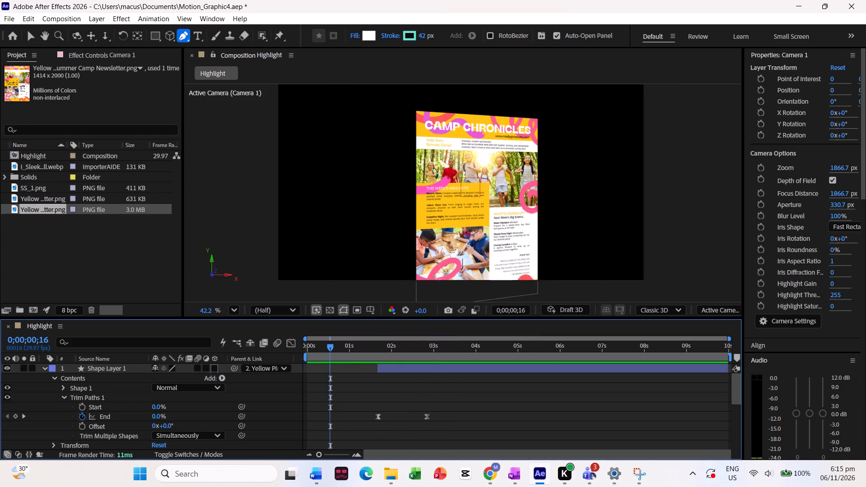
key(space)
key(space)
key(space)
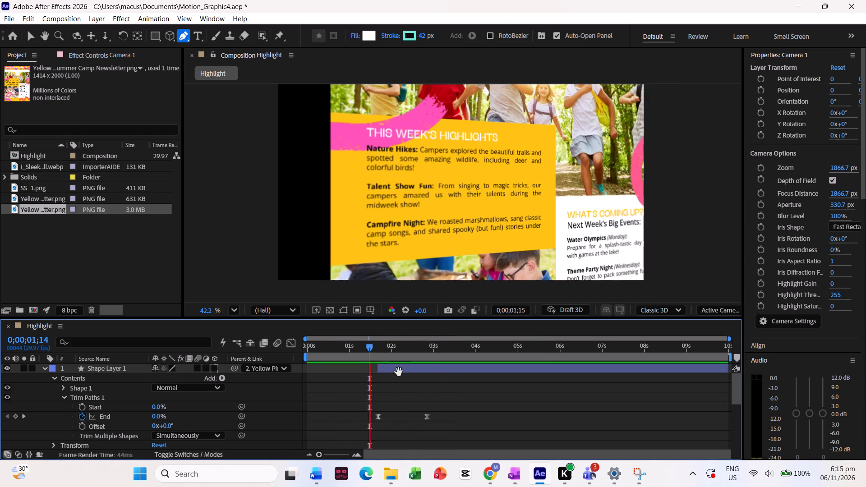
scroll(246, 414, down, 1)
scroll(246, 414, up, 1)
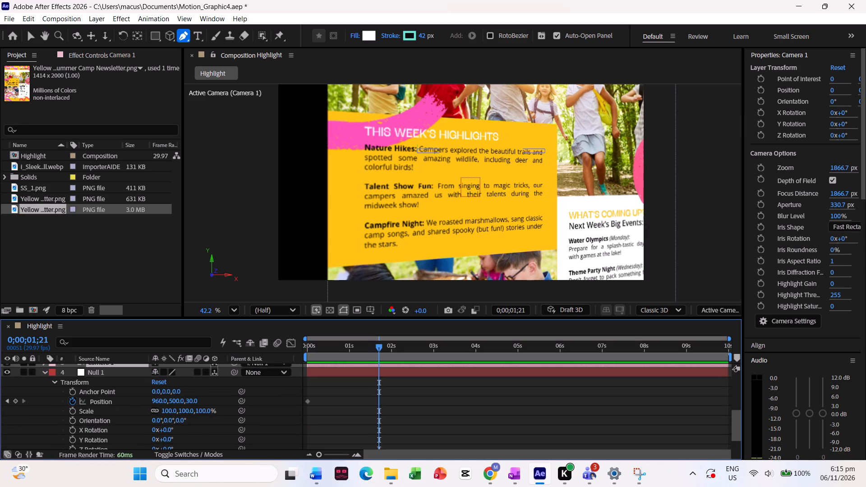
scroll(246, 414, up, 1)
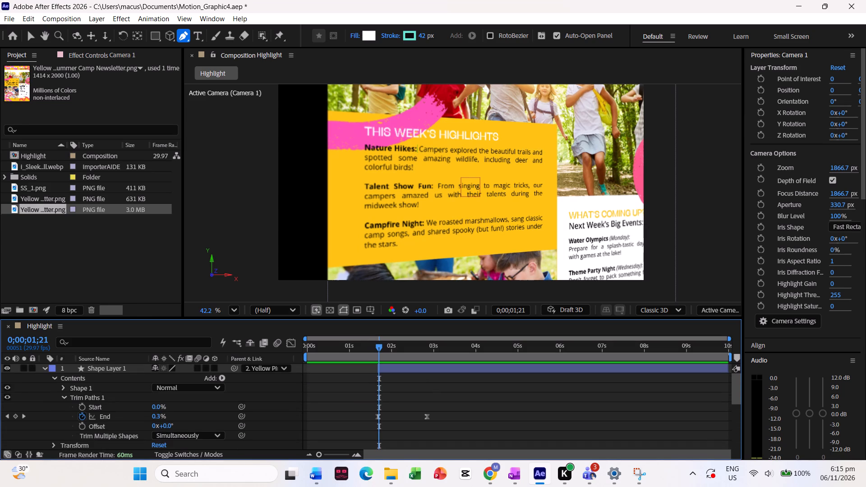
drag(379, 347, 272, 352)
key(space)
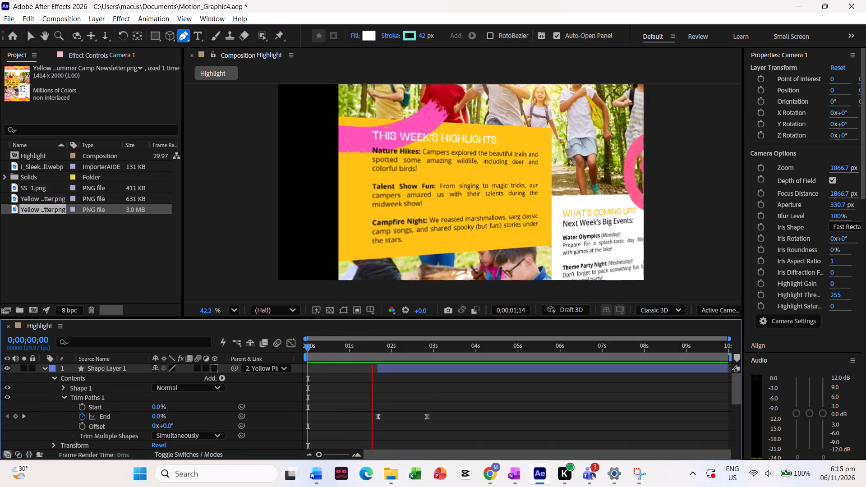
key(space)
drag(405, 347, 335, 347)
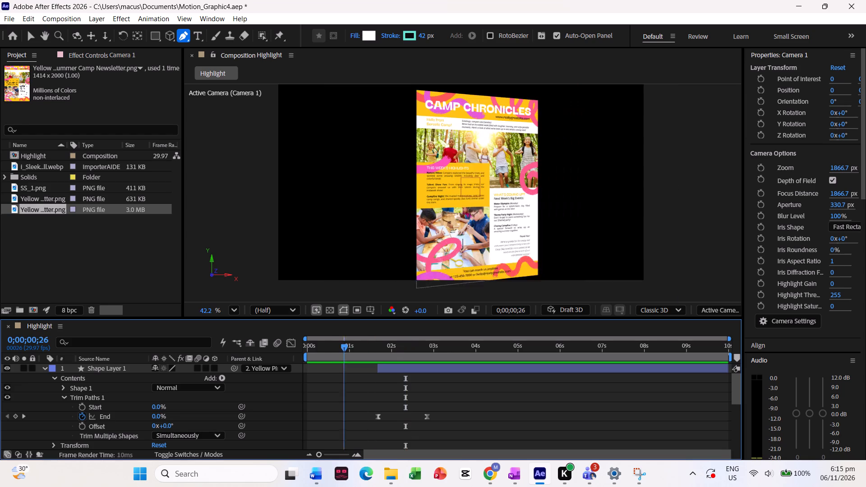
drag(335, 347, 327, 348)
key(space)
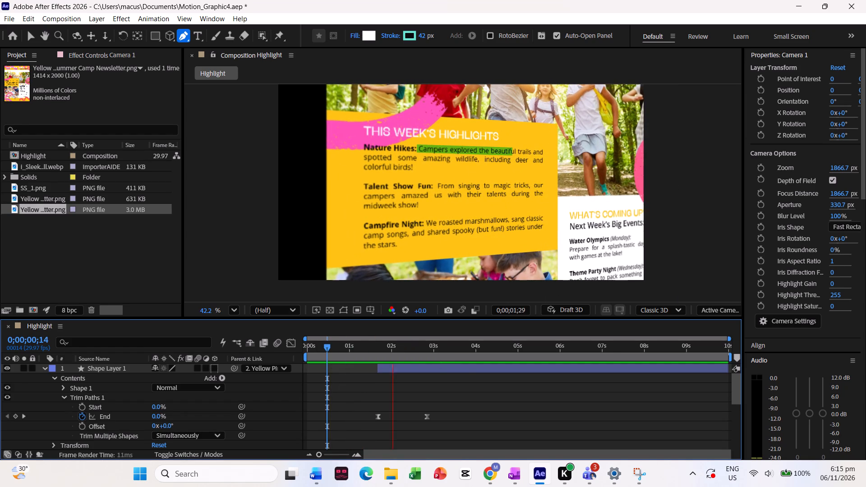
key(space)
key(space)
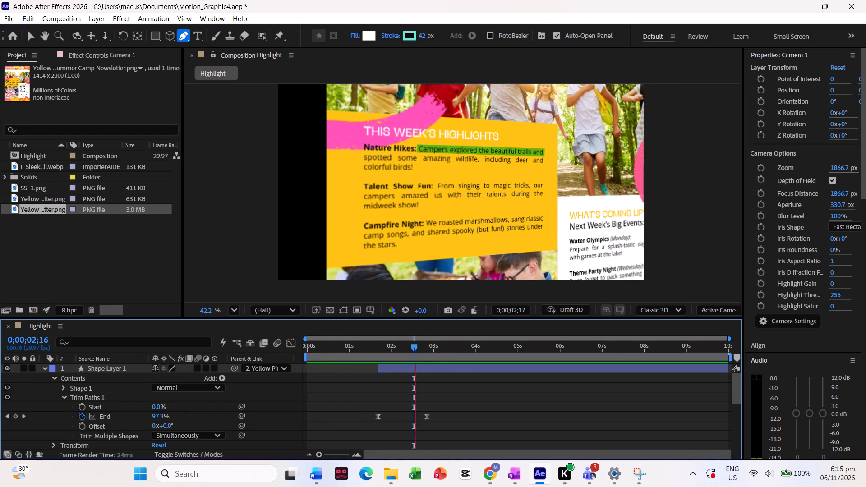
key(space)
key(space)
key(space)
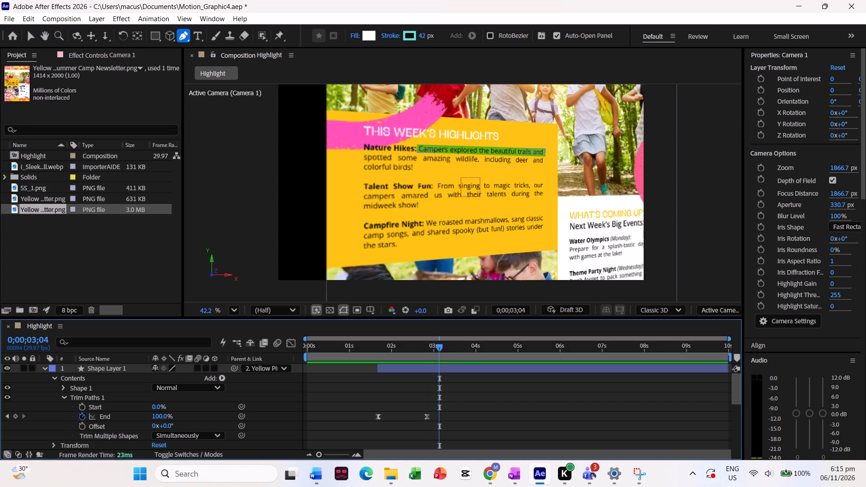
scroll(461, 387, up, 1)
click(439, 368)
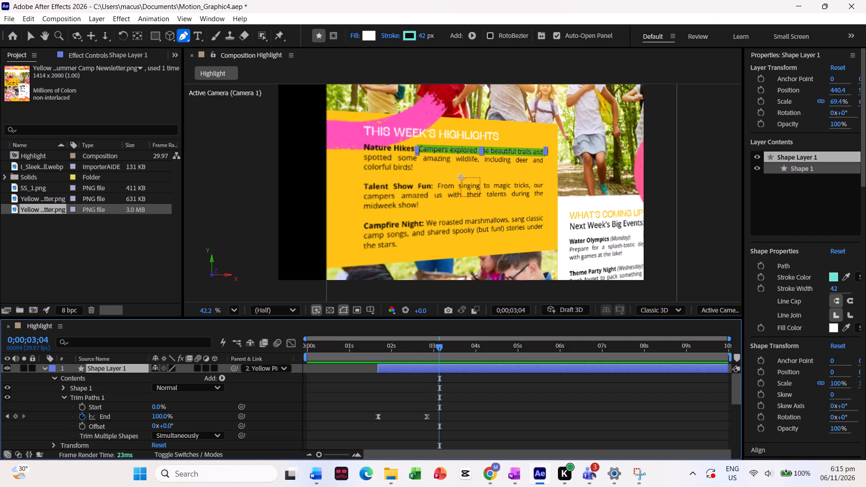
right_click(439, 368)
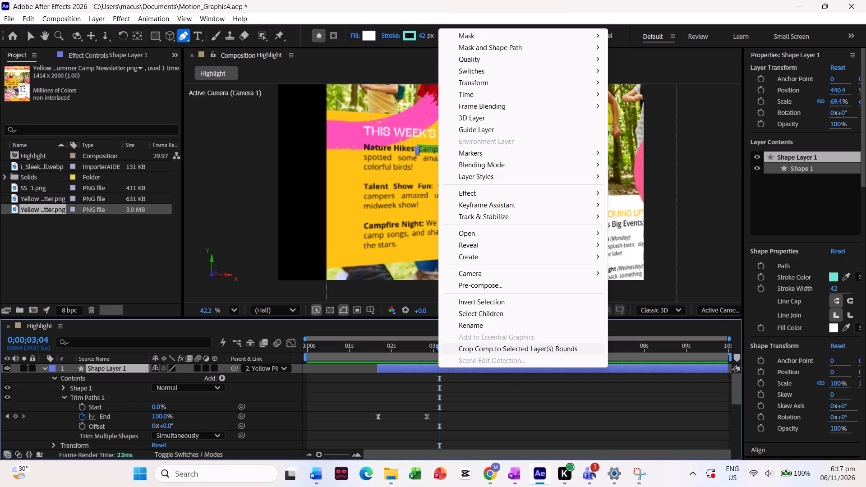
Switch to Chrome, search Google for "how to cut a layer in after effects", read the layer-splitting instructions, and return to After Effects.
click(492, 473)
click(645, 0)
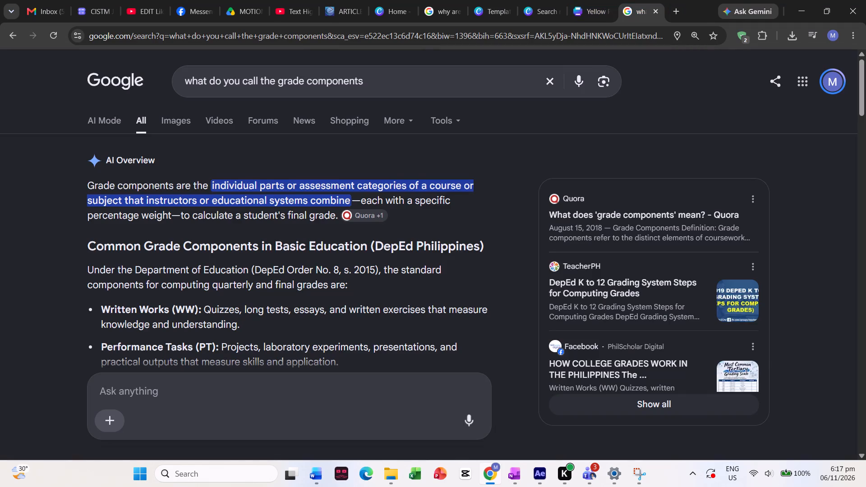
click(557, 69)
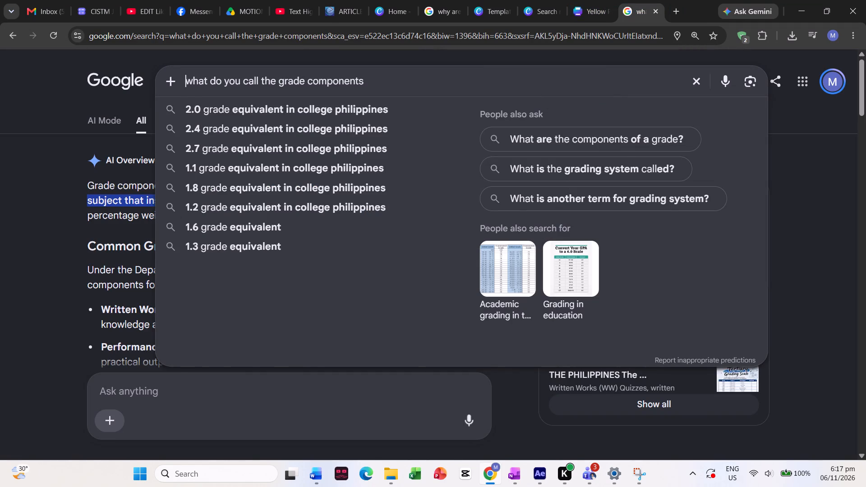
click(696, 81)
text(how to cut)
key(space)
text(a)
key(space)
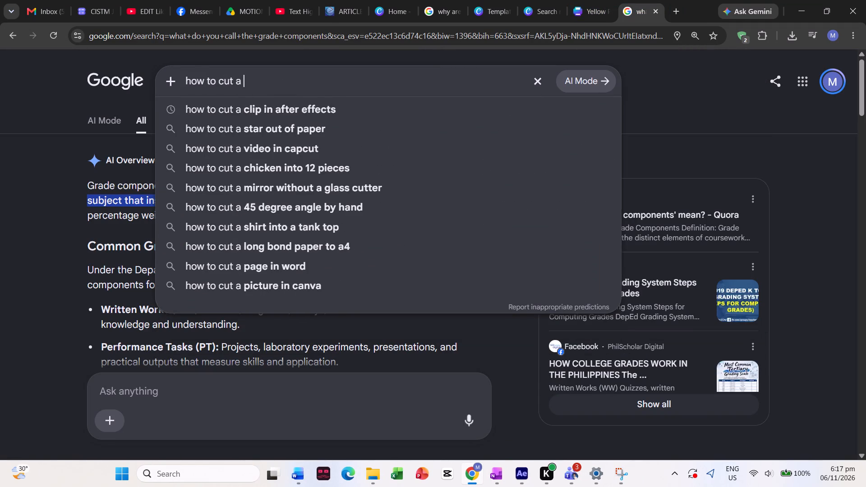
text(layer in after effects)
key(Return)
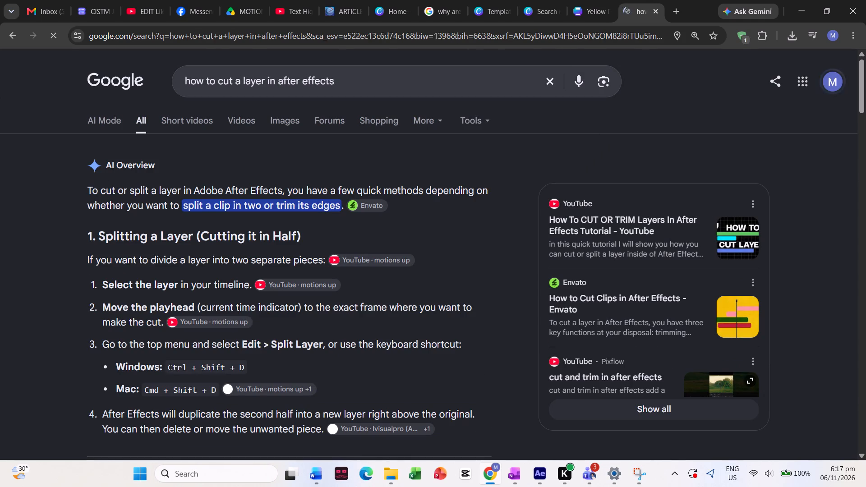
scroll(535, 170, down, 1)
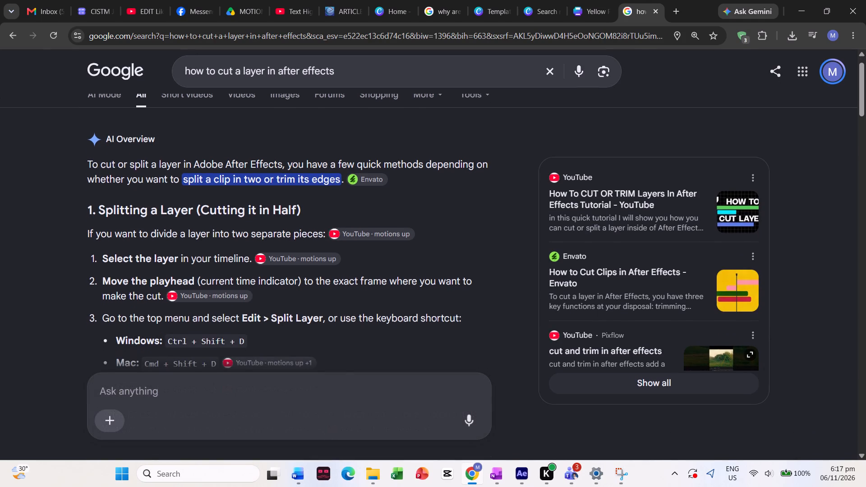
scroll(535, 170, down, 2)
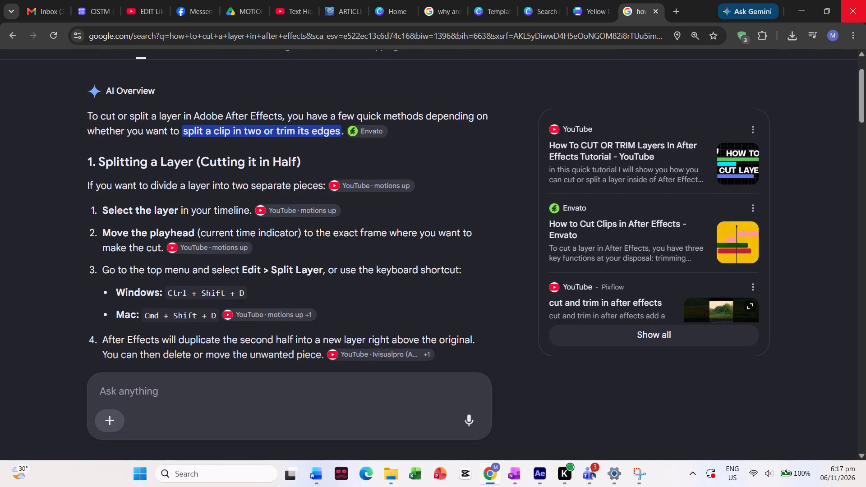
click(804, 9)
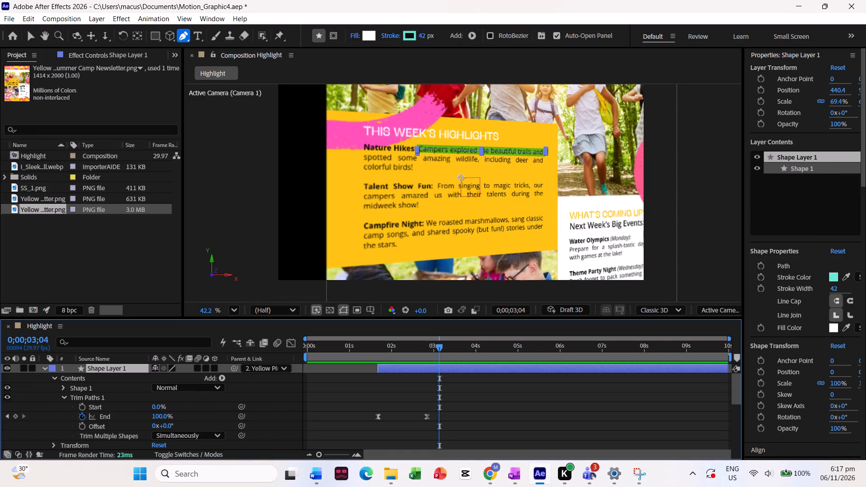
Split Shape Layer 1 at 0;00;03;04 and delete the part after the cut.
click(439, 369)
key(ctrl+shift+d)
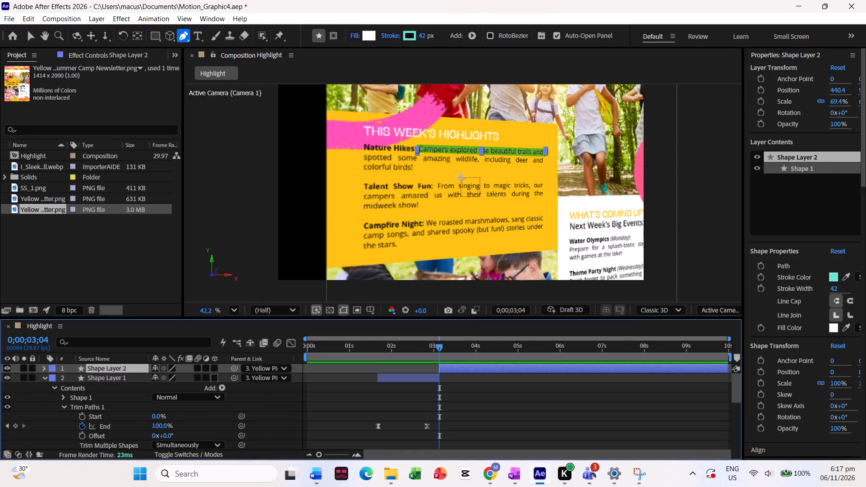
click(451, 368)
key(BackSpace)
click(440, 346)
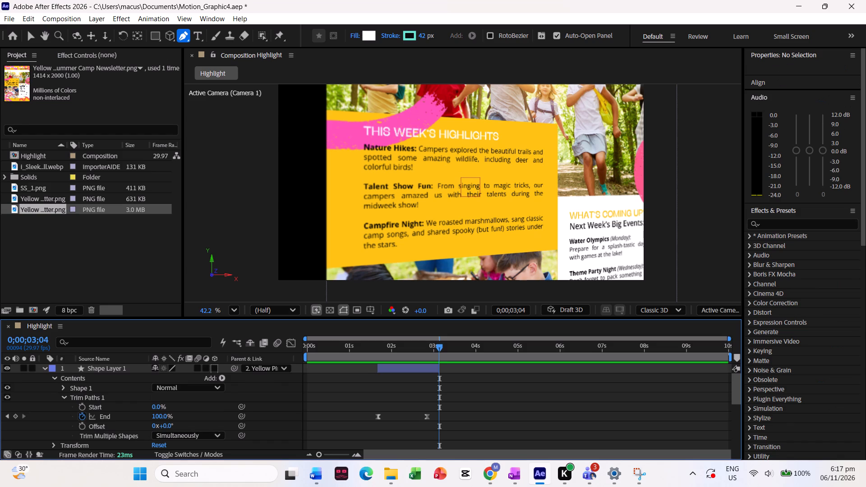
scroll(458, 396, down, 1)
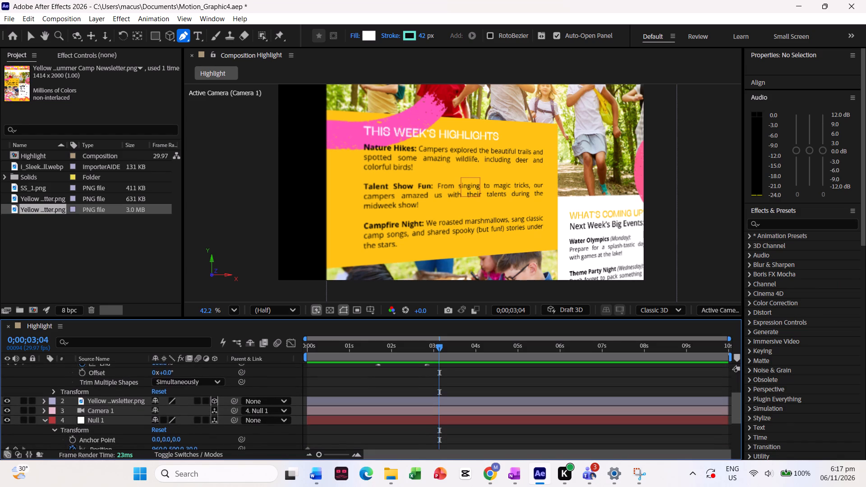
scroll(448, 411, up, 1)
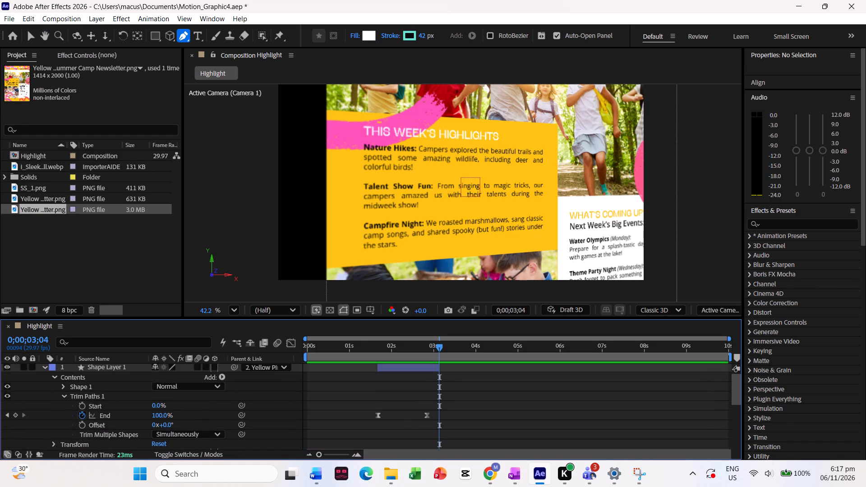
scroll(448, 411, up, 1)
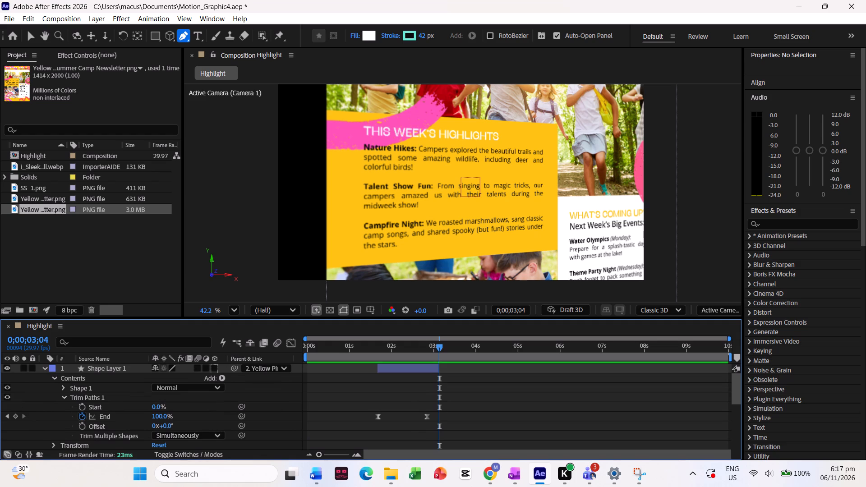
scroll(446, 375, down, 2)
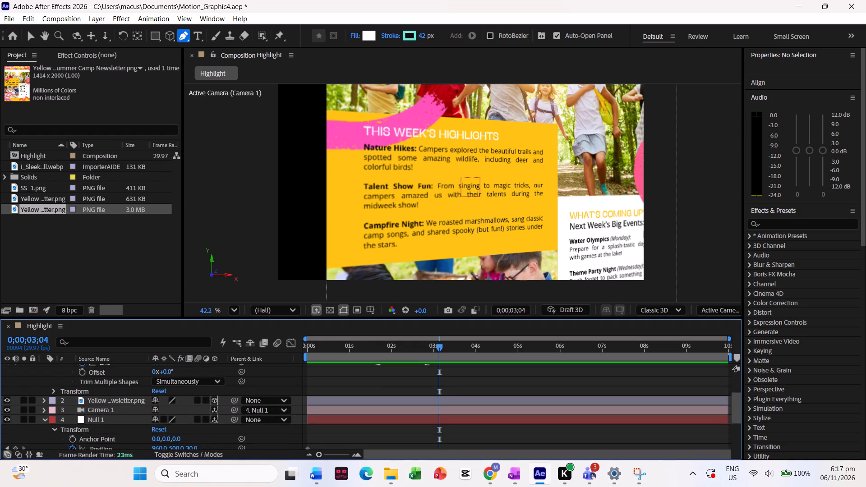
Split the newsletter, Null 1 and Camera 1 layers at 0;00;03;04.
scroll(446, 375, down, 1)
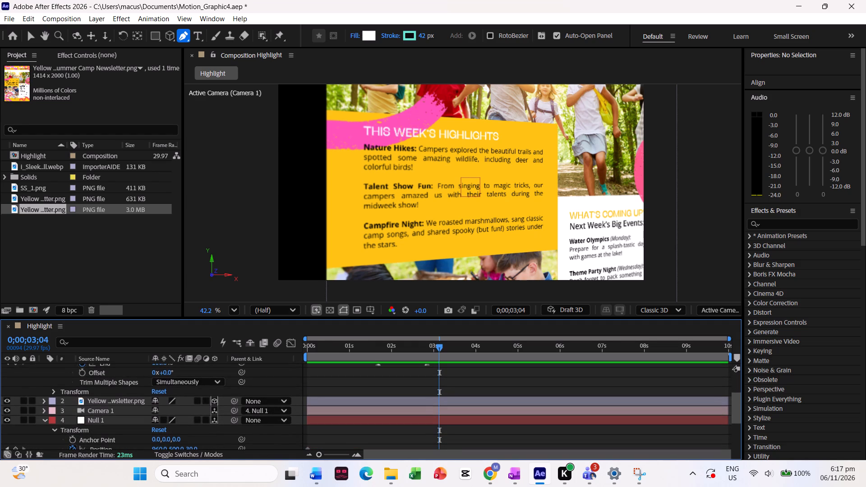
click(442, 400)
key(ctrl+shift+d)
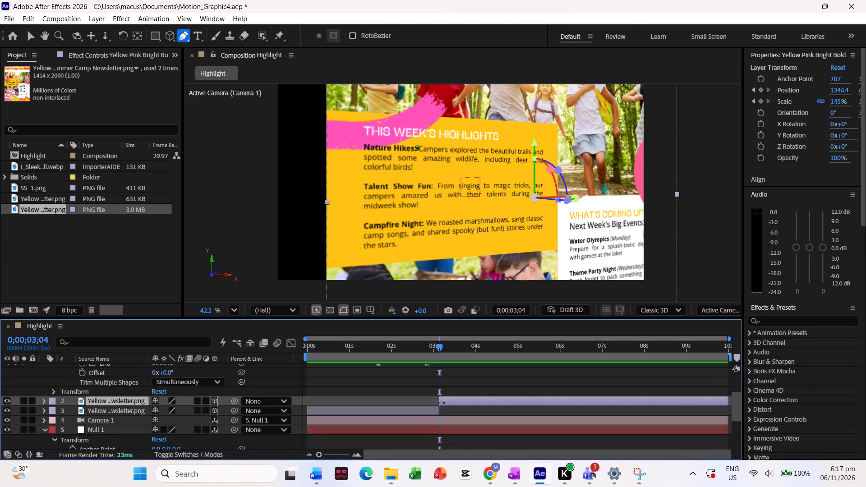
click(439, 426)
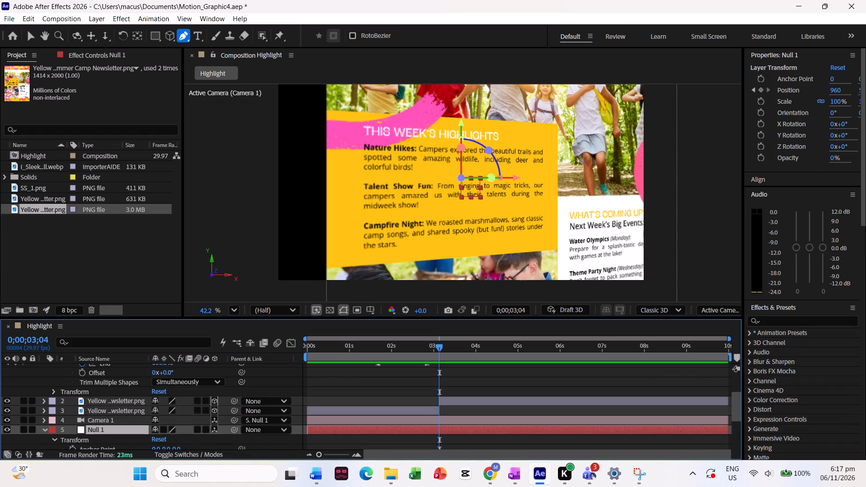
key(ctrl+shift+d)
click(442, 419)
key(ctrl+shift+d)
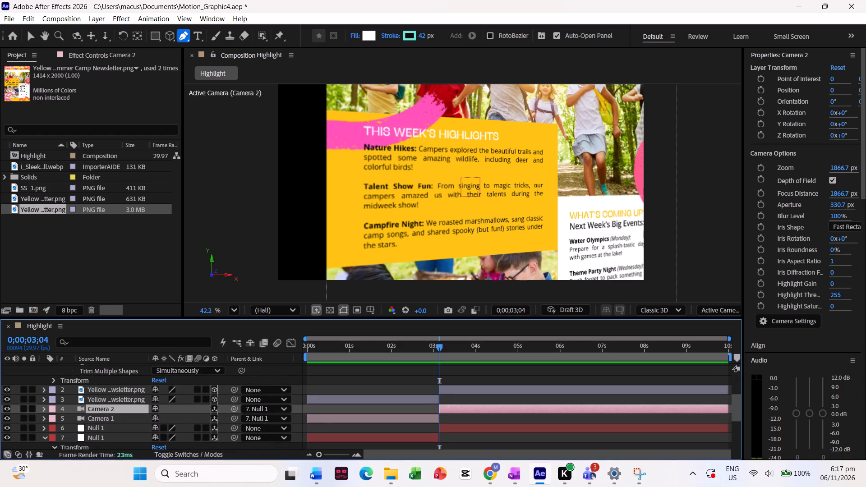
Rotate the newsletter layer after the cut around its Y axis so it tilts the opposite way.
click(447, 391)
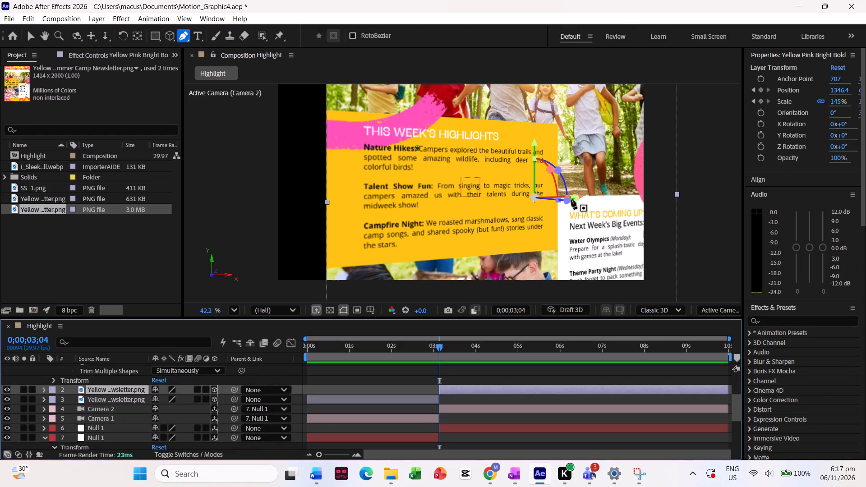
drag(576, 197, 561, 202)
key(ctrl+z)
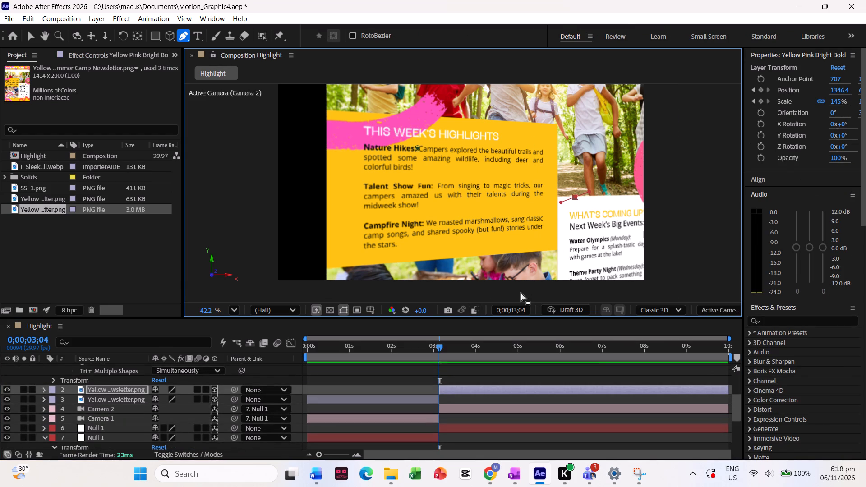
click(35, 38)
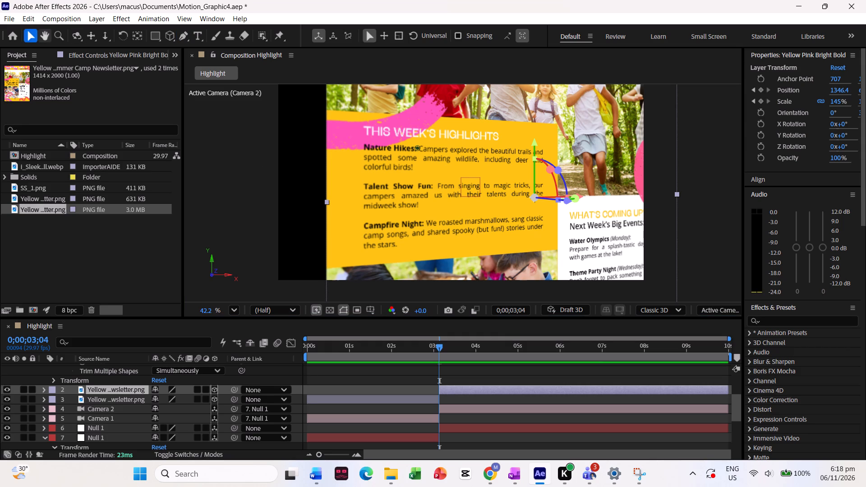
drag(574, 198, 537, 201)
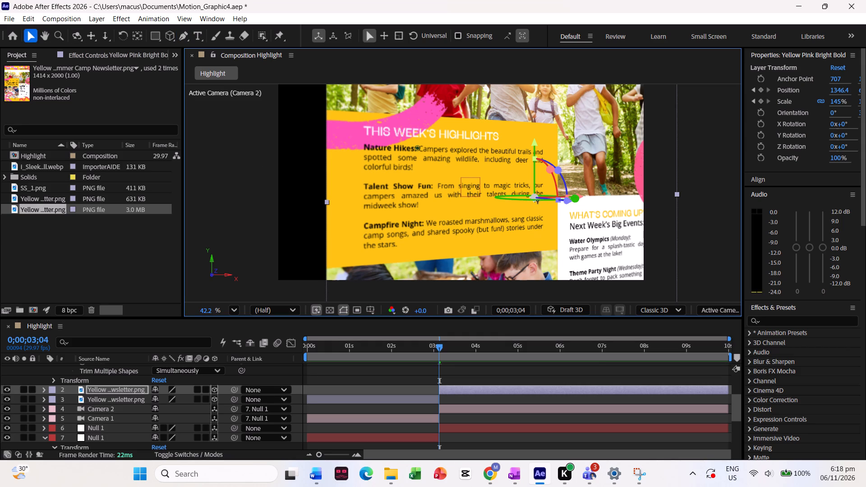
drag(537, 201, 523, 203)
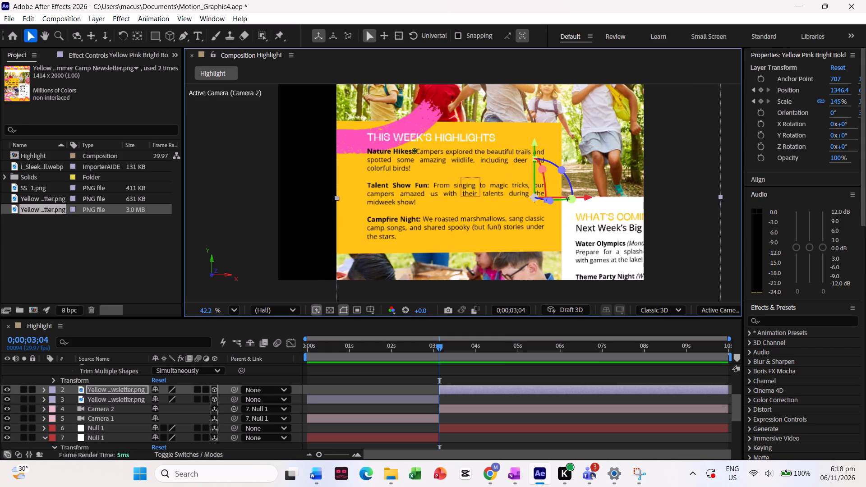
drag(567, 199, 555, 198)
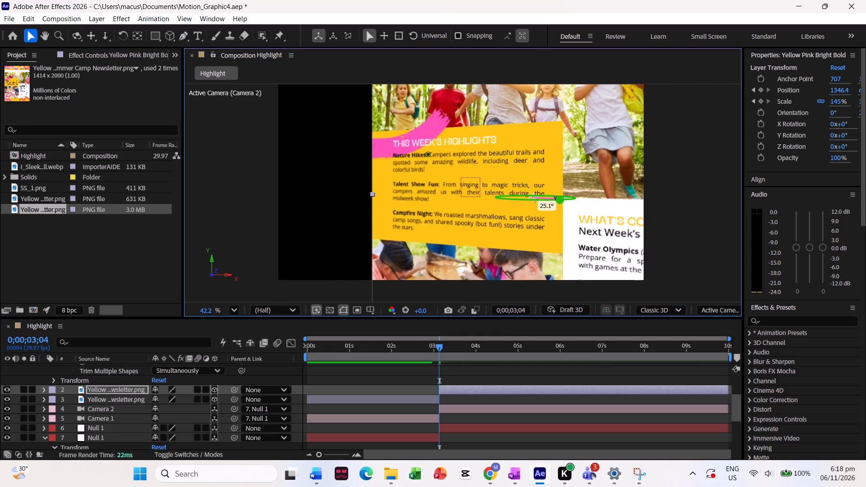
Move the newsletter layer after the cut to X about 713 and upward, framing the What's Coming Up section.
drag(591, 196, 569, 194)
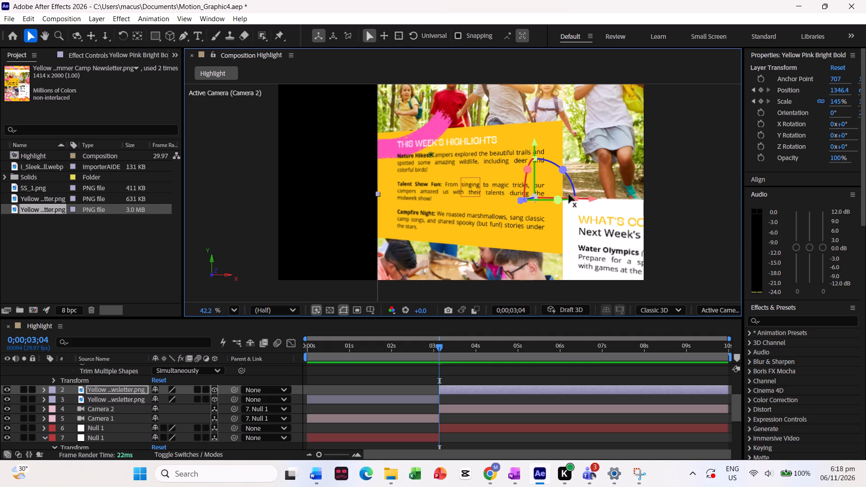
drag(569, 194, 556, 190)
drag(564, 198, 521, 202)
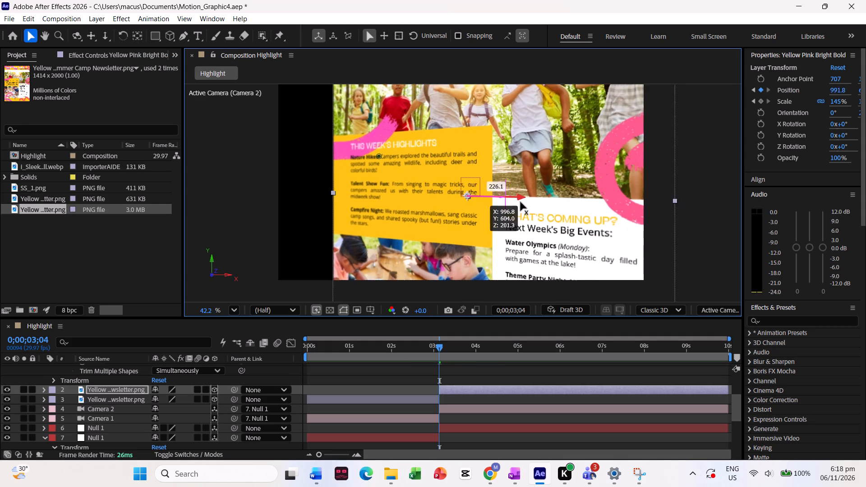
drag(521, 202, 451, 198)
drag(402, 143, 405, 61)
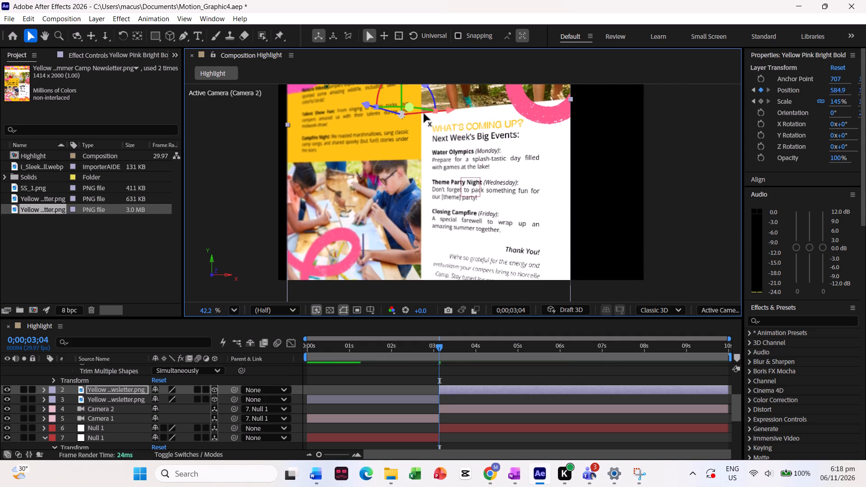
click(612, 209)
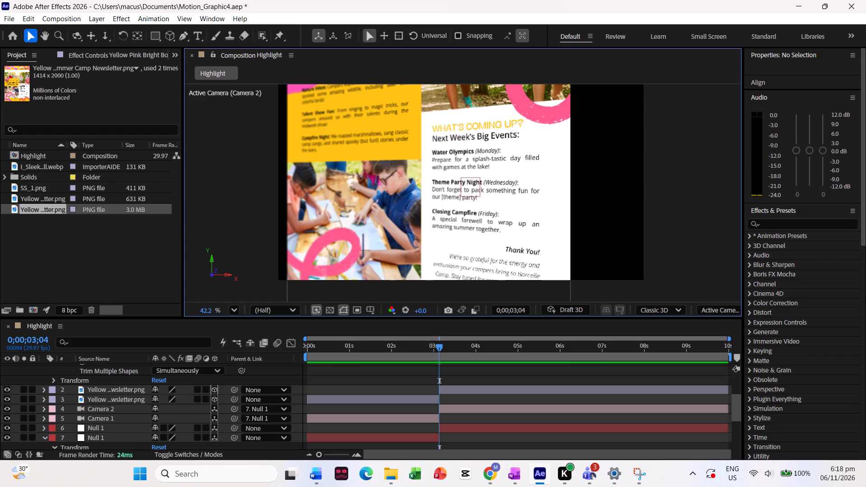
click(469, 392)
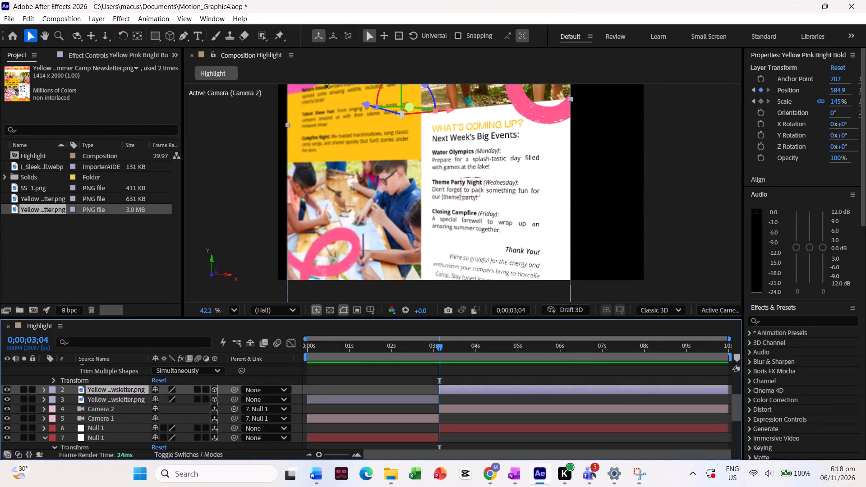
drag(447, 111, 479, 106)
drag(412, 108, 398, 77)
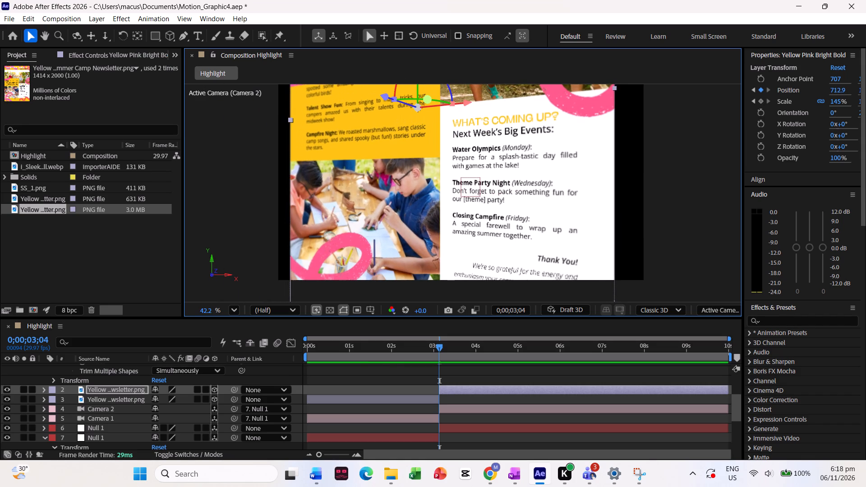
Set the current time to 0;00;03;03, just before the cut.
click(438, 347)
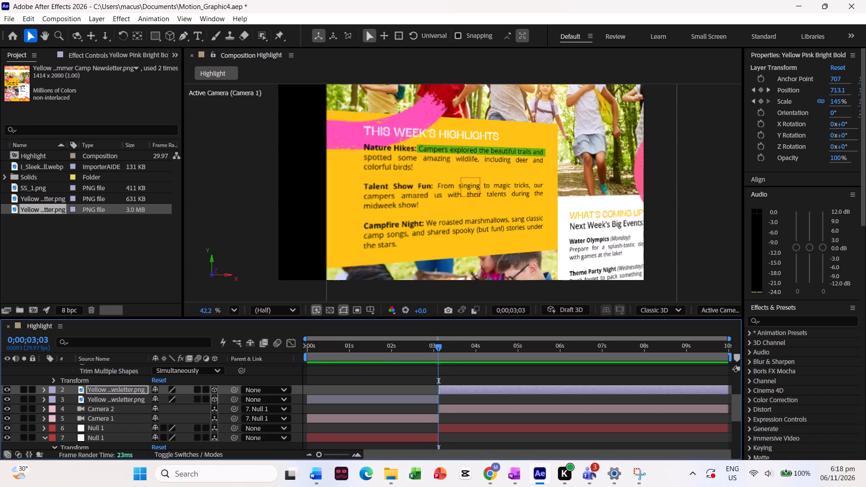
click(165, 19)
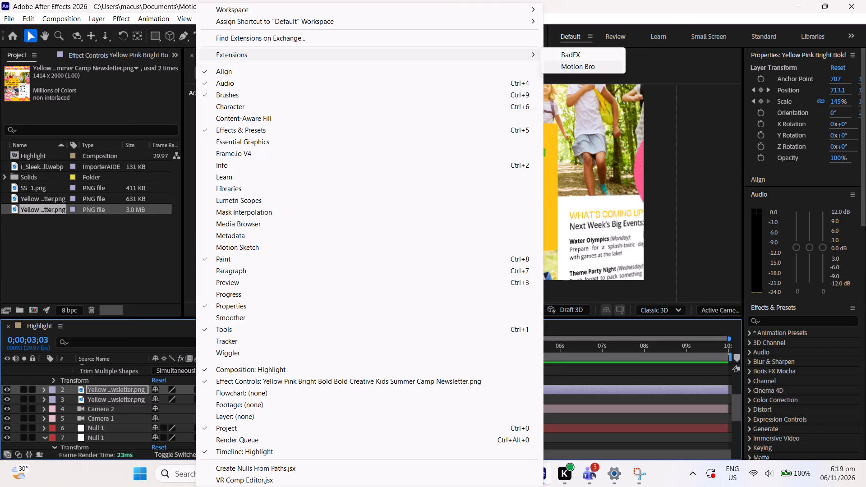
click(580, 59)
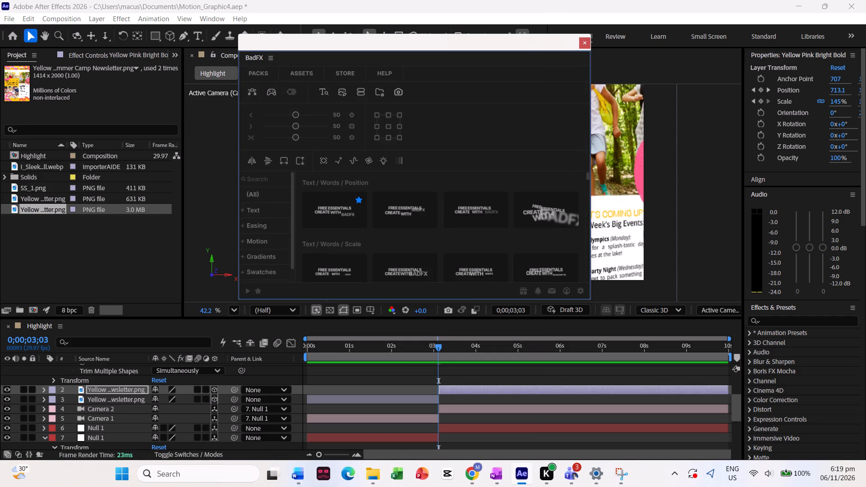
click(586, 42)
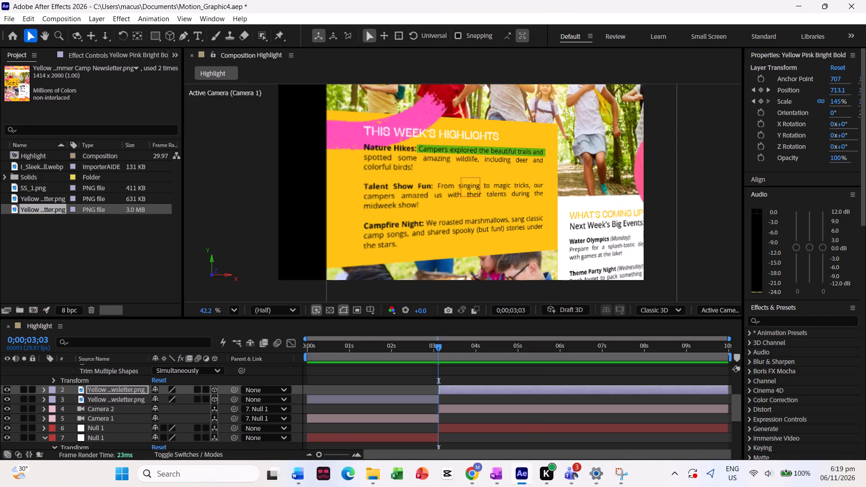
Apply the 3x Blocks displacement glitch transition from Motion Bro's Seamless Transitions starter pack at the cut, and close the extension.
click(216, 17)
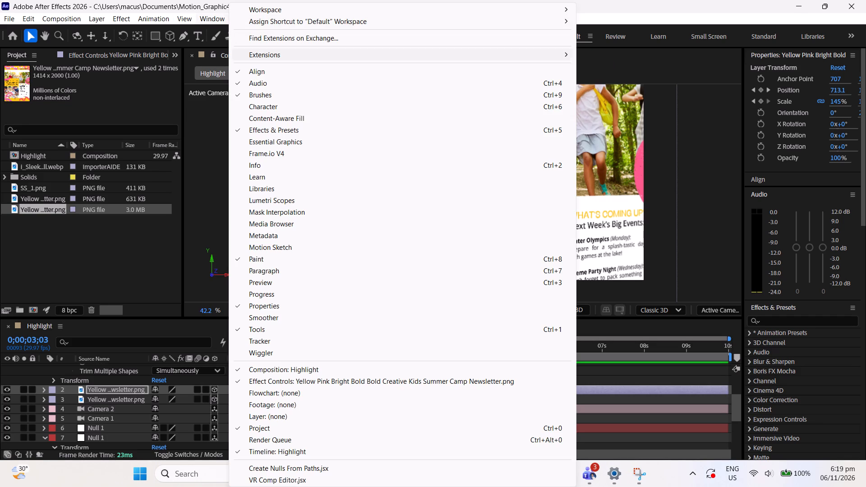
click(565, 59)
click(606, 65)
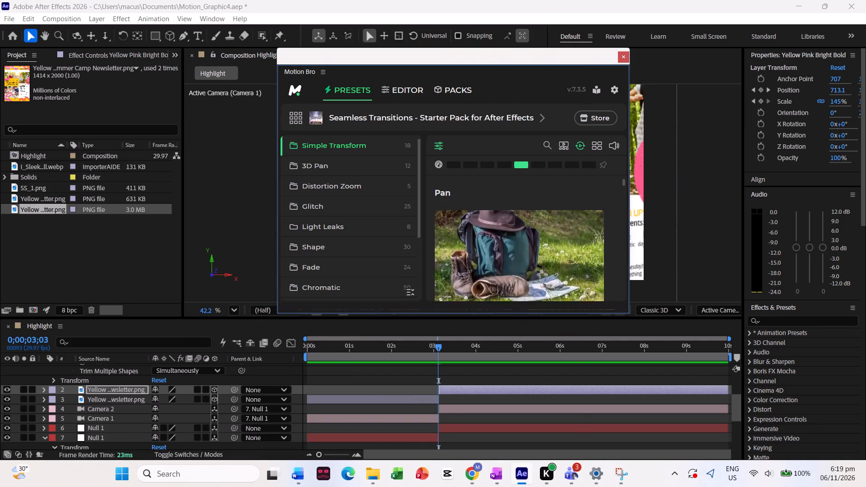
click(337, 204)
click(339, 190)
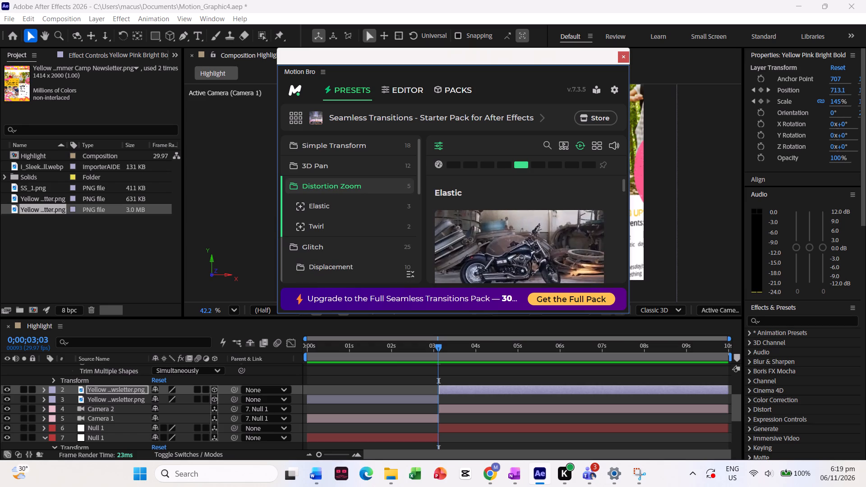
click(336, 246)
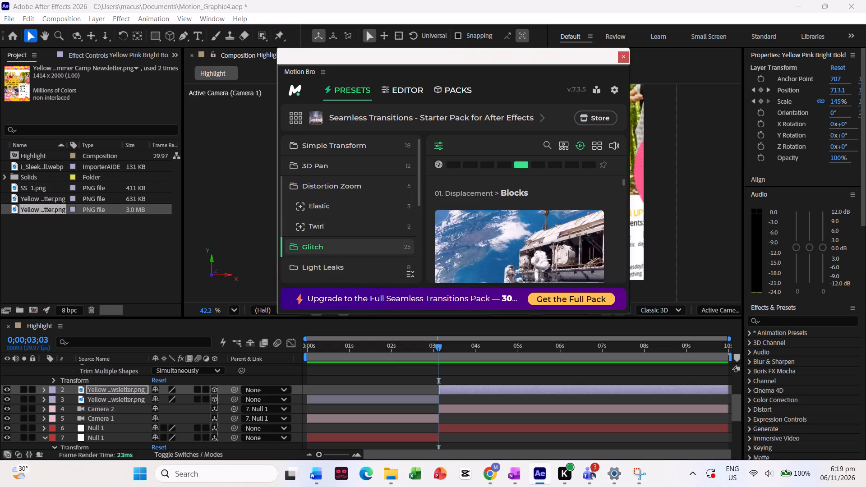
click(336, 246)
click(331, 264)
scroll(331, 264, down, 1)
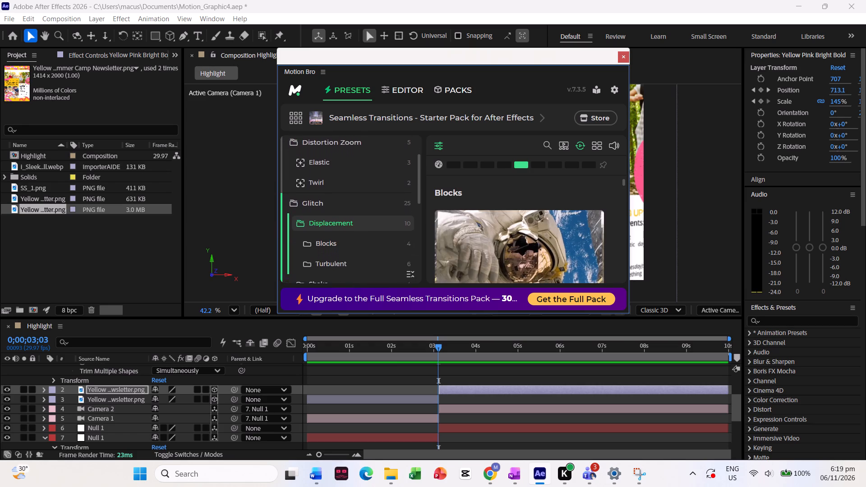
scroll(331, 264, down, 1)
click(340, 207)
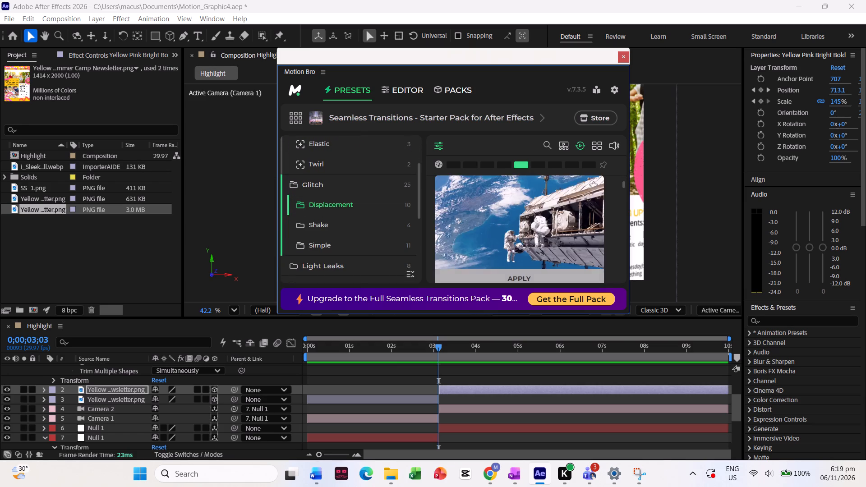
scroll(463, 212, down, 2)
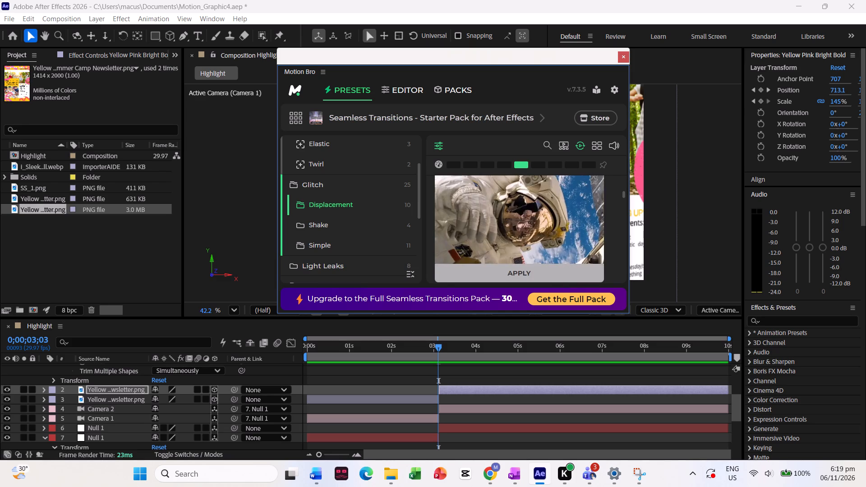
scroll(518, 226, down, 4)
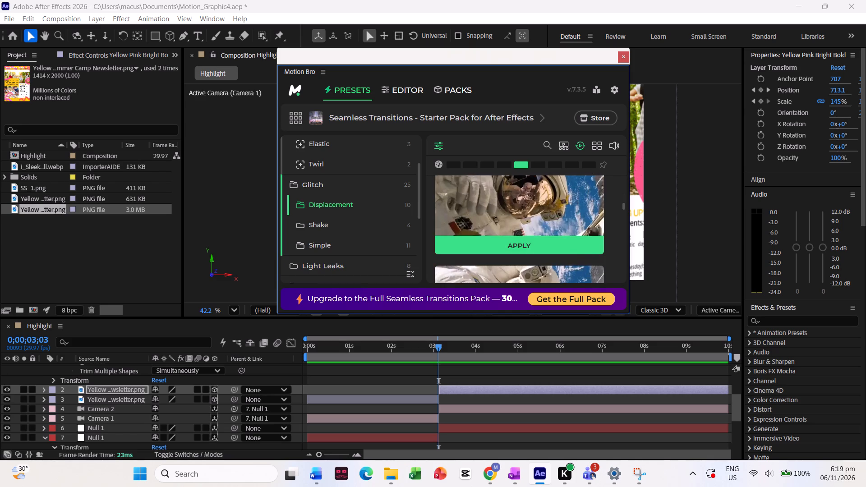
click(506, 250)
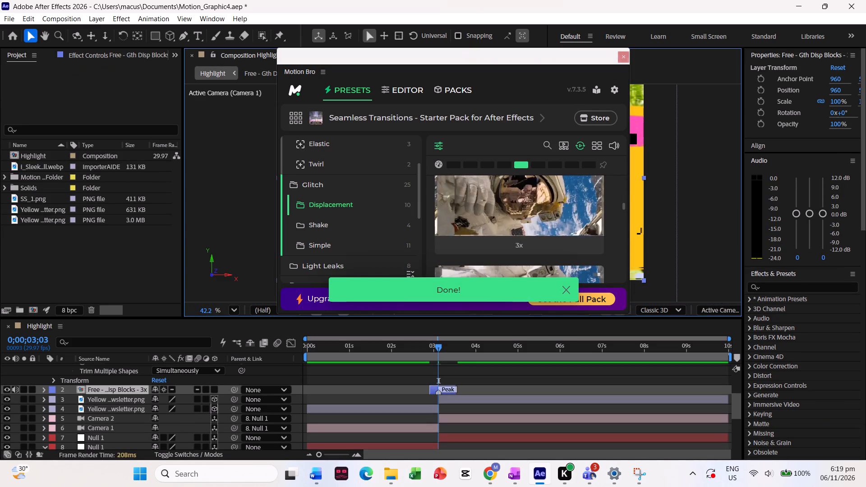
click(620, 59)
Play back the animation from several points before the cut to review the glitch transition into the What's Coming Up shot.
drag(439, 346, 419, 346)
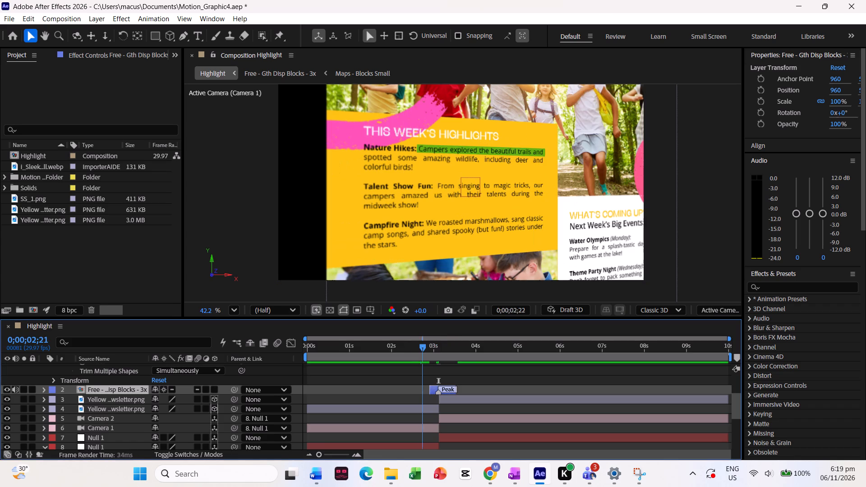
drag(419, 346, 410, 348)
key(space)
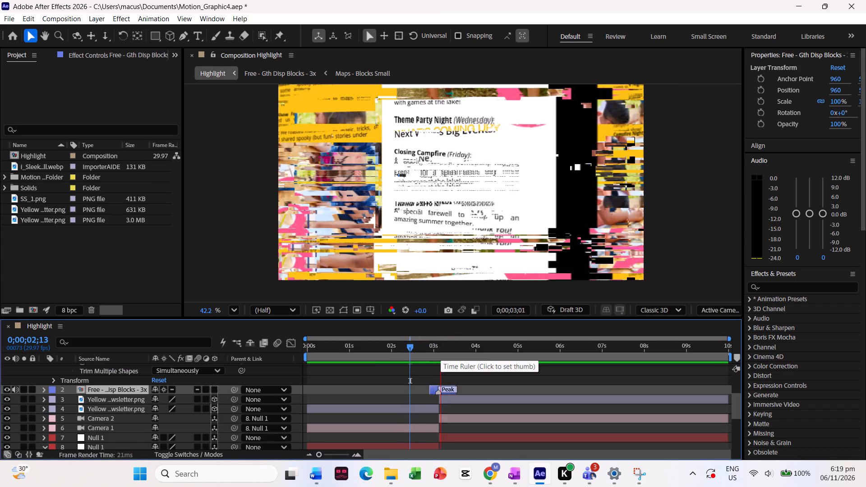
key(space)
drag(442, 347, 394, 346)
key(space)
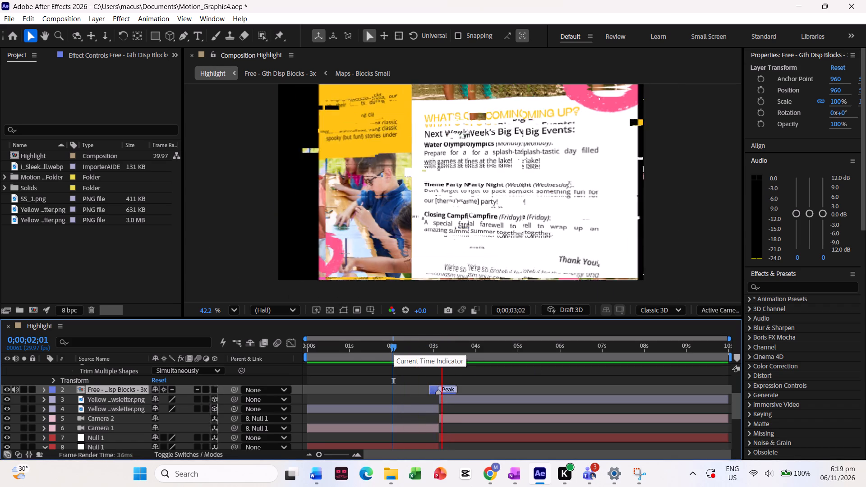
key(space)
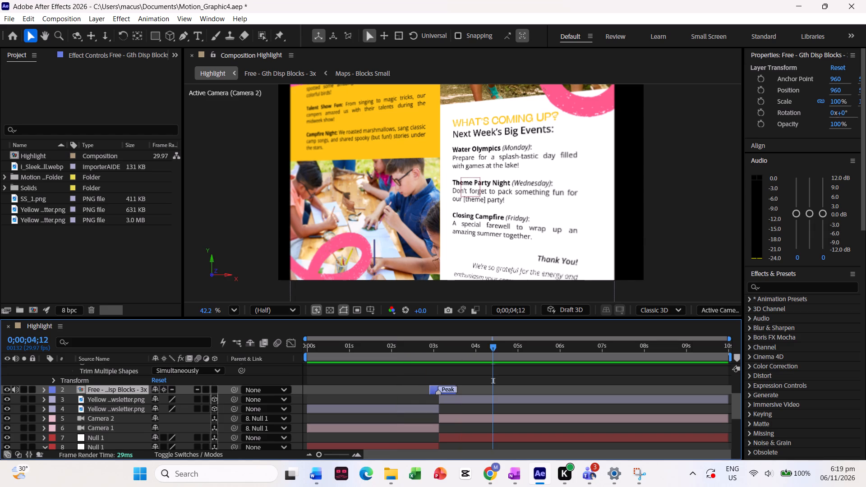
drag(494, 349, 377, 345)
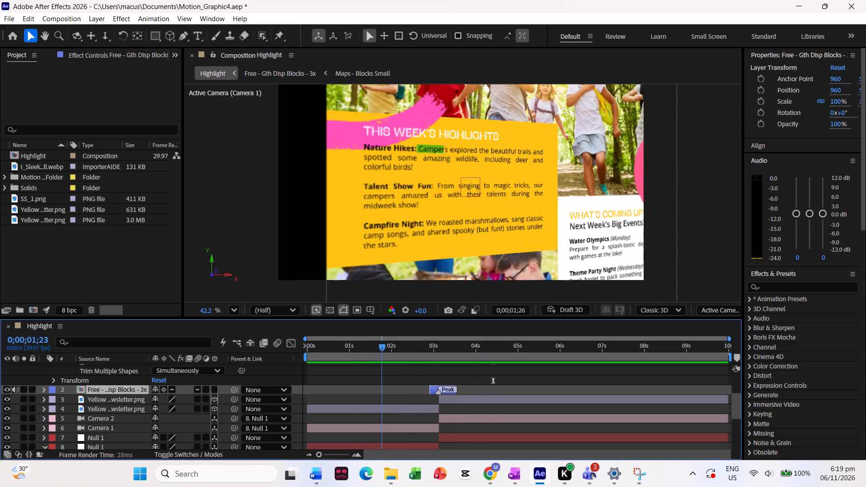
drag(377, 345, 341, 348)
key(space)
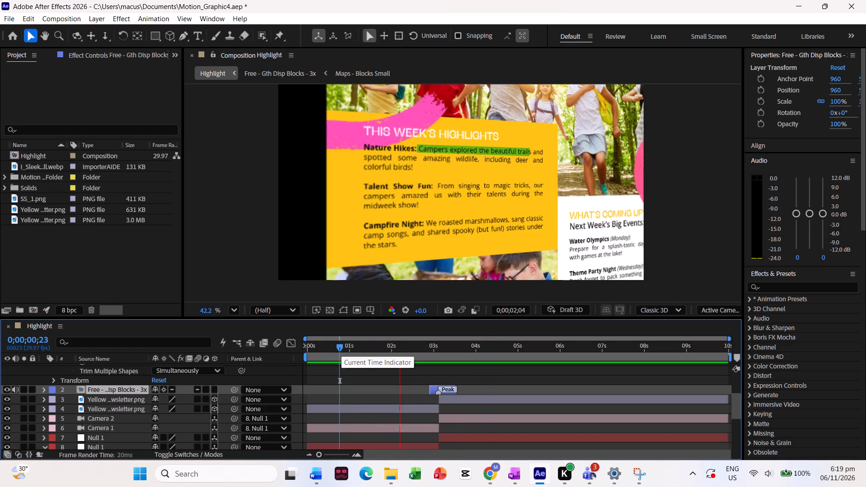
key(space)
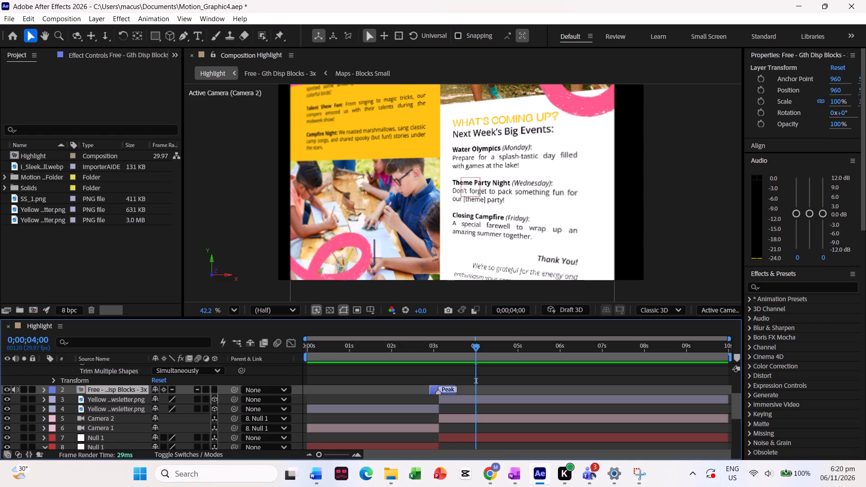
At the cut, 0;00;03;04, reveal the Position of the null that starts there and nudge it to X 962, adding a keyframe.
drag(475, 345, 440, 346)
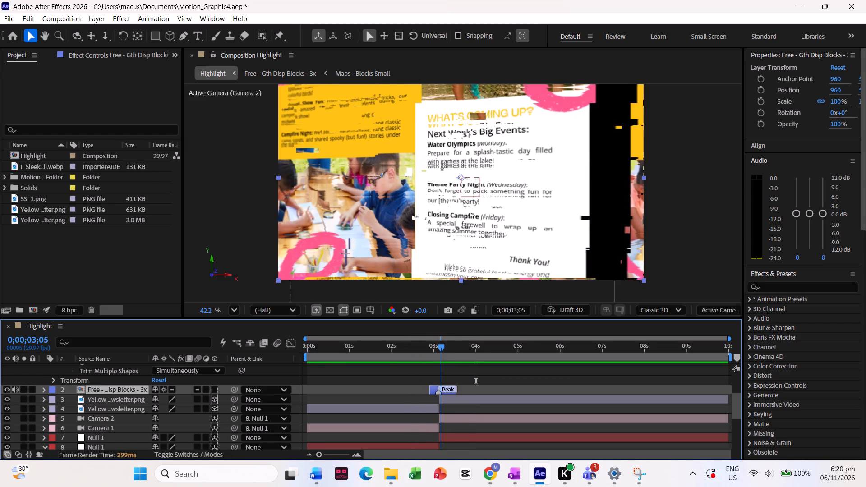
drag(440, 346, 438, 346)
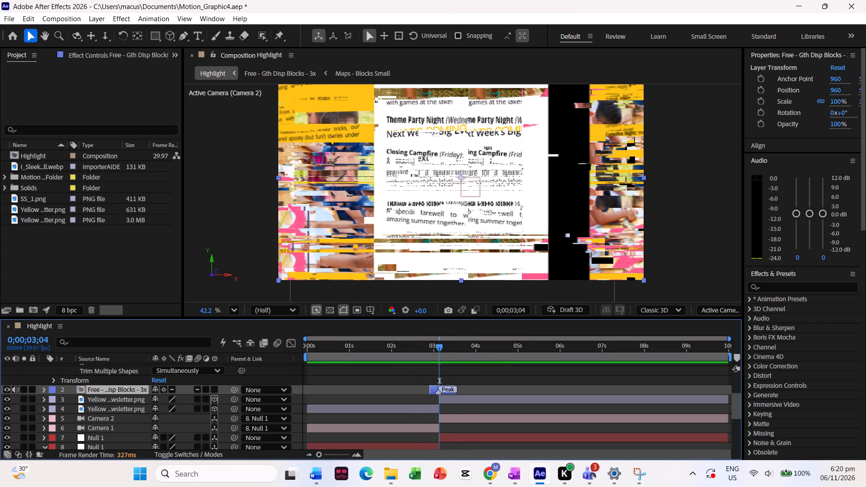
click(482, 412)
click(455, 426)
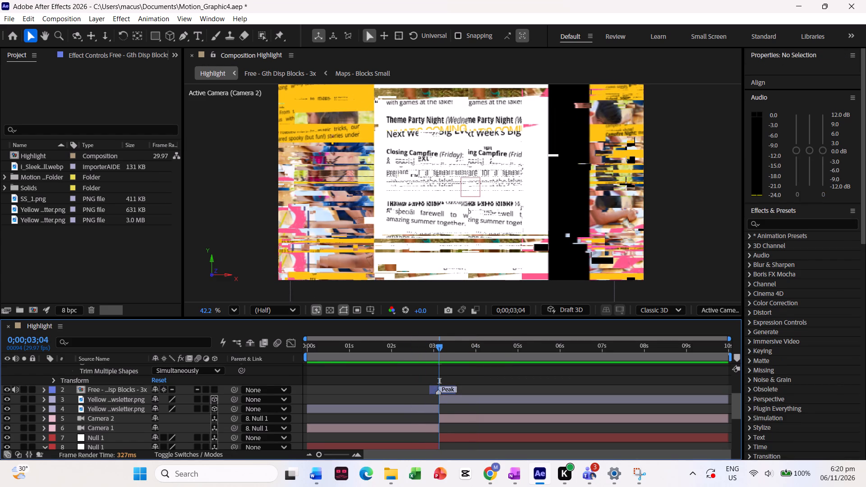
click(447, 417)
click(130, 445)
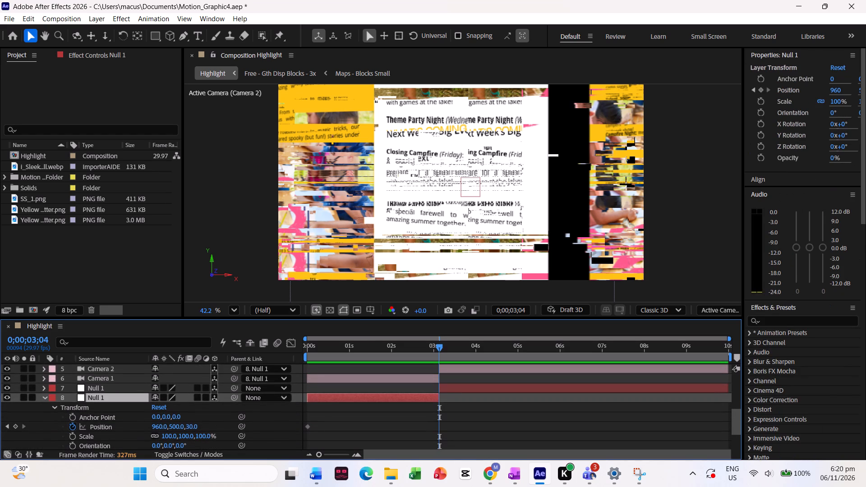
click(134, 387)
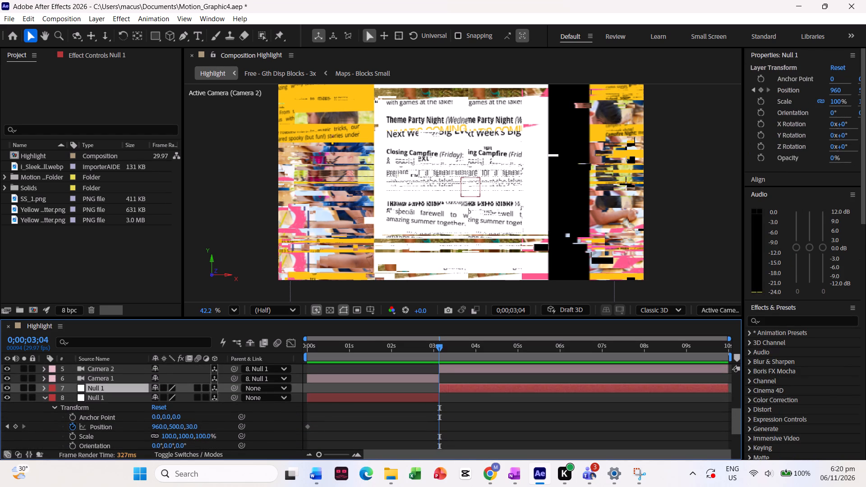
click(464, 387)
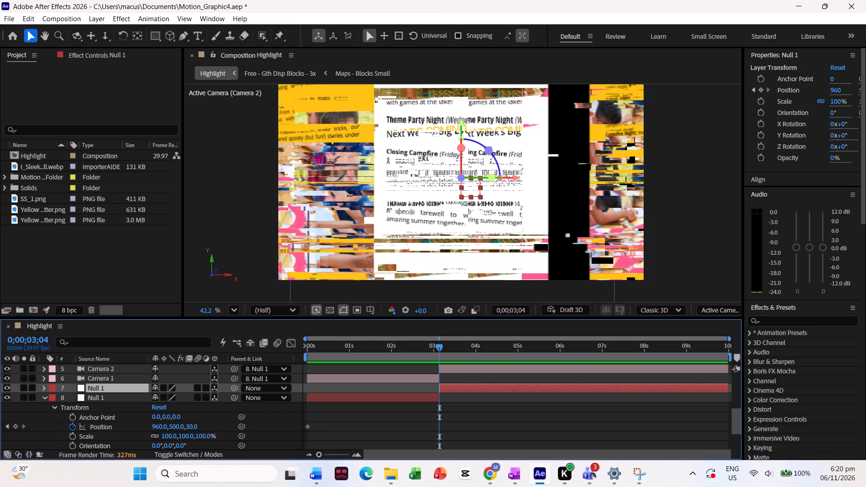
key(p)
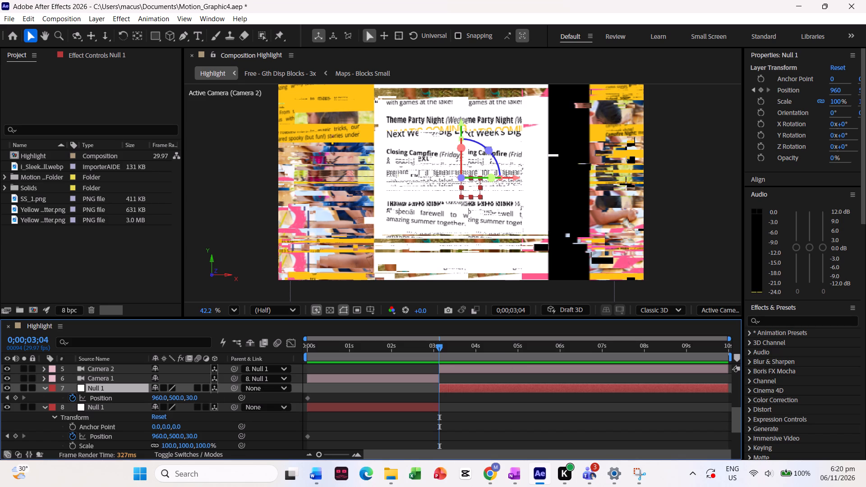
key(Right)
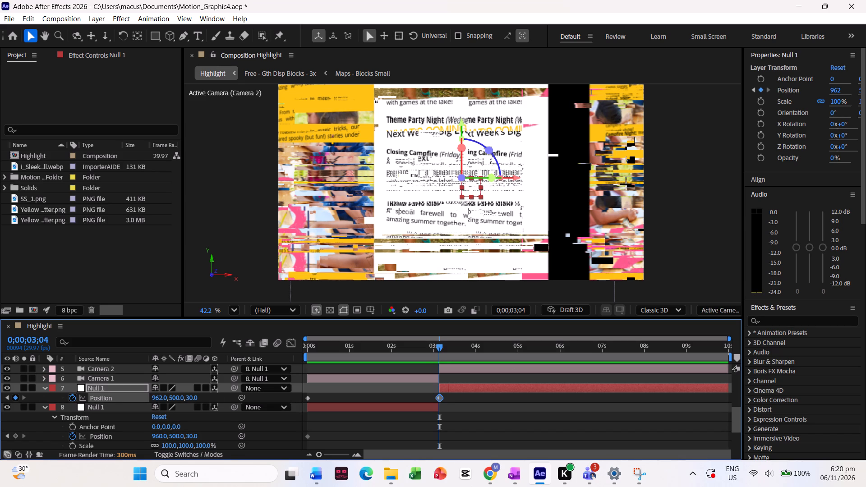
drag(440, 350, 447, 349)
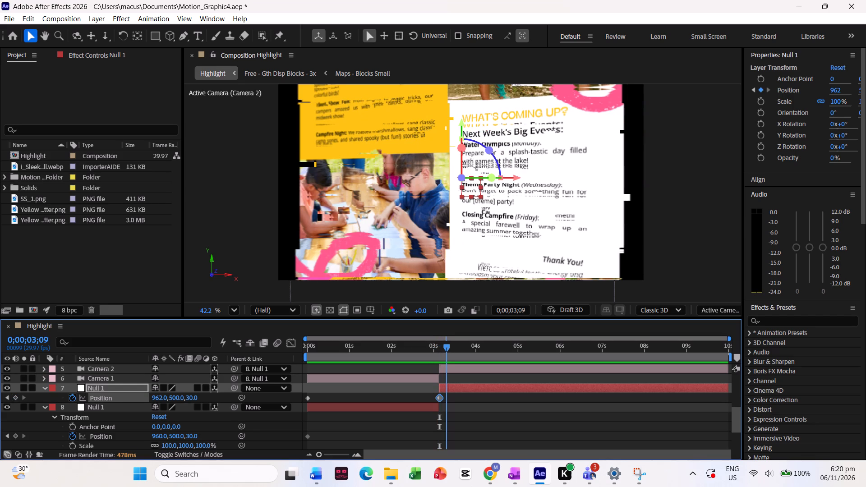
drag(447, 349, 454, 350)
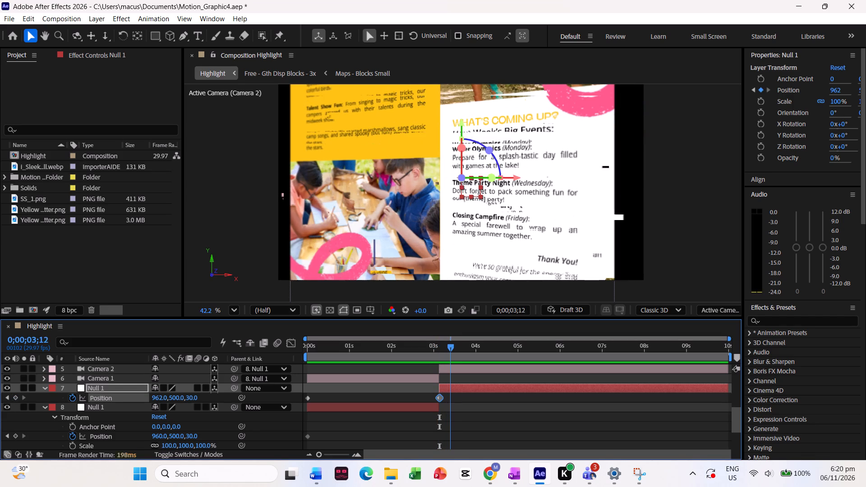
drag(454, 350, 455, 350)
Switch to Chrome, search Google for "contingency plan meaning", read the overview, and return to After Effects.
click(489, 473)
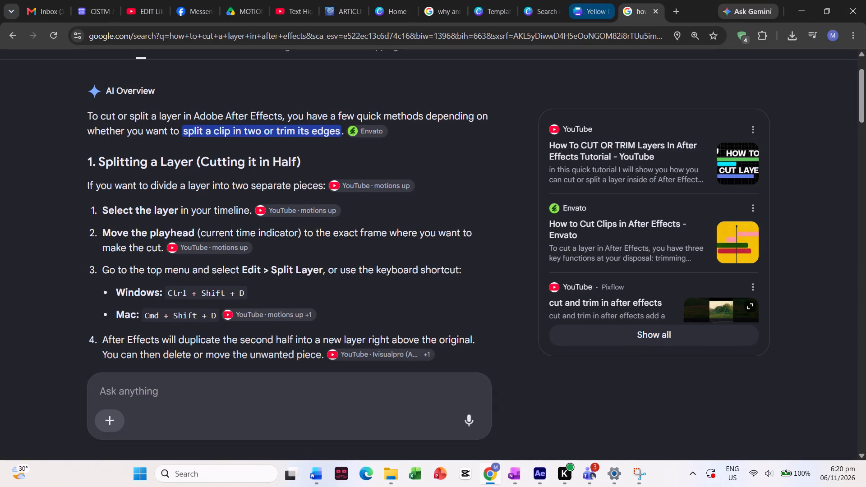
scroll(559, 91, up, 5)
click(551, 78)
text(contingency plam)
key(BackSpace)
text(n e)
key(BackSpace)
text(meaning)
key(Return)
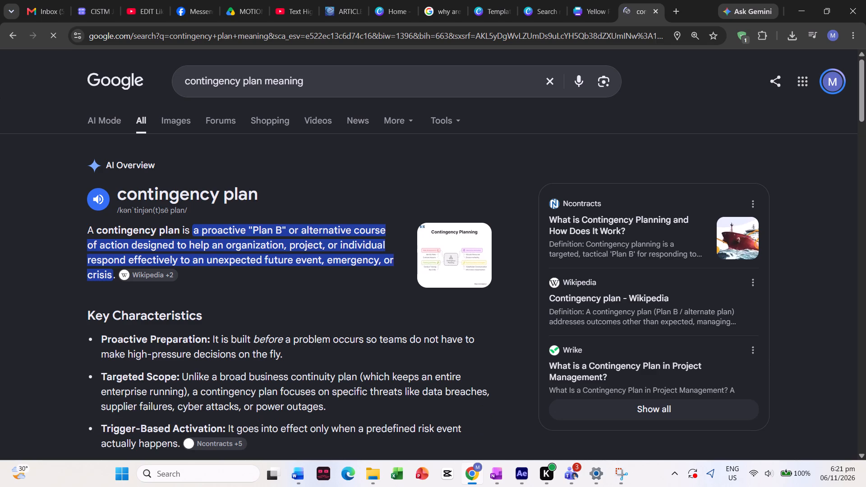
scroll(505, 132, down, 1)
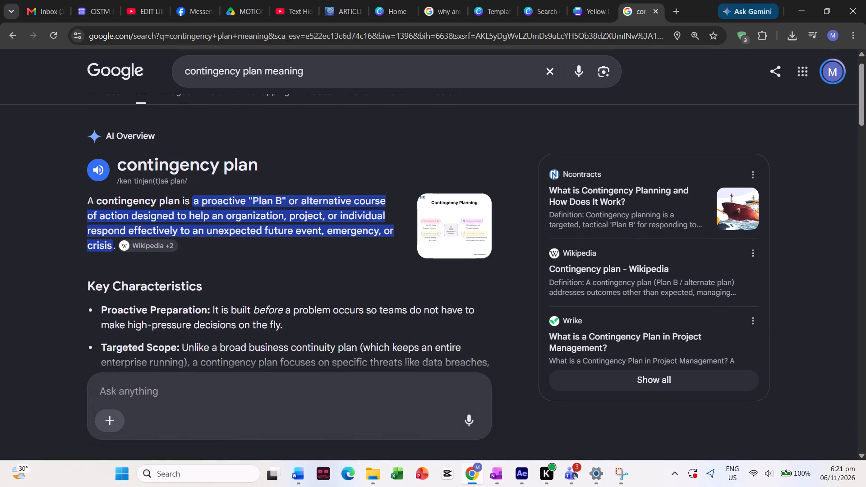
click(802, 13)
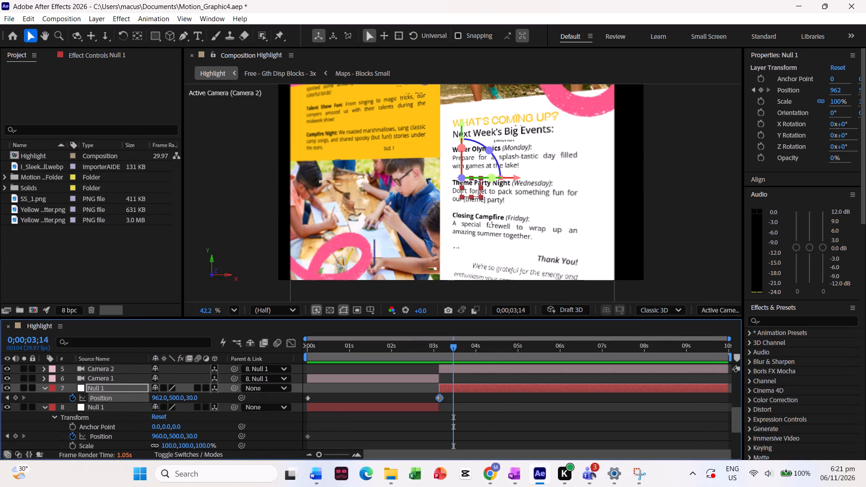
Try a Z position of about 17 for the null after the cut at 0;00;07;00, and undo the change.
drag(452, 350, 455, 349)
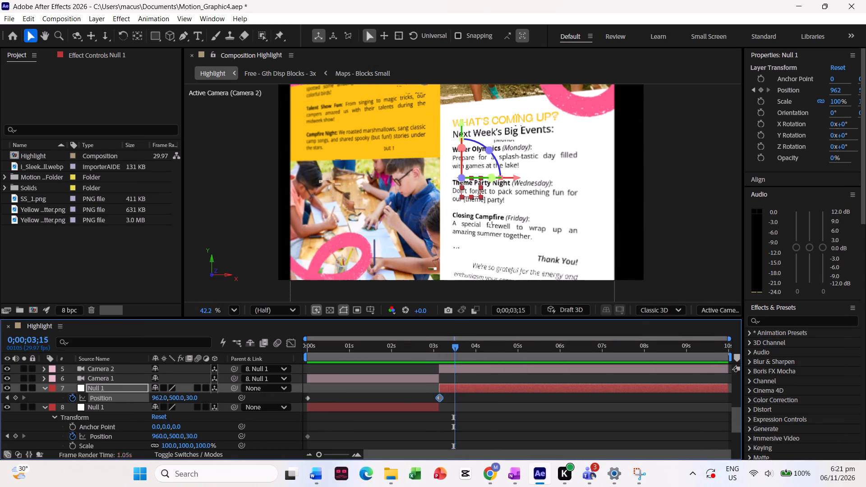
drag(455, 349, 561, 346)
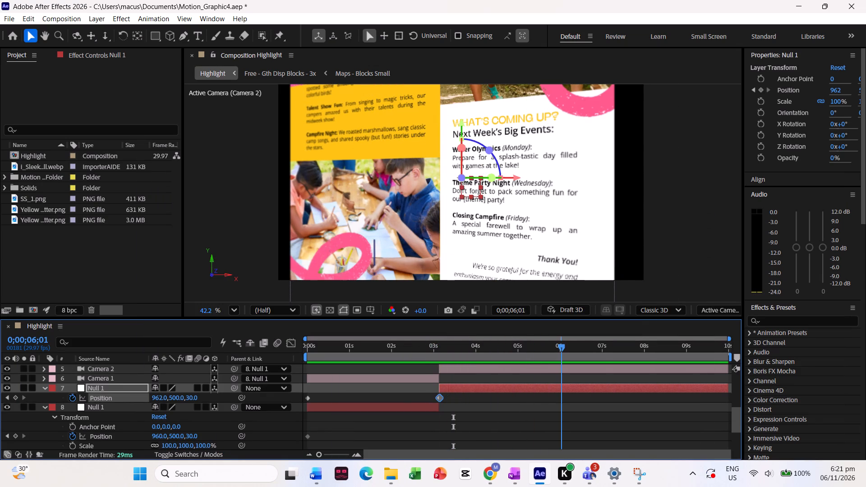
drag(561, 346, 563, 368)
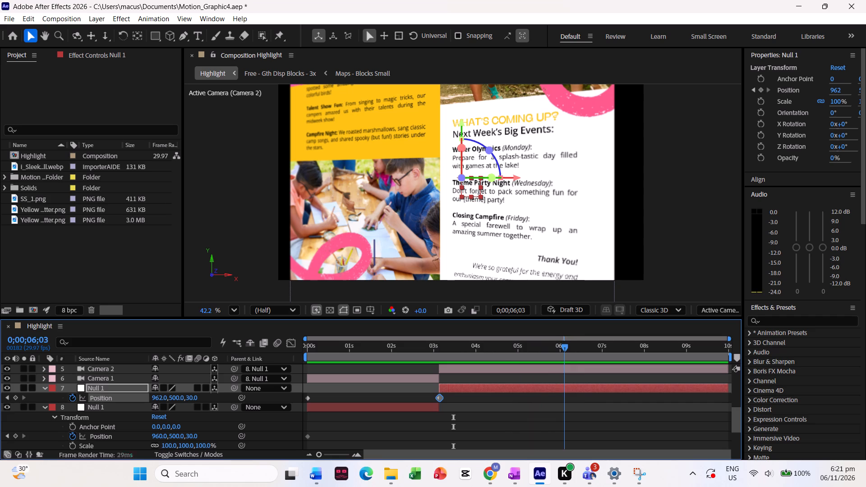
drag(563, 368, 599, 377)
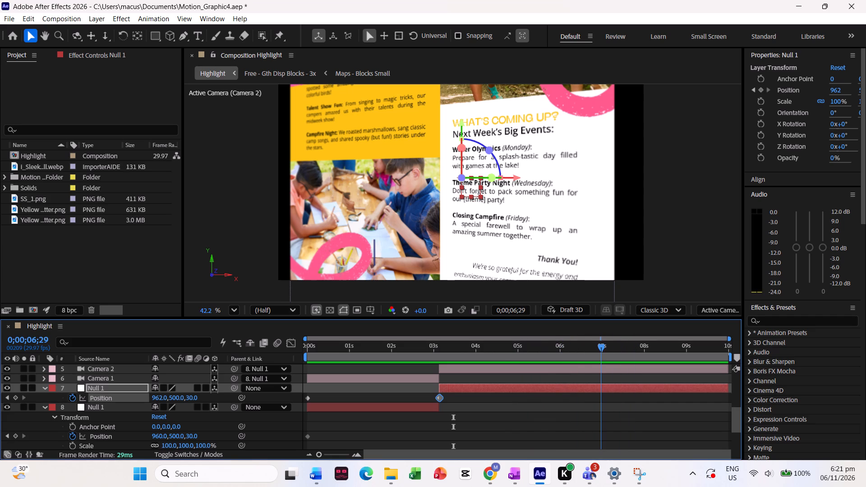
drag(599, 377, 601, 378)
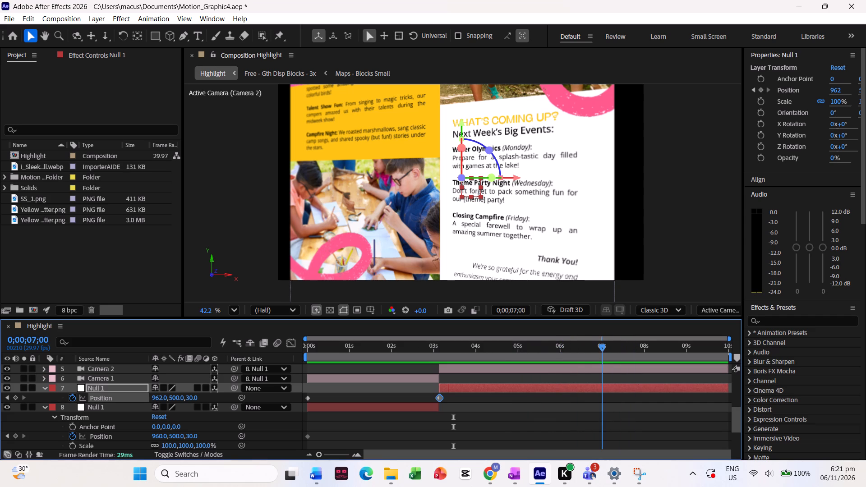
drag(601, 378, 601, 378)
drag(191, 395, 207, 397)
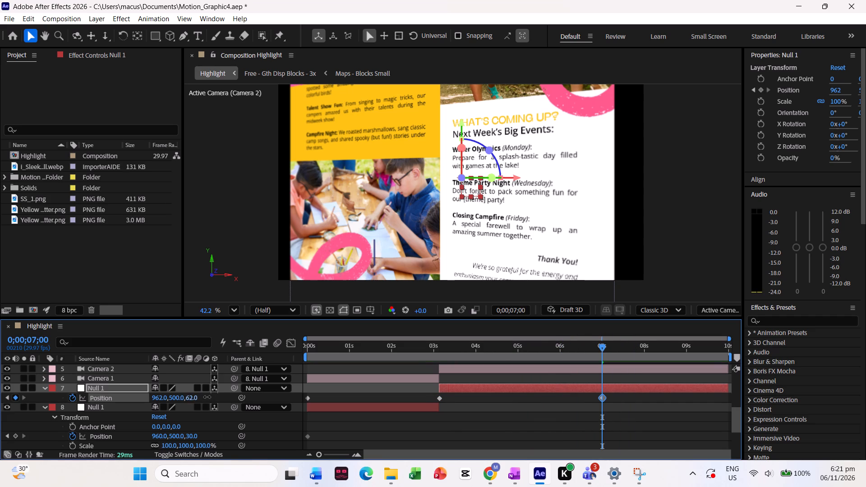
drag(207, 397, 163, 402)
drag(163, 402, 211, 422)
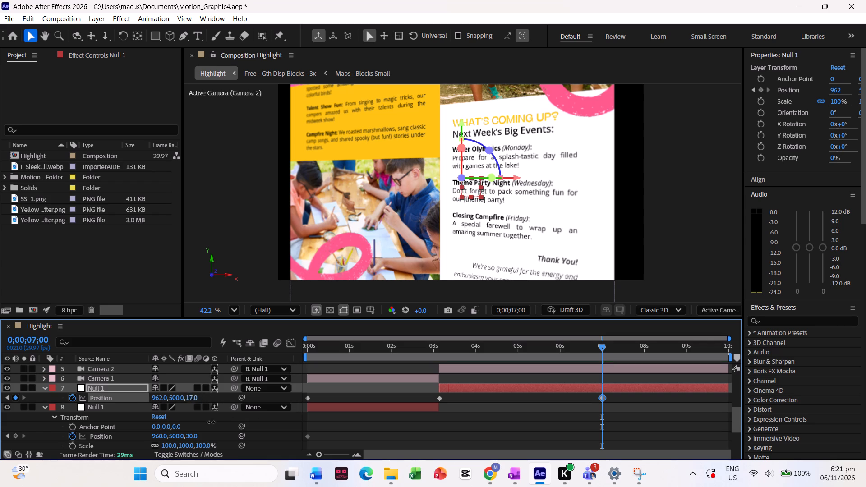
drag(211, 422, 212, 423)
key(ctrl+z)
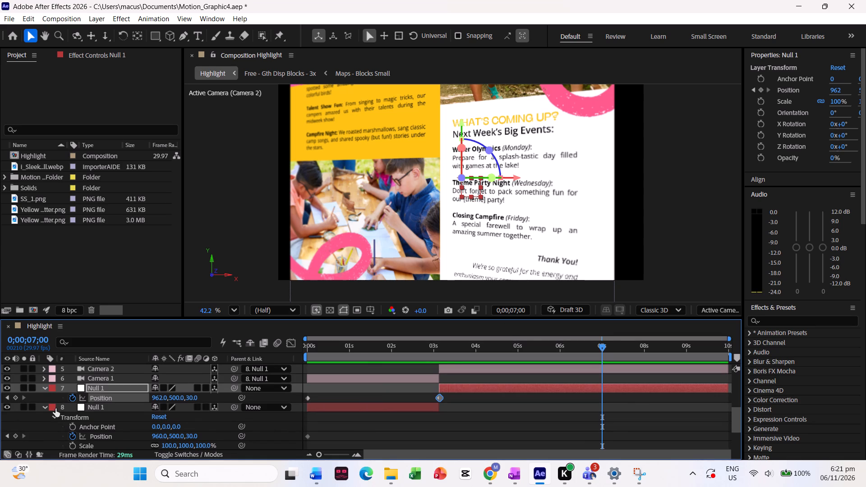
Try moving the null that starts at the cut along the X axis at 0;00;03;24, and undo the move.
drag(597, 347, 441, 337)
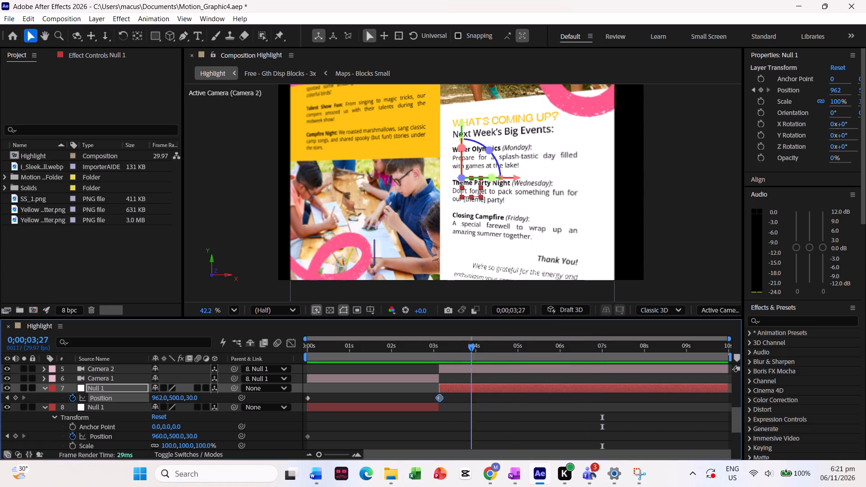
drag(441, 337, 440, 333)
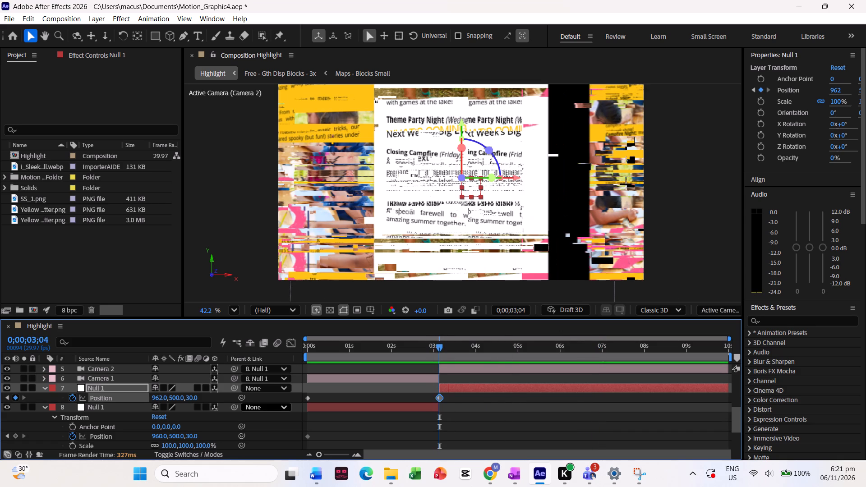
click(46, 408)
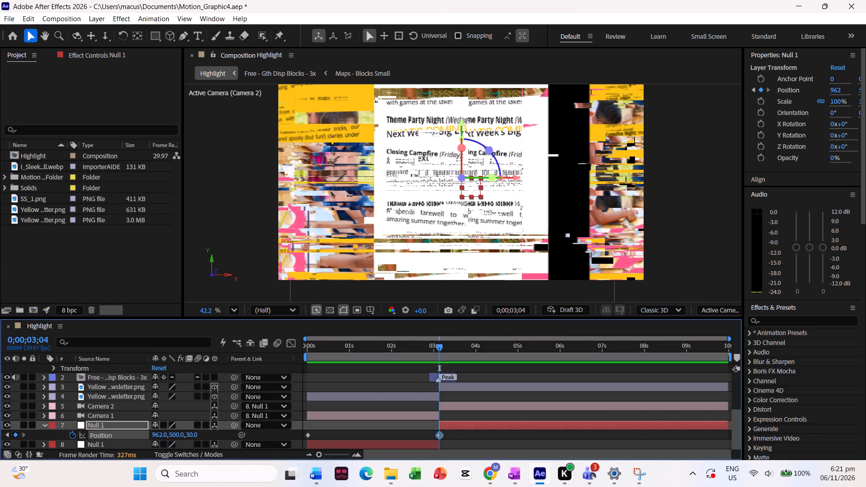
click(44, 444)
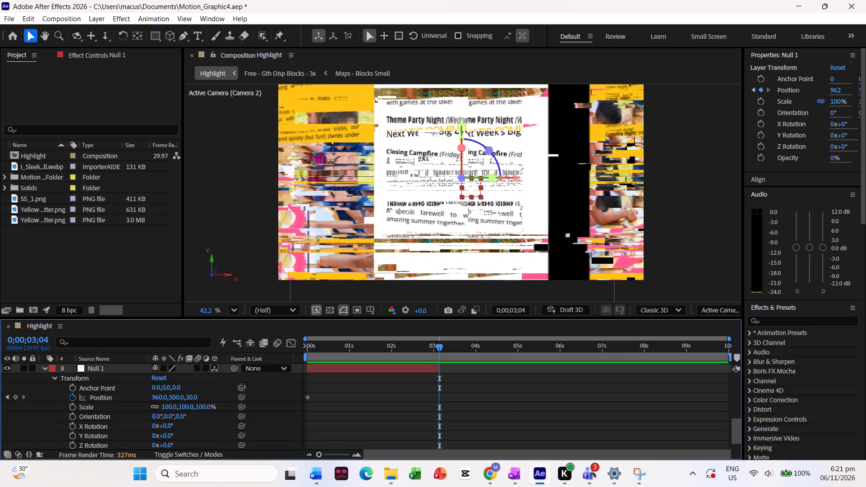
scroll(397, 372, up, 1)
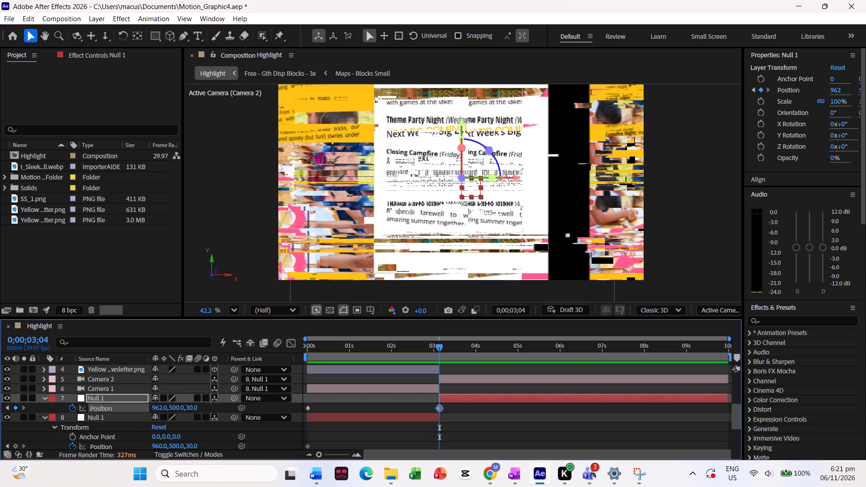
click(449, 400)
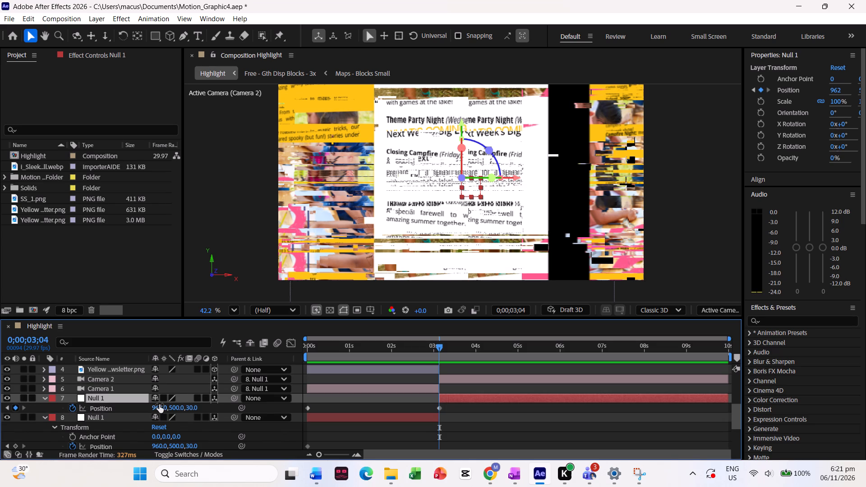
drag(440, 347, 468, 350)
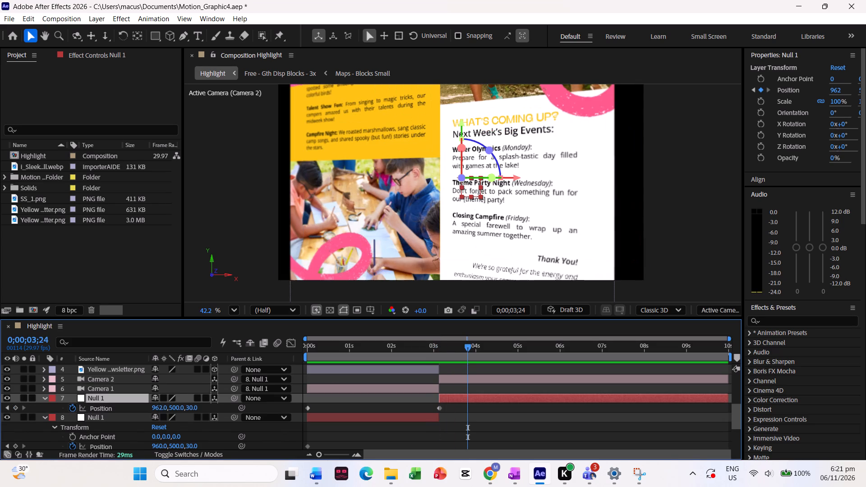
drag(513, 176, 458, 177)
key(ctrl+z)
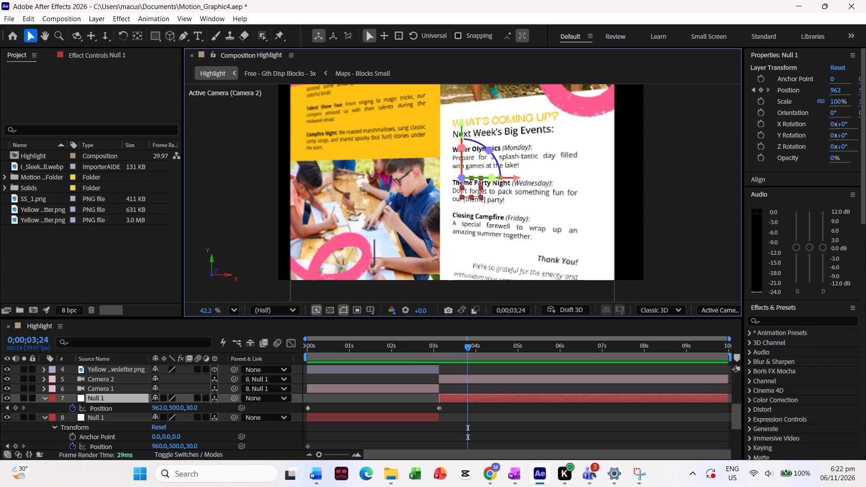
Undo the recent edits back past the second null's Position nudge and the glitch transition at 0;00;03;04.
drag(463, 402, 462, 405)
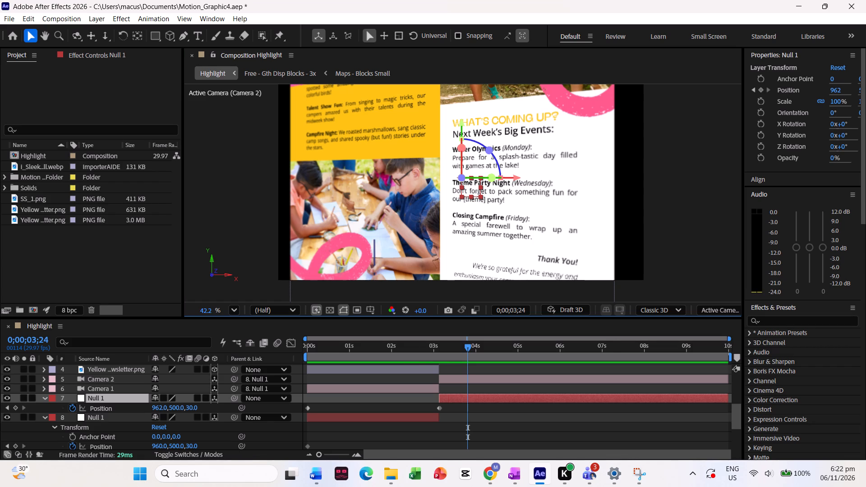
drag(462, 405, 459, 414)
key(ctrl+z)
key(ctrl+z)
key(ctrl+z)
key(ctrl+z)
key(ctrl+z)
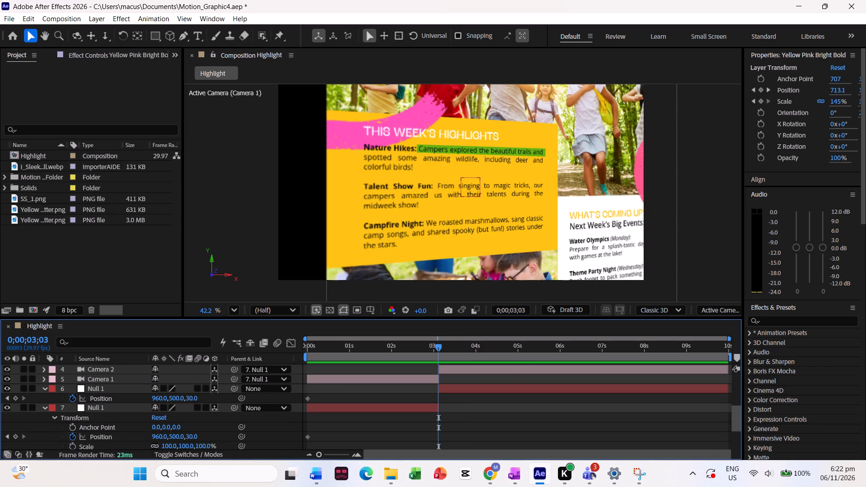
scroll(457, 413, up, 1)
key(ctrl+z)
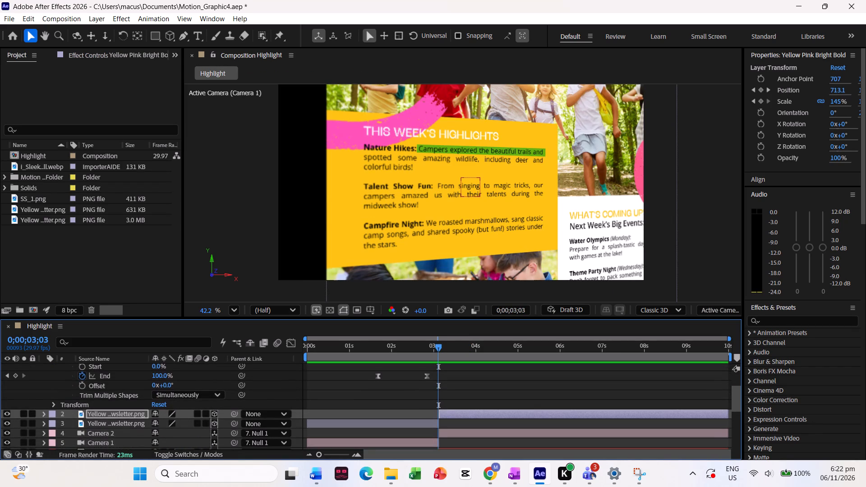
key(ctrl+z)
key(ctrl+z)
key(ctrl+z)
key(ctrl+z)
key(ctrl+z)
key(ctrl+z)
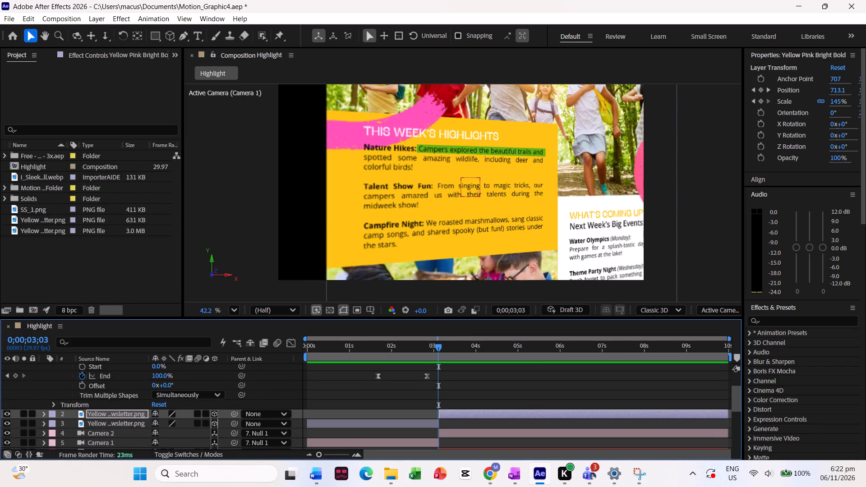
key(ctrl+z)
key(ctrl+z)
key(ctrl+z)
key(ctrl+z)
key(ctrl+z)
key(ctrl+z)
key(ctrl+z)
key(ctrl+z)
key(ctrl+z)
key(ctrl+z)
key(ctrl+z)
key(ctrl+z)
key(ctrl+z)
key(ctrl+z)
scroll(457, 413, down, 1)
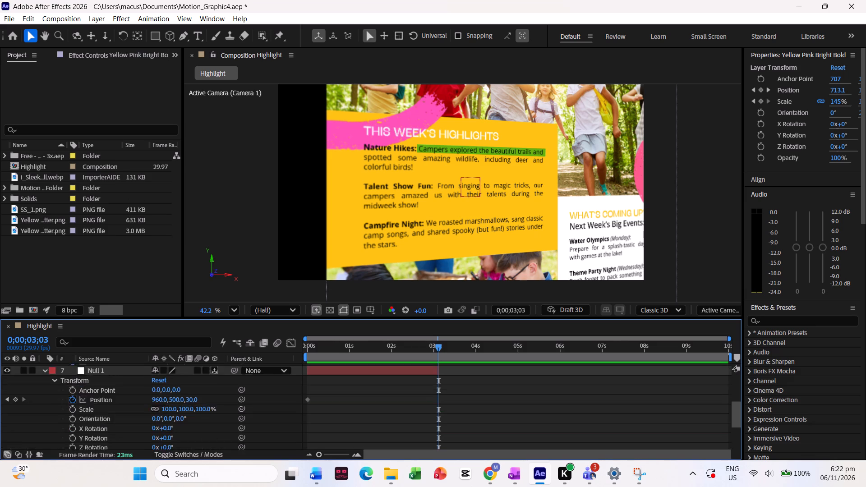
scroll(457, 413, down, 1)
key(ctrl+z)
key(ctrl+z)
key(ctrl+z)
key(ctrl+z)
key(ctrl+z)
scroll(457, 413, up, 1)
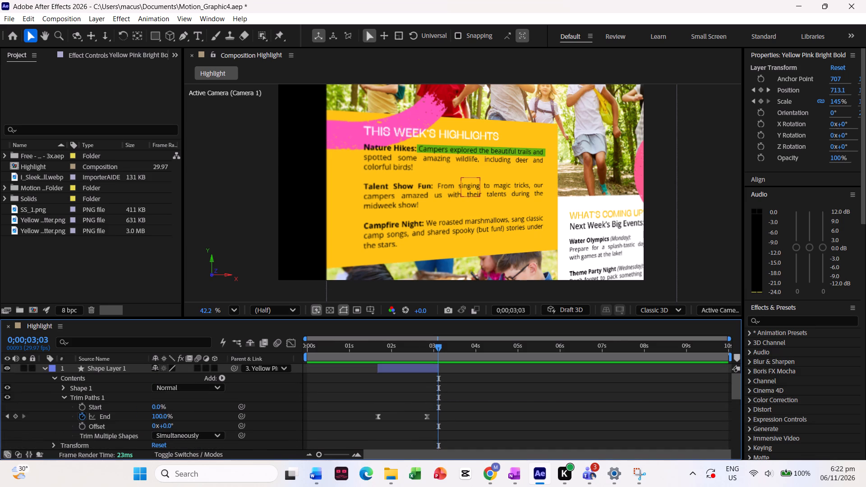
scroll(457, 413, up, 1)
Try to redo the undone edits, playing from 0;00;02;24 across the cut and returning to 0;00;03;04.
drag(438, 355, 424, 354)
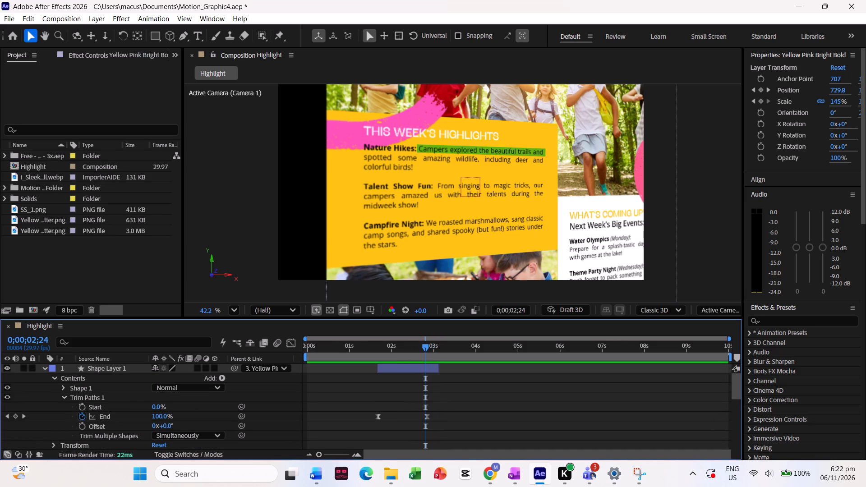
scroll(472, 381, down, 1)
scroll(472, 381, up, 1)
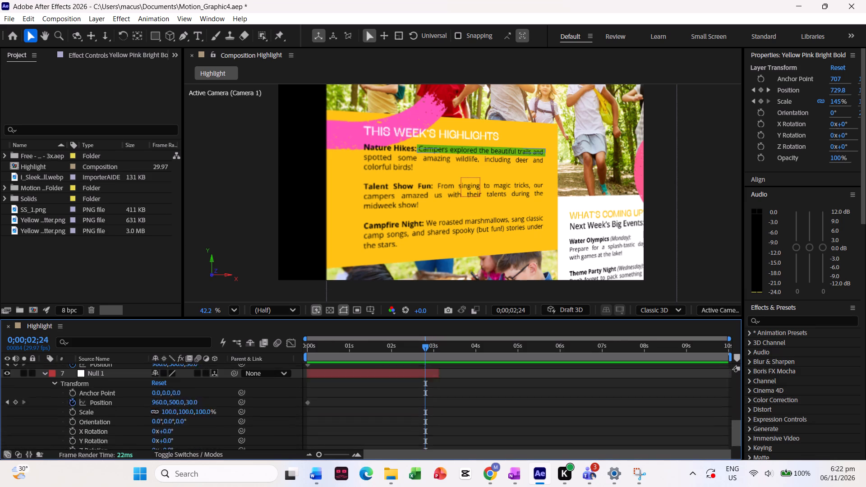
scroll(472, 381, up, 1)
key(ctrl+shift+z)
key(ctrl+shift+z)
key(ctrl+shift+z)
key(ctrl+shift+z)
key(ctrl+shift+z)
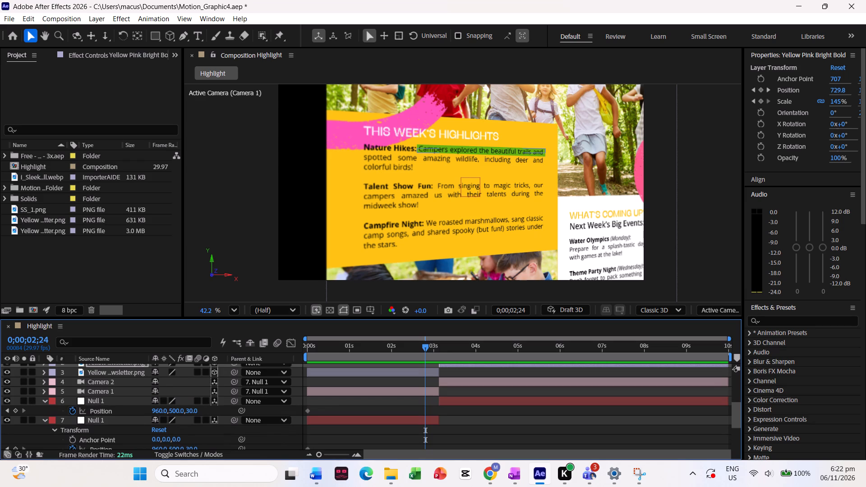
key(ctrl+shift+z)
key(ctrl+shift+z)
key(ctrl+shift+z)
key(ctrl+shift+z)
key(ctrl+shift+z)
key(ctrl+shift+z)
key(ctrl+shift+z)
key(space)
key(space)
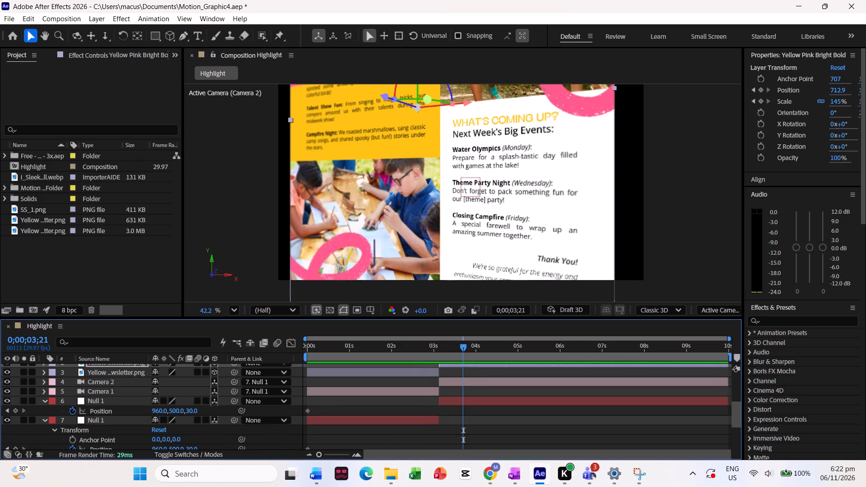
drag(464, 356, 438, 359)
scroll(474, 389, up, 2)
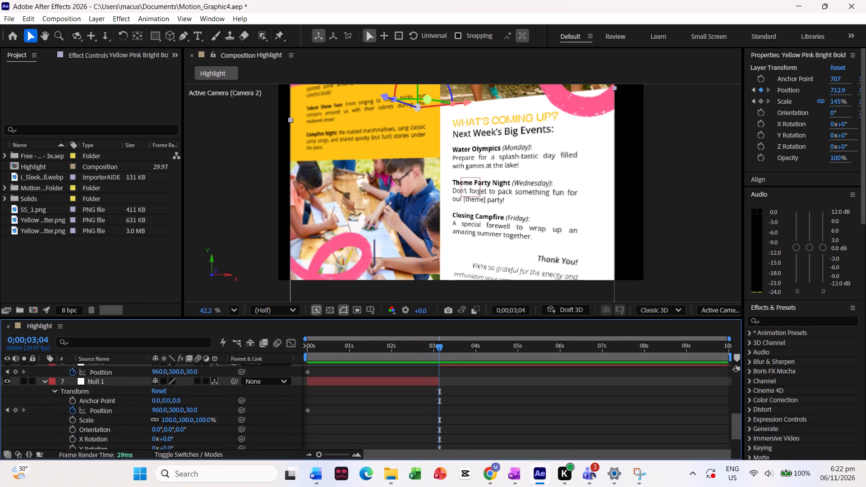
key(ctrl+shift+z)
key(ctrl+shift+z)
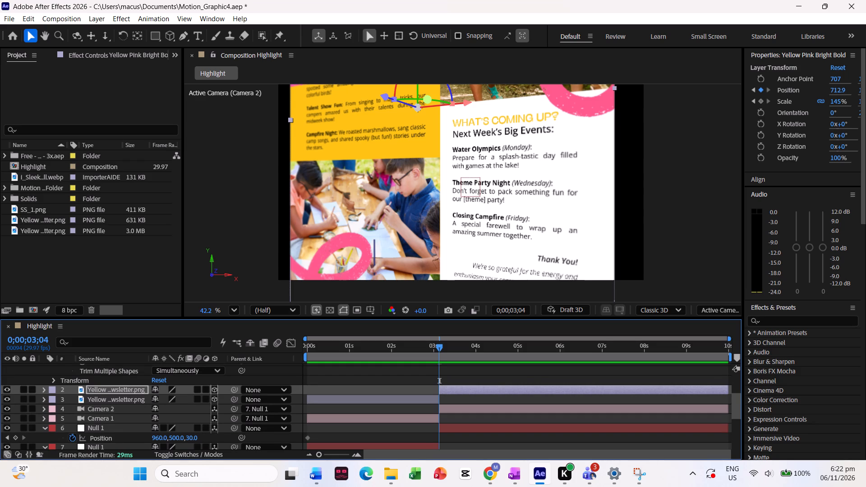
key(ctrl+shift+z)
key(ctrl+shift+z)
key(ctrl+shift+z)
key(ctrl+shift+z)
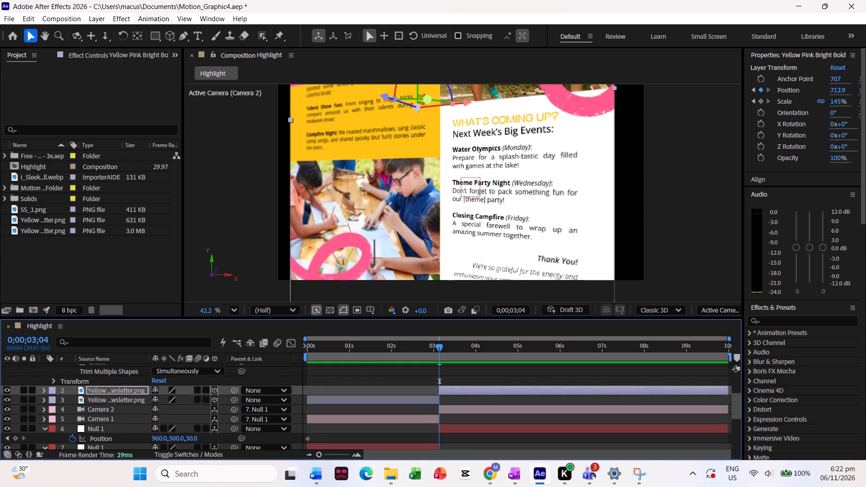
Apply the Gth Disp Blocks - 3x preset from Motion Bro's Glitch transitions at 0;00;03;04, and close the extension.
click(161, 19)
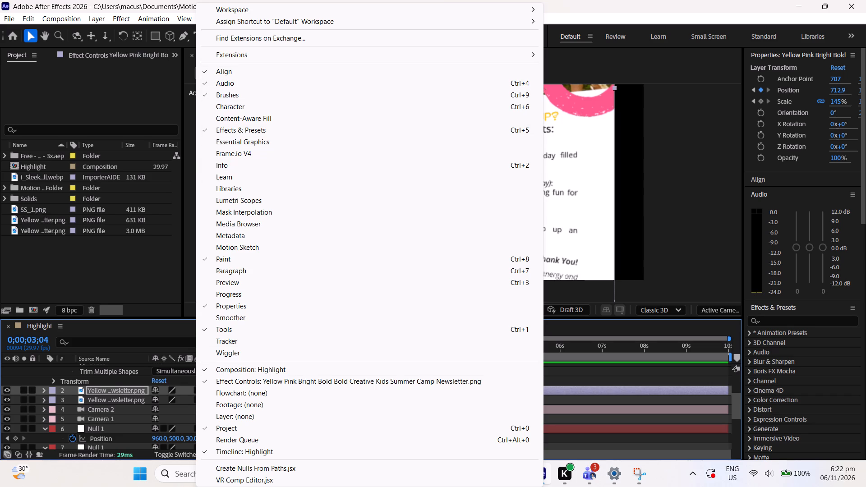
click(423, 52)
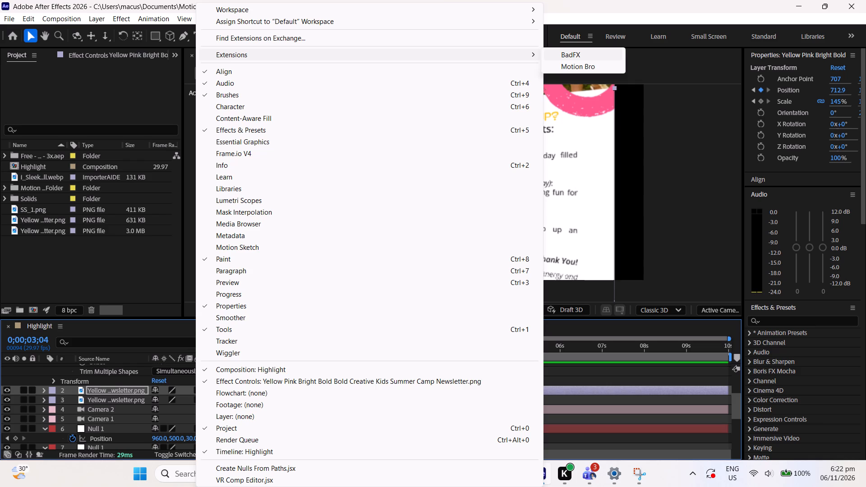
click(599, 63)
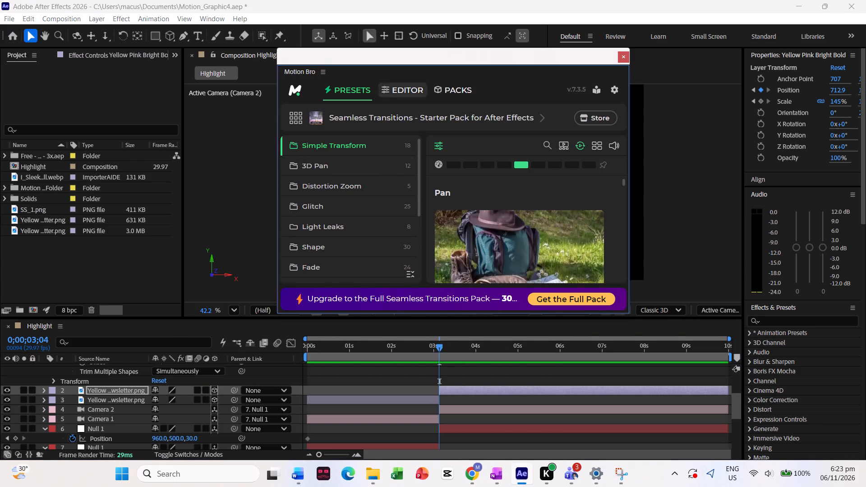
click(355, 204)
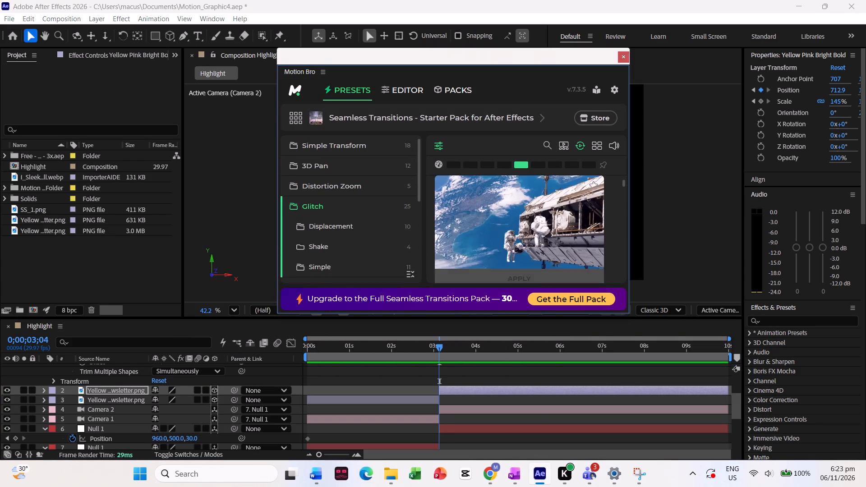
scroll(521, 241, down, 1)
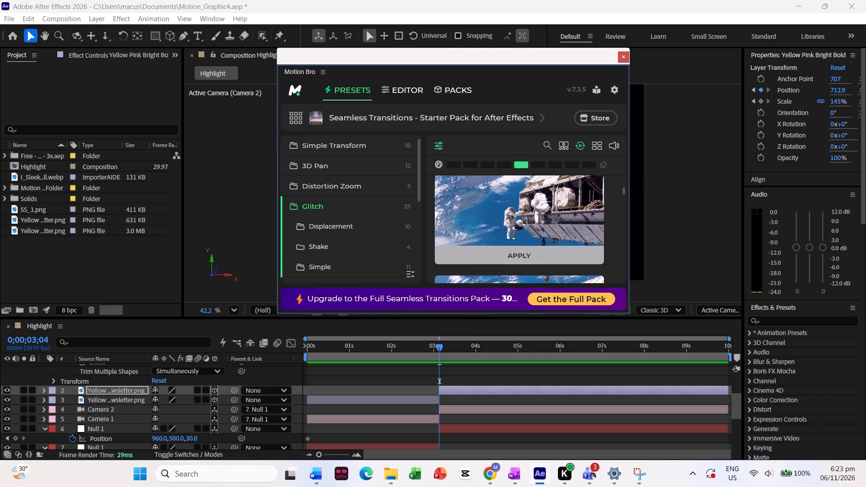
click(502, 253)
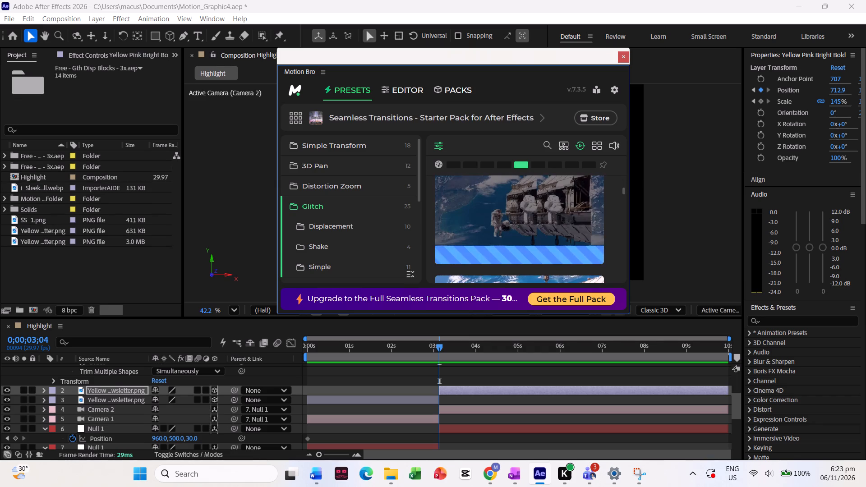
click(618, 55)
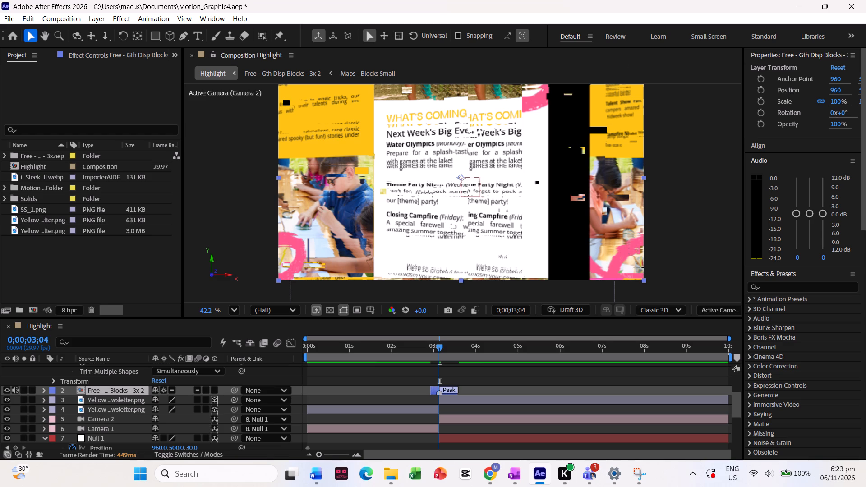
Play back the glitch transition from 0;00;02;22, then check the frames after it up to 0;00;03;22 and the layer stack.
drag(442, 346, 424, 348)
key(space)
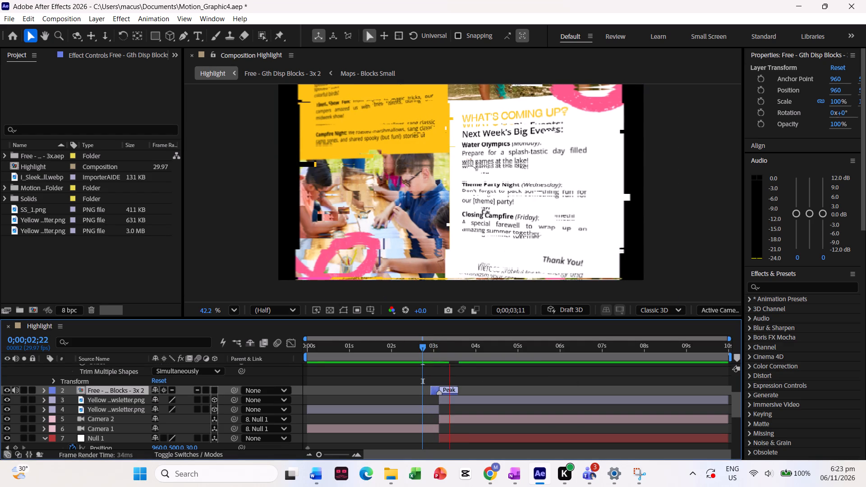
key(space)
drag(479, 348, 456, 362)
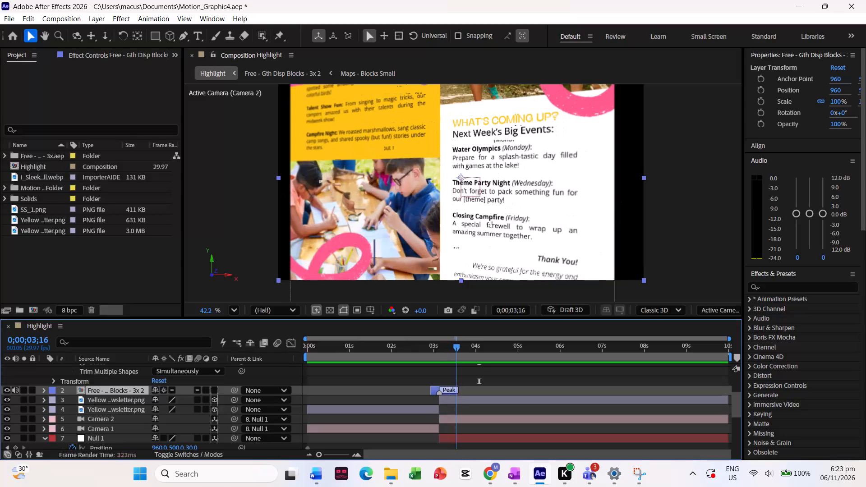
drag(456, 362, 464, 363)
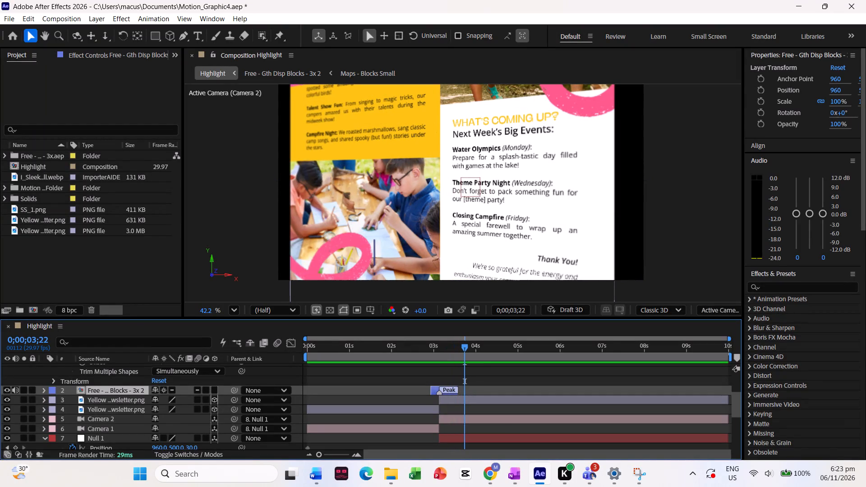
scroll(184, 381, up, 1)
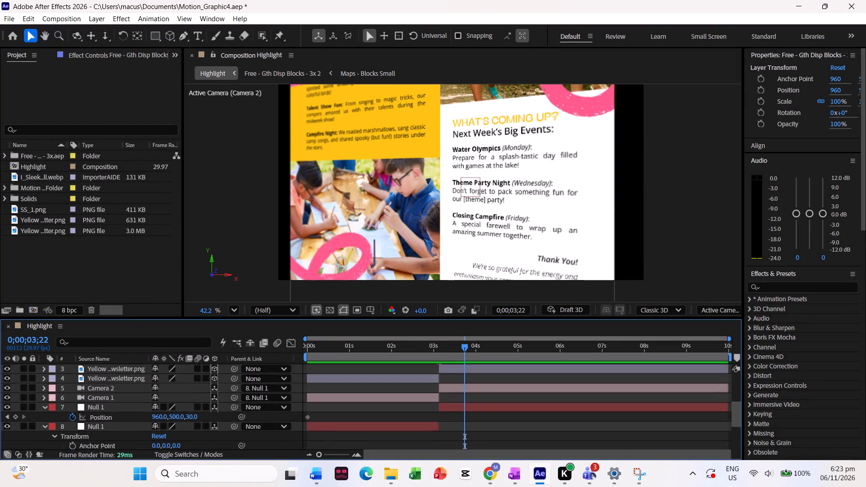
scroll(184, 381, up, 1)
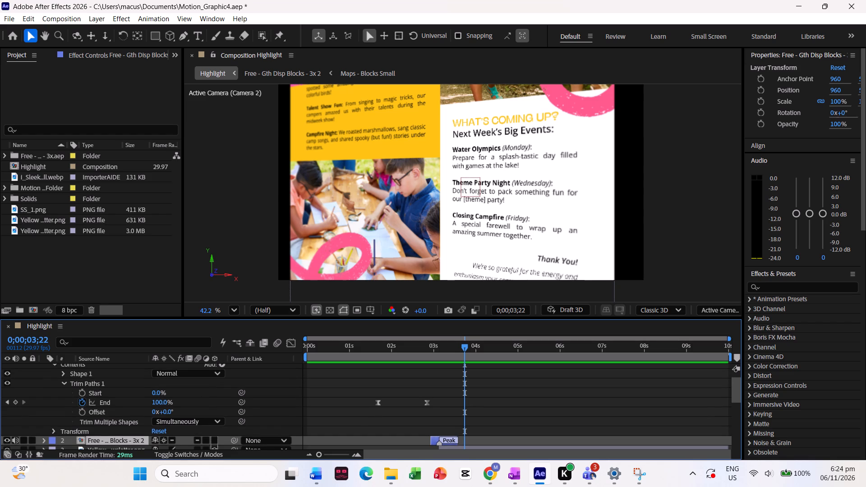
Play back the glitch transition from 0;00;02;15, check single frames around the cut, and return to 0;00;03;04 to review the layer stack.
drag(465, 346, 413, 358)
key(space)
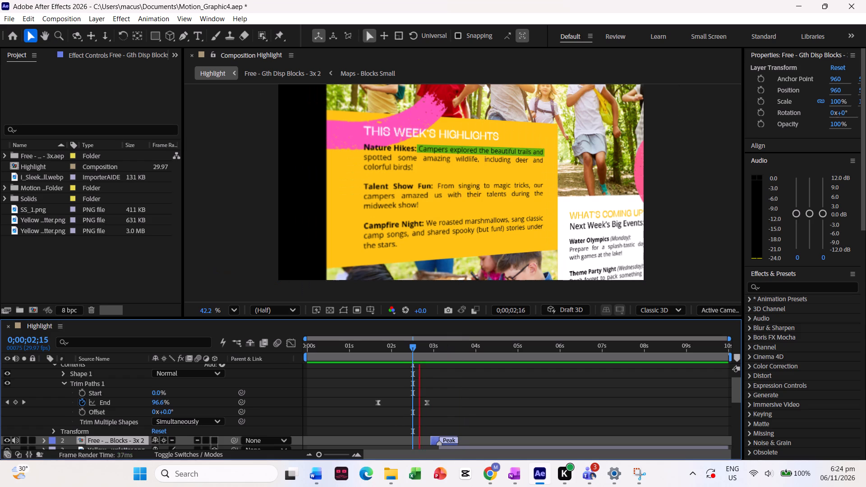
key(space)
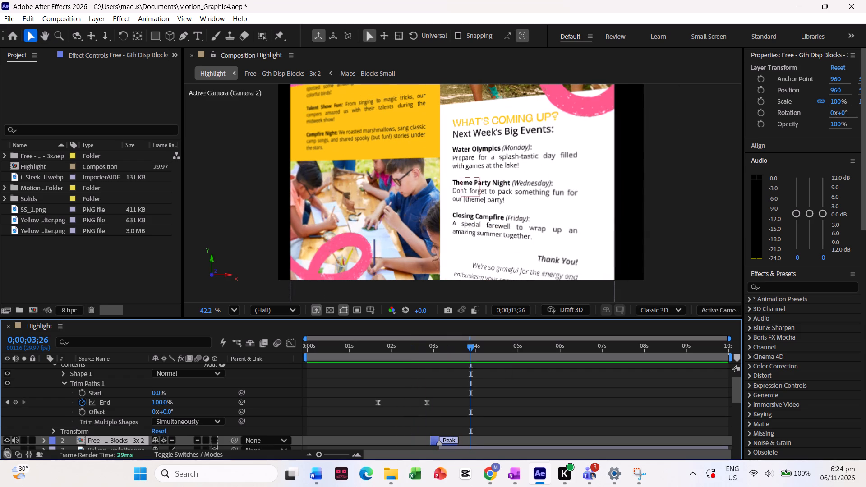
scroll(456, 403, down, 1)
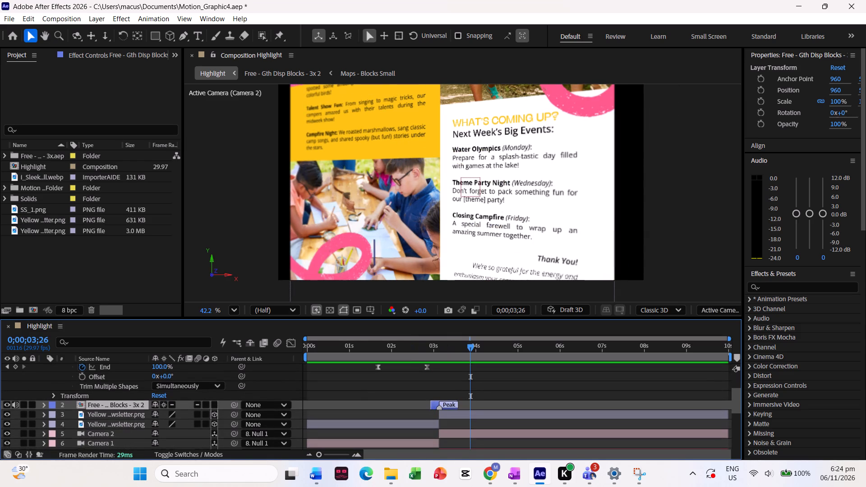
drag(470, 347, 441, 354)
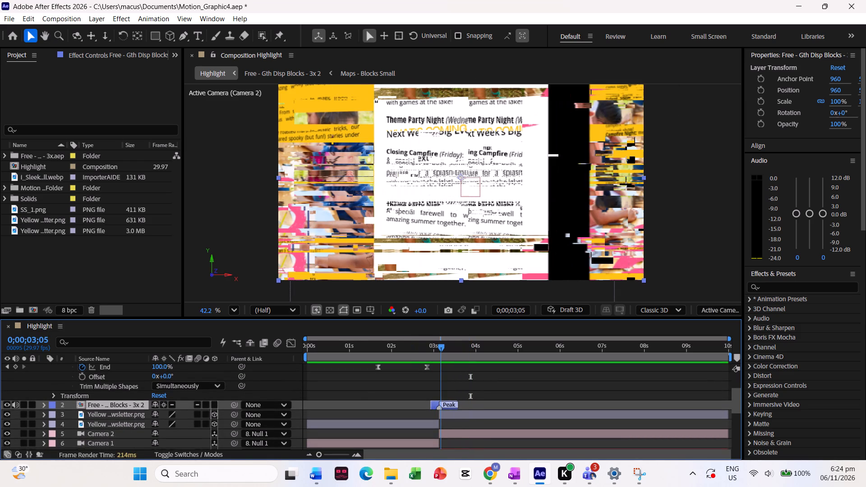
drag(441, 354, 437, 357)
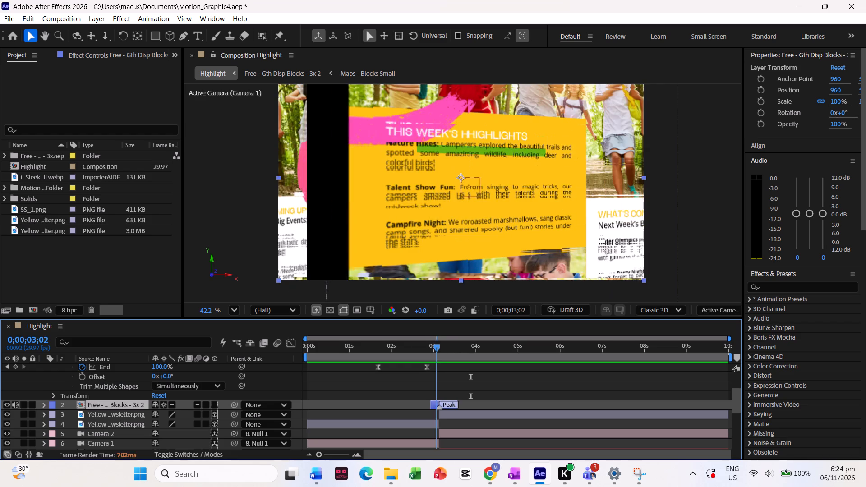
drag(437, 357, 440, 359)
scroll(457, 392, up, 1)
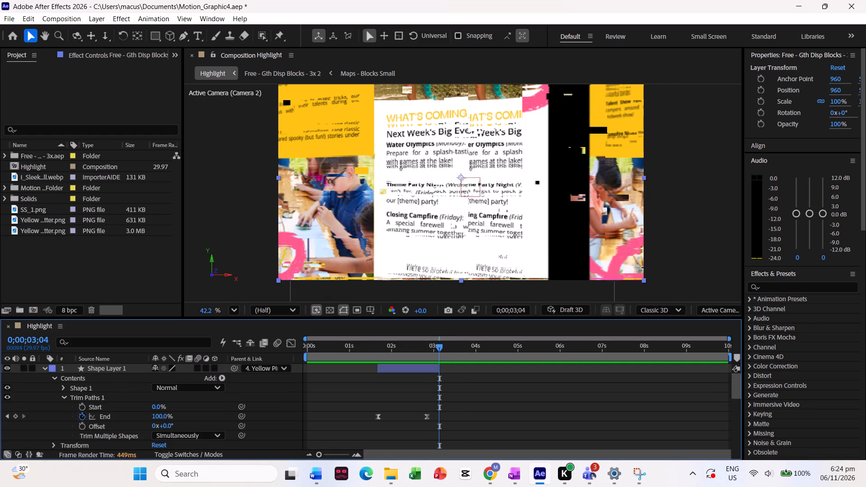
scroll(457, 392, up, 2)
scroll(457, 392, down, 1)
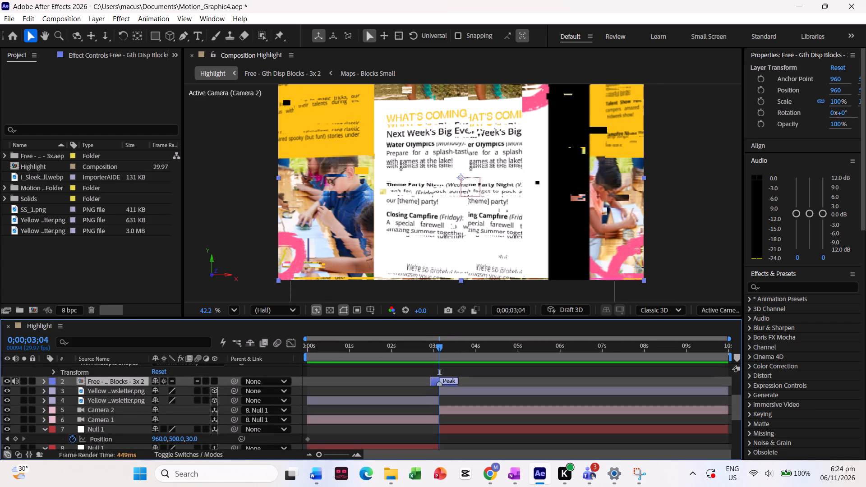
Examine the second-shot newsletter layer's Position and Scale keyframes, checking frames out to 0;00;08;00 and returning to 0;00;03;04.
click(461, 387)
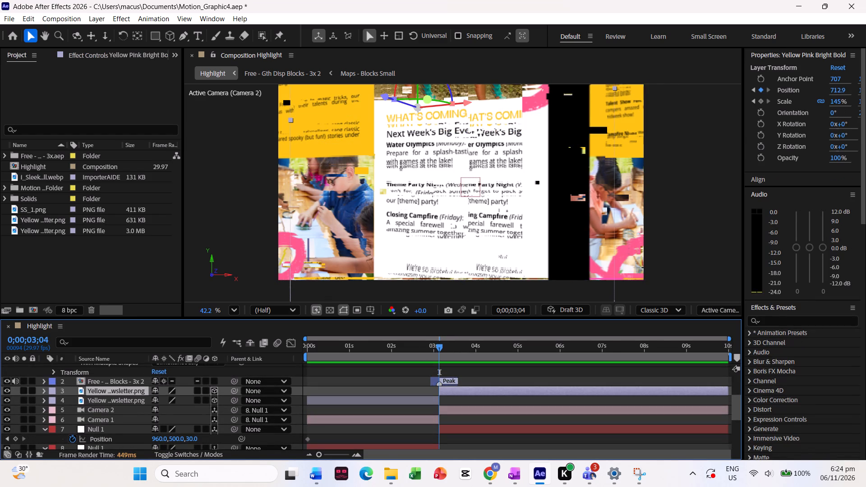
click(44, 392)
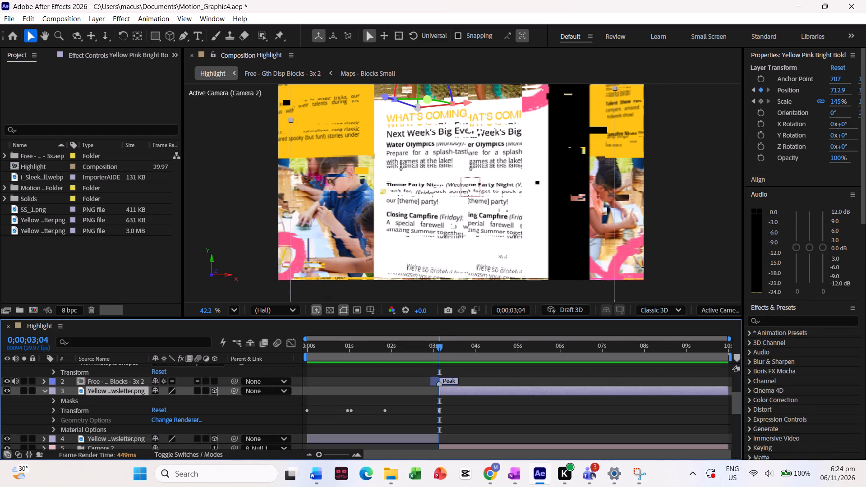
key(p)
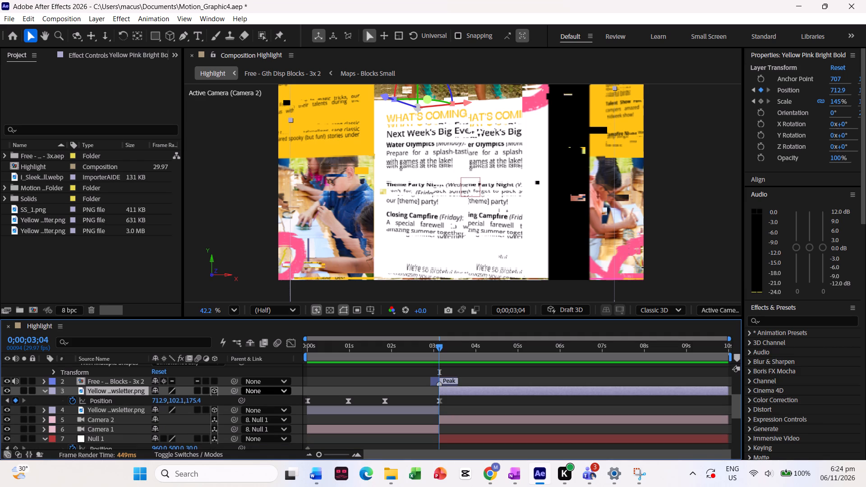
drag(438, 349, 468, 349)
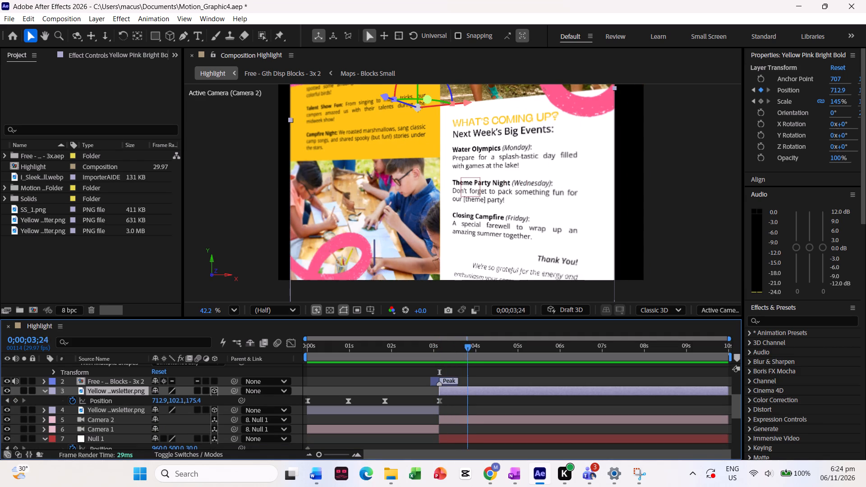
drag(468, 349, 600, 357)
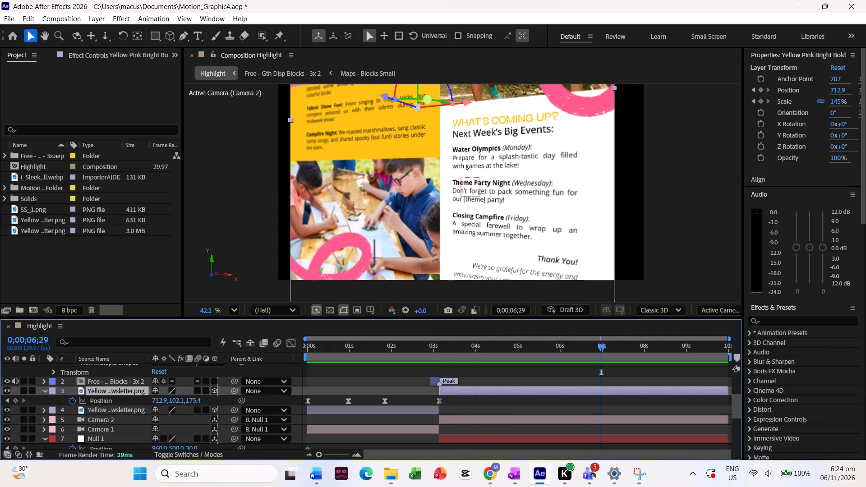
drag(600, 351, 646, 346)
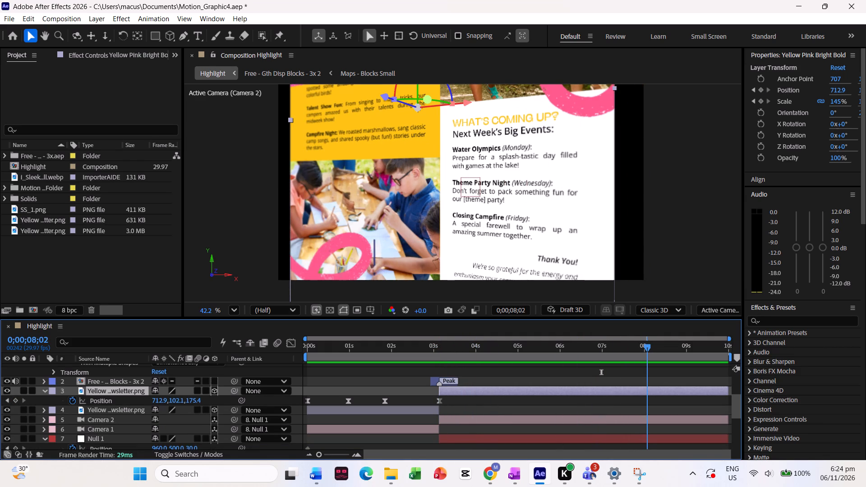
drag(646, 346, 644, 347)
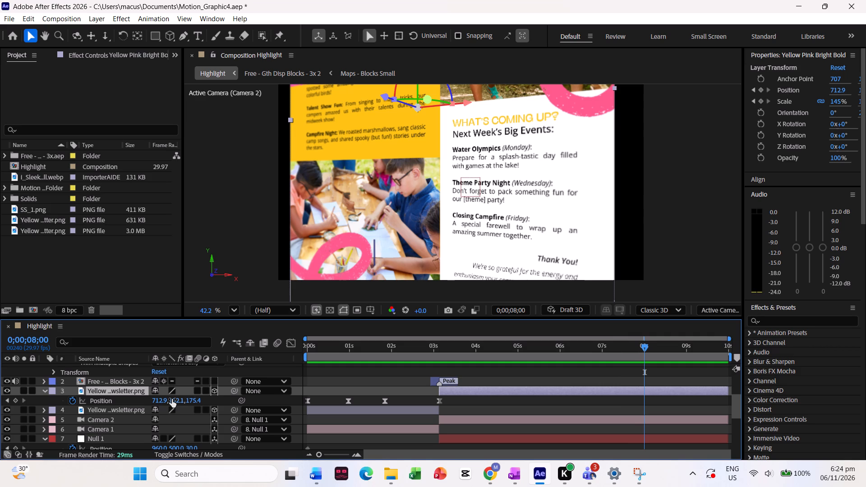
key(s)
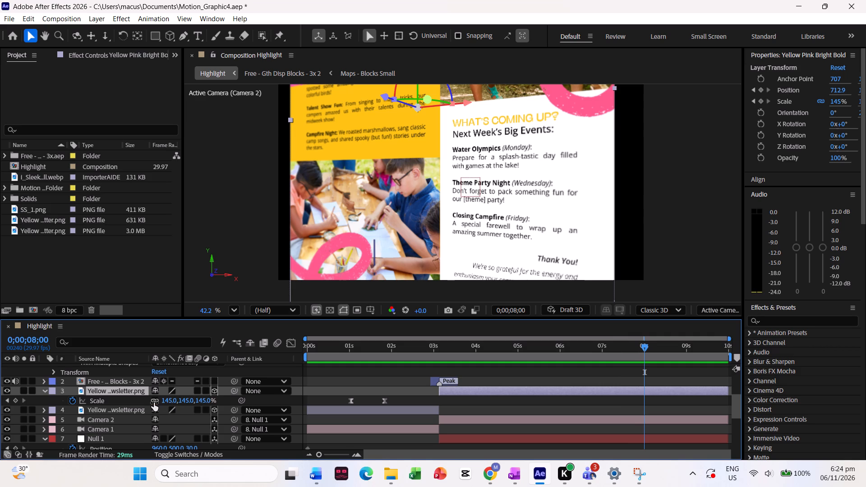
drag(645, 345, 627, 345)
drag(627, 345, 440, 359)
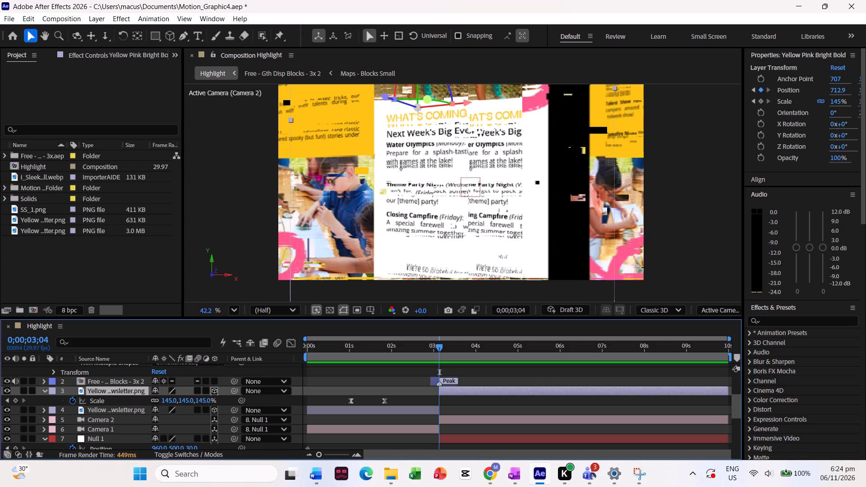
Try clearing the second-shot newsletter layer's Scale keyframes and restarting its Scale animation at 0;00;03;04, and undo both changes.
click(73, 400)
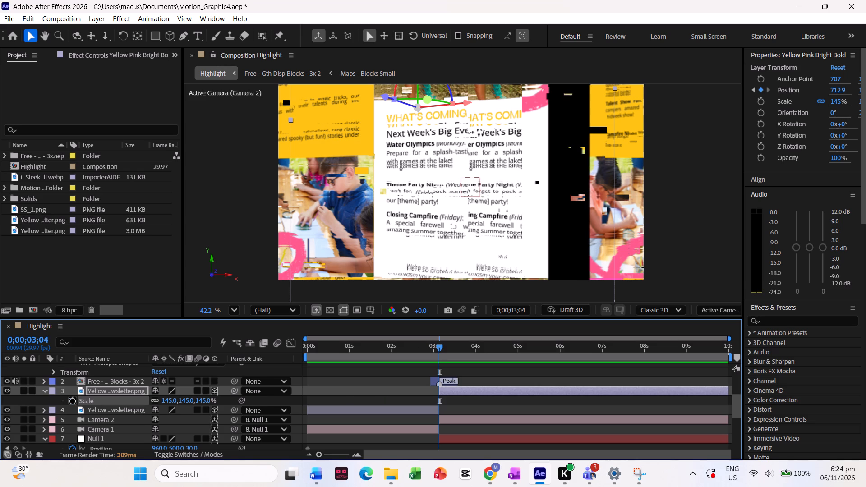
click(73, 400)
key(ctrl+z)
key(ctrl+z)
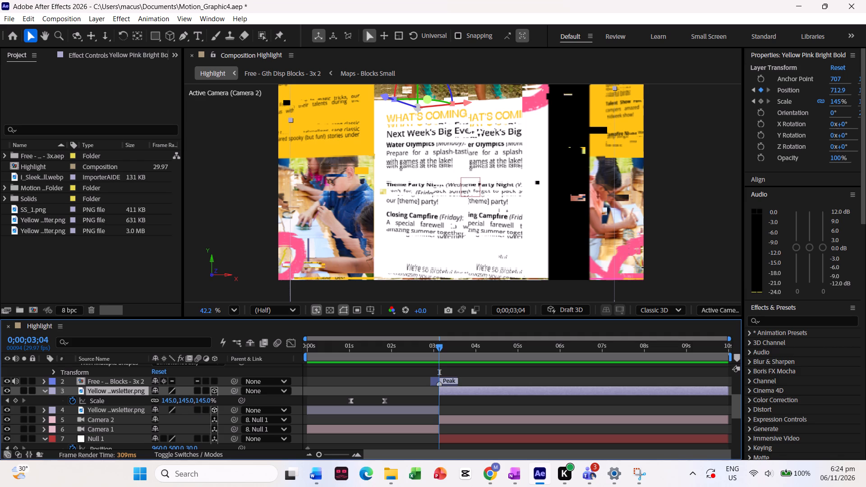
Open the newsletter layer's Scale value, check frames up to 0;00;03;25, and reselect the second-shot newsletter layer at 0;00;03;04.
click(193, 402)
click(227, 401)
drag(442, 345, 457, 347)
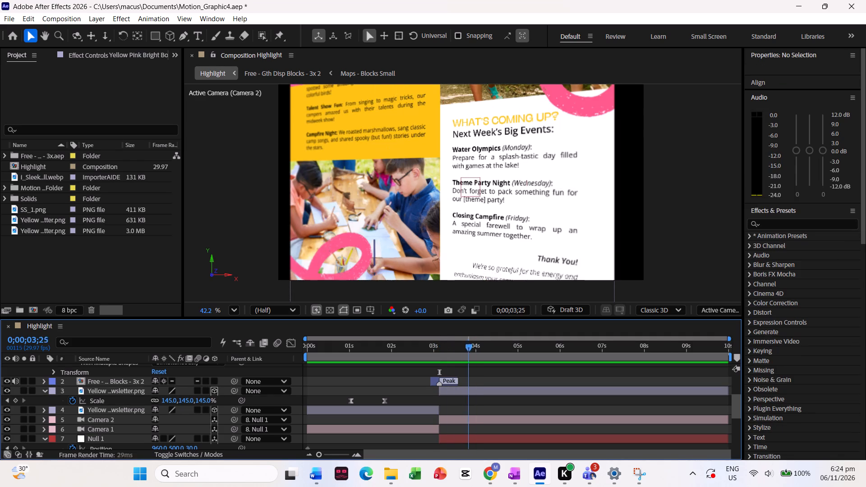
drag(457, 347, 442, 350)
click(451, 391)
click(442, 351)
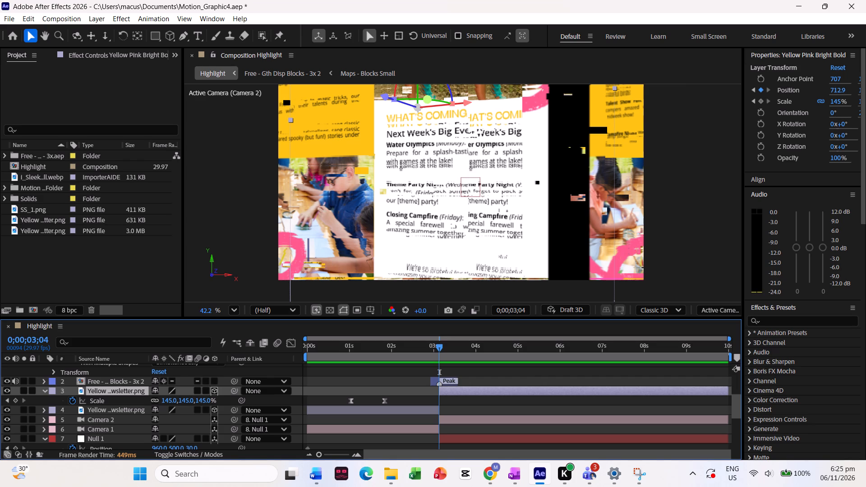
Switch to Chrome and search Google for "receptive".
click(494, 477)
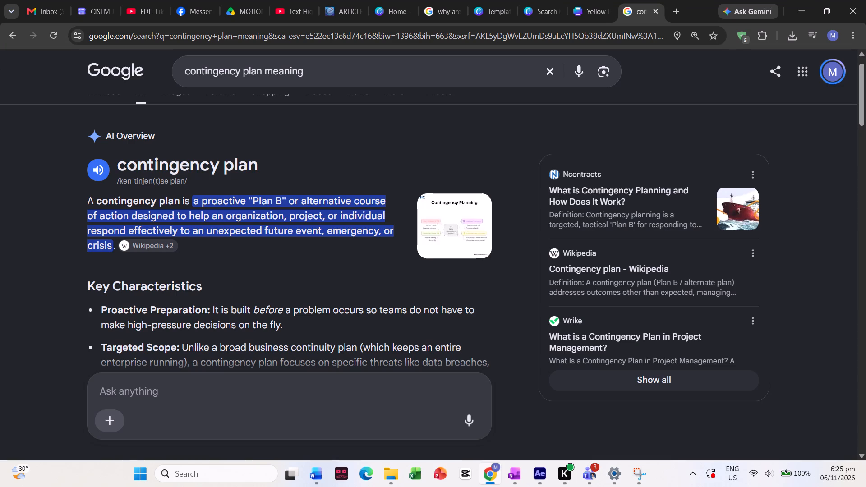
click(559, 71)
text(receptive)
key(Return)
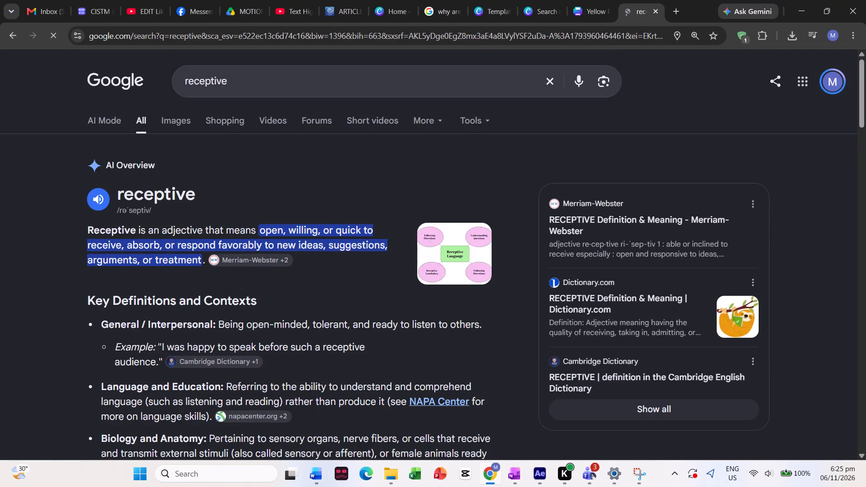
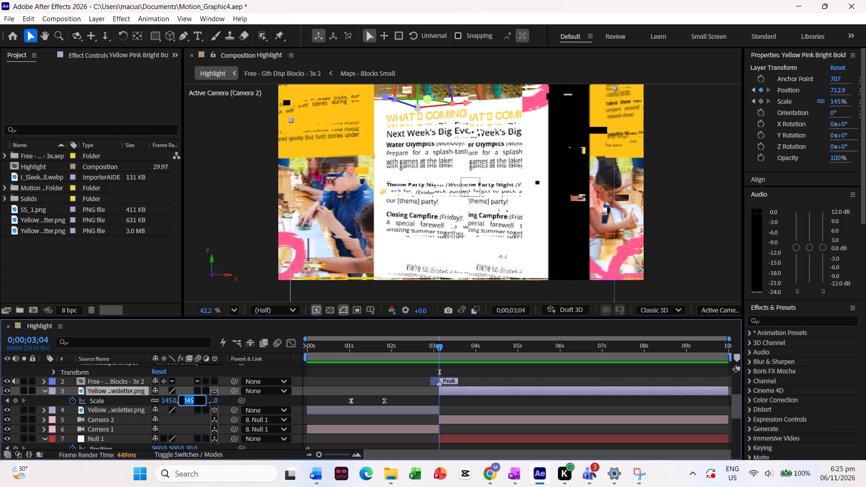
Set the newsletter layer's Scale to 146% at 0;00;03;04.
text(146)
key(Return)
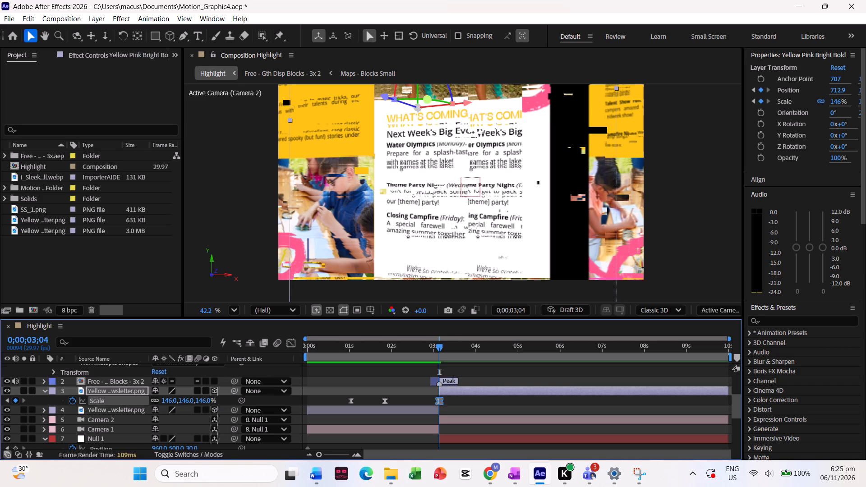
Add a Scale keyframe of 142% to the newsletter layer at 0;00;08;00.
drag(436, 347, 645, 353)
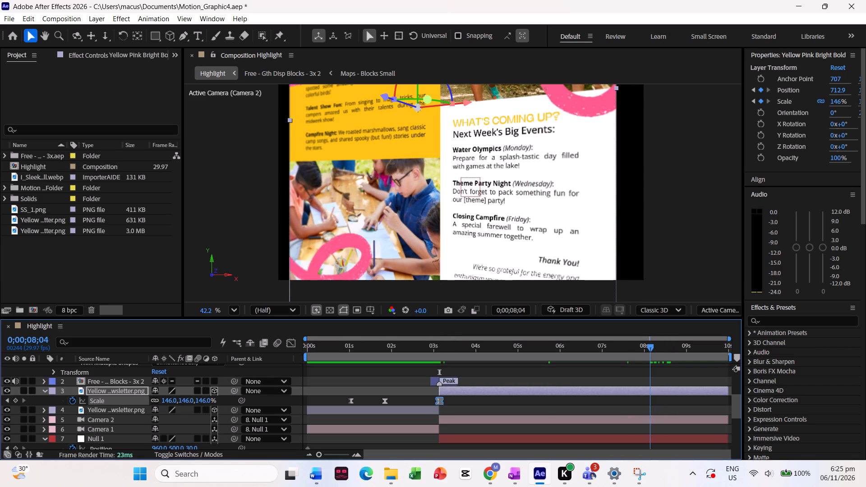
drag(645, 353, 642, 352)
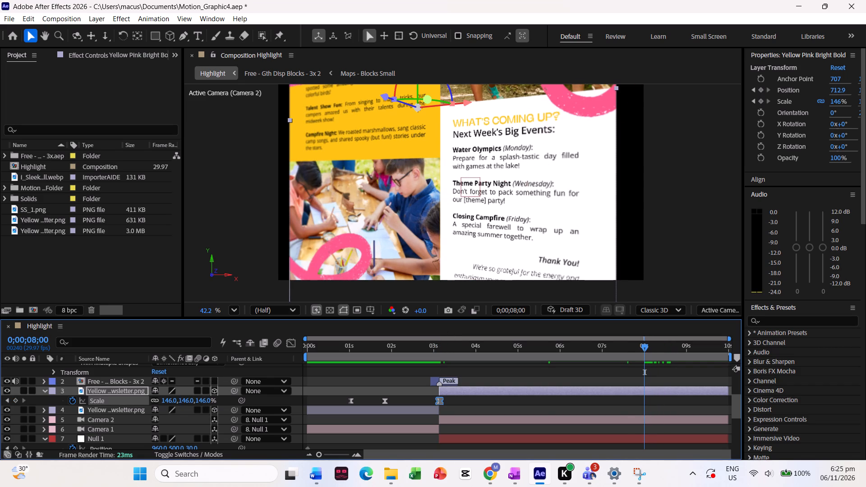
click(184, 400)
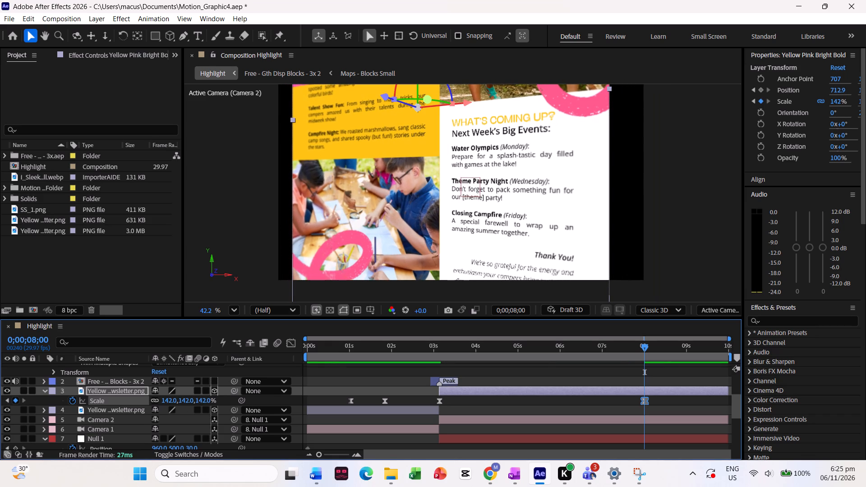
Play back the Highlight composition to review the zoom, the glitch transition and the slow scale change on the second newsletter.
drag(644, 349, 404, 351)
key(space)
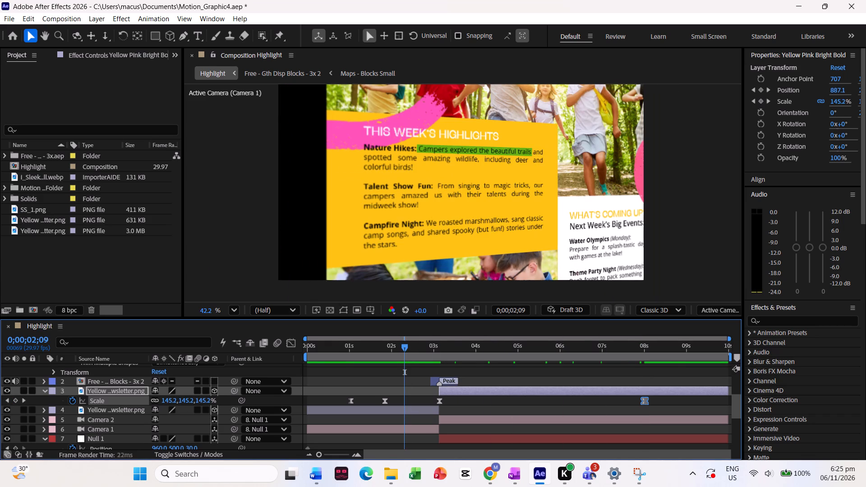
key(space)
key(space)
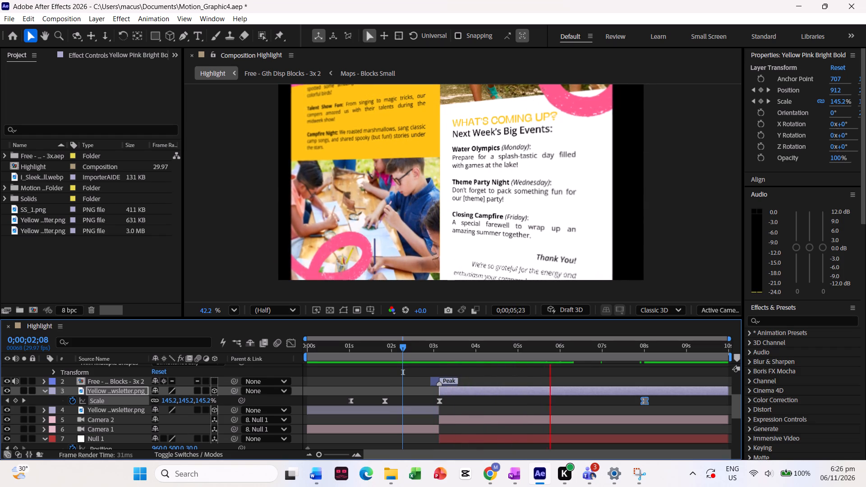
key(space)
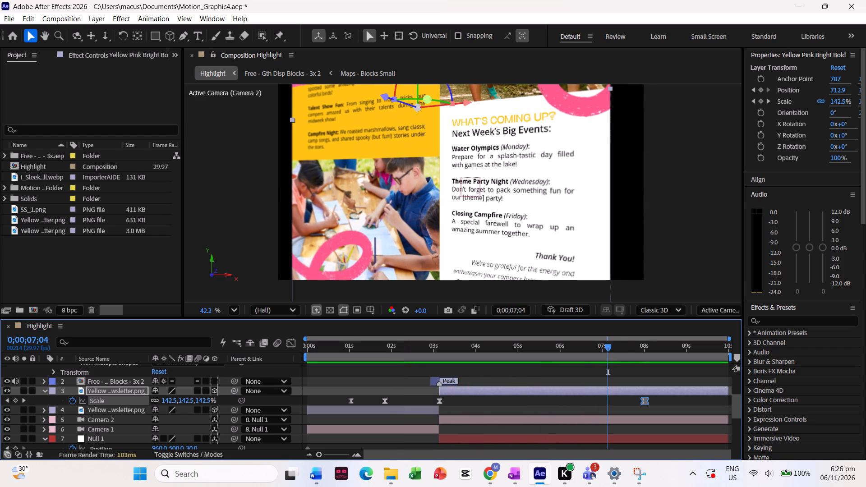
drag(606, 351, 433, 347)
key(space)
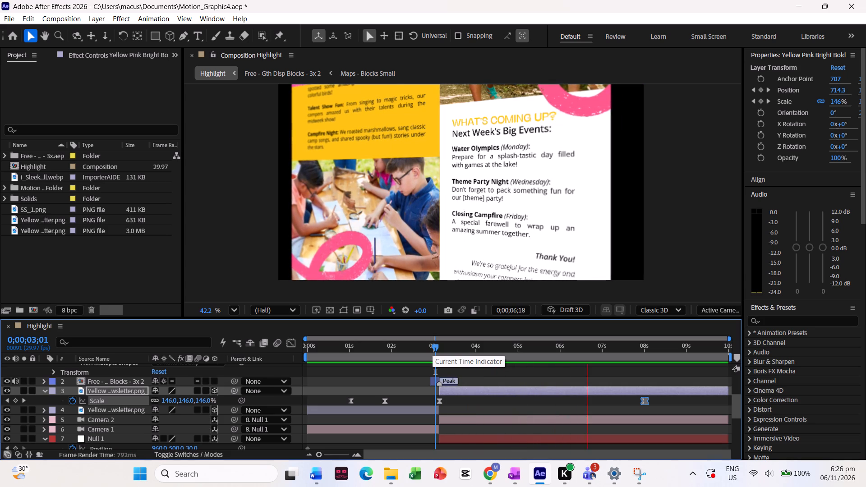
key(space)
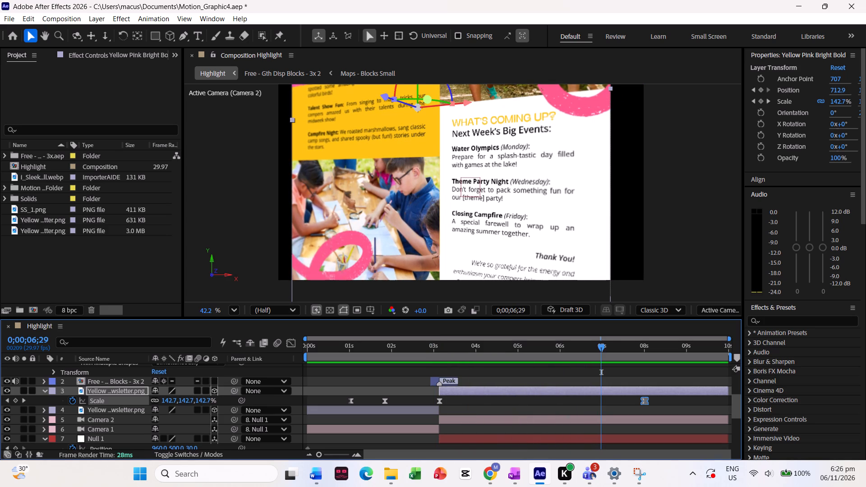
drag(605, 353, 311, 363)
key(space)
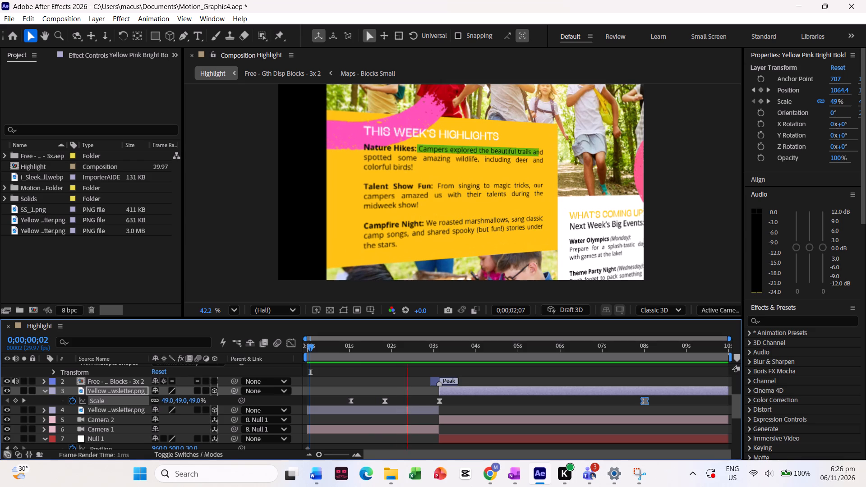
key(space)
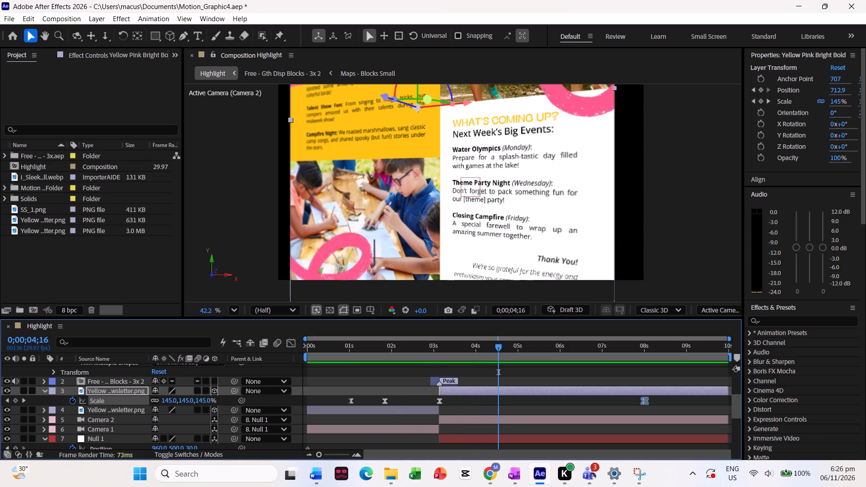
drag(500, 349, 432, 352)
key(space)
key(space)
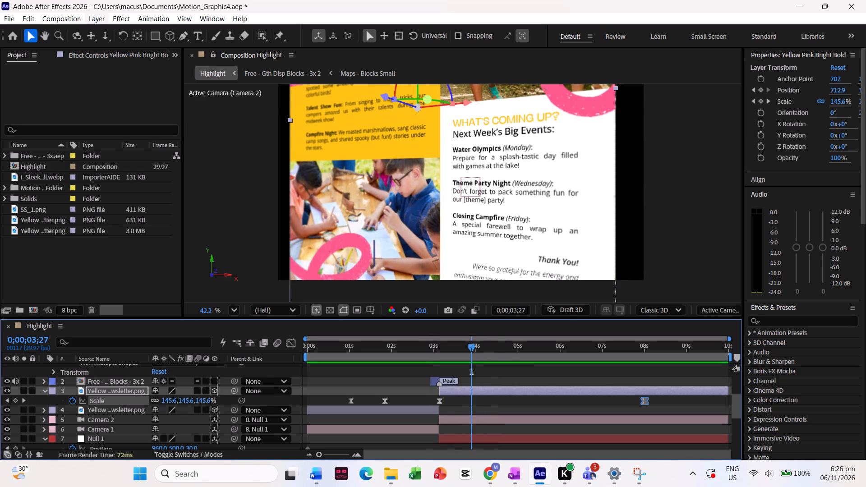
Add a new empty shape layer to the Highlight composition.
scroll(51, 394, down, 6)
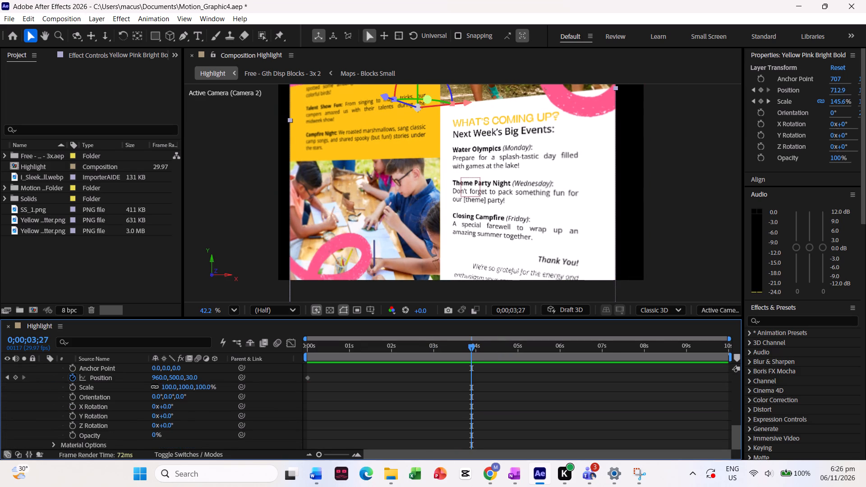
scroll(65, 410, down, 2)
scroll(65, 410, up, 9)
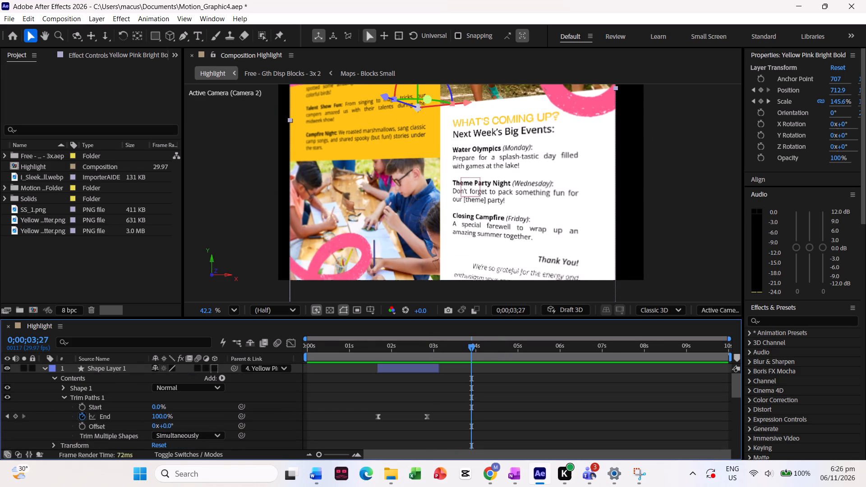
right_click(68, 373)
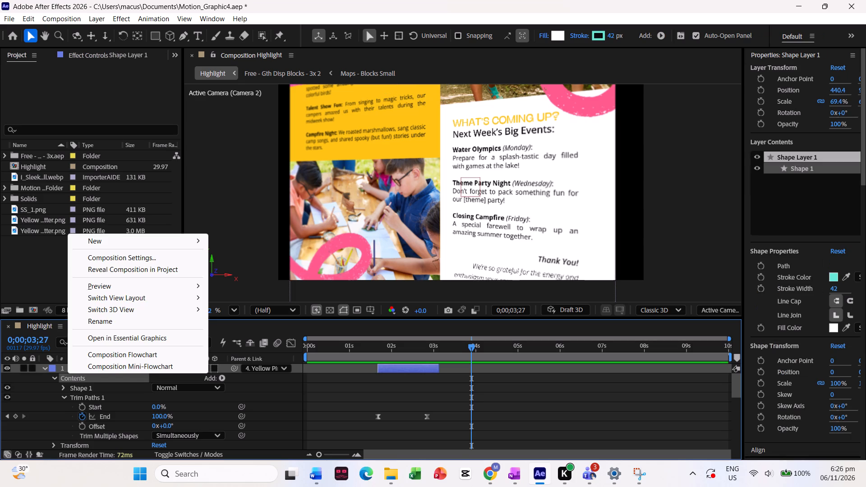
click(159, 244)
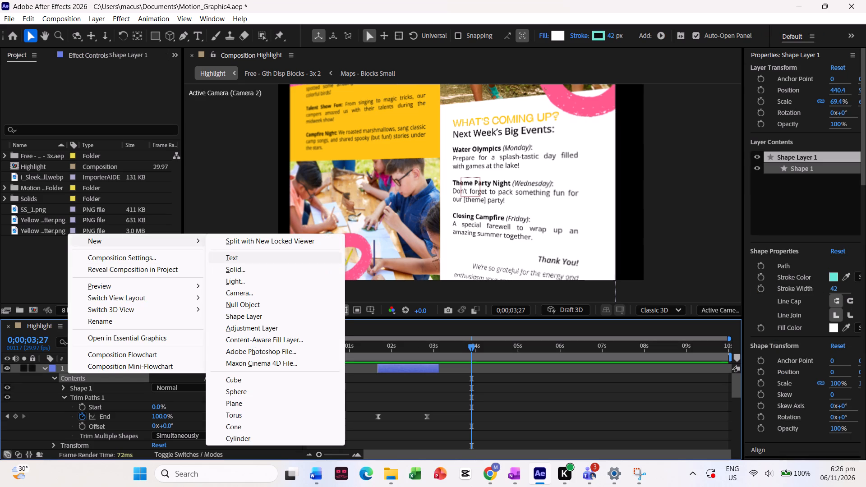
click(265, 316)
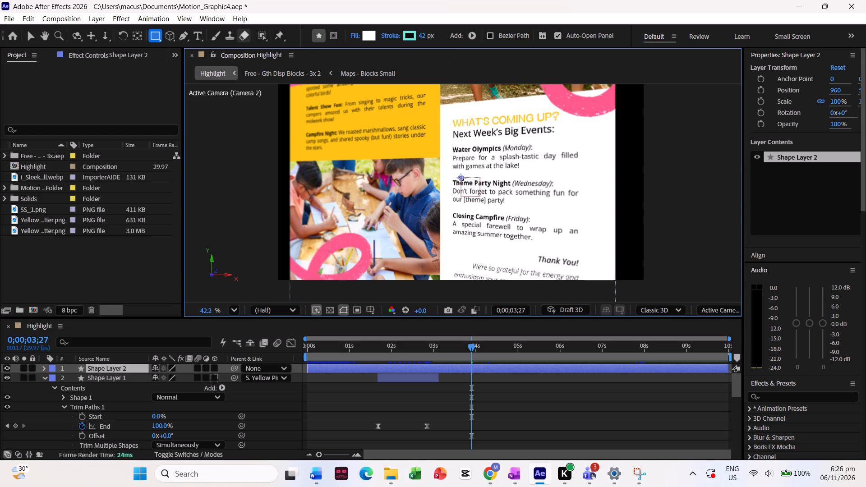
Draw a straight Pen tool line across the text "Don't forget to pack something fun for" on the new shape layer.
click(188, 37)
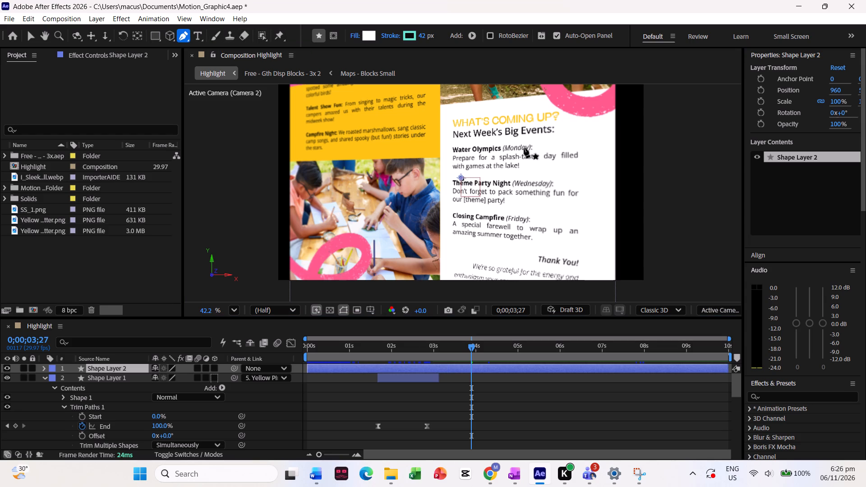
click(449, 191)
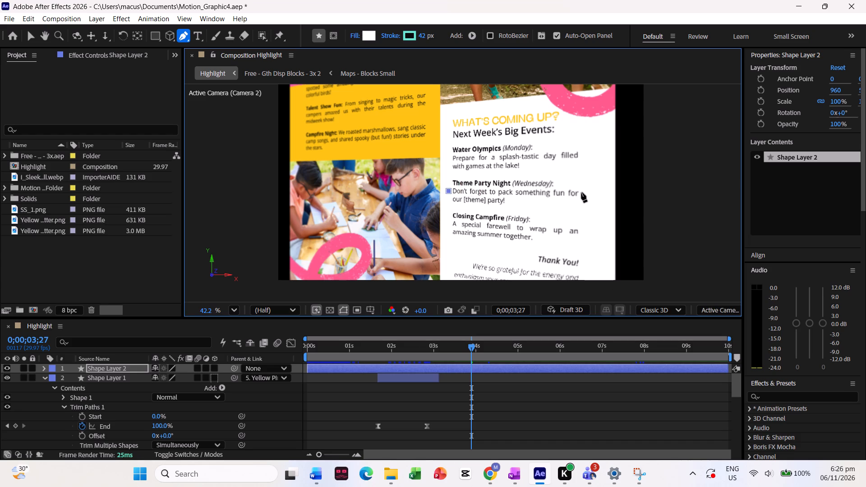
shift+click(583, 194)
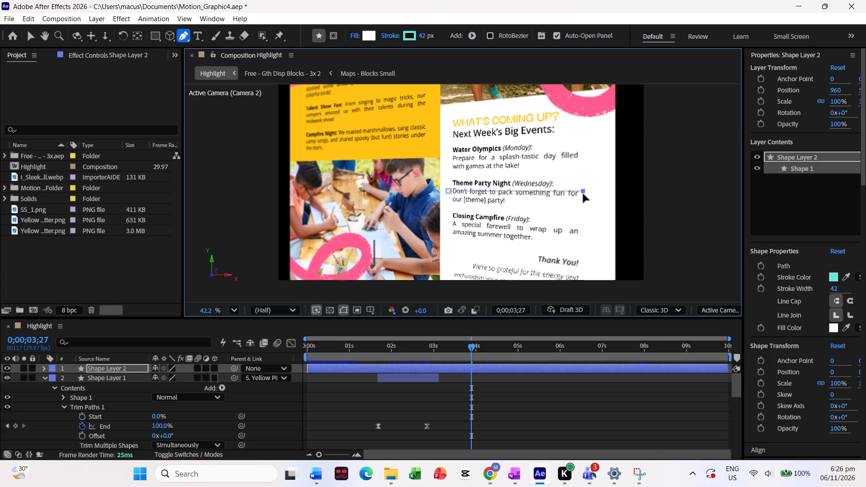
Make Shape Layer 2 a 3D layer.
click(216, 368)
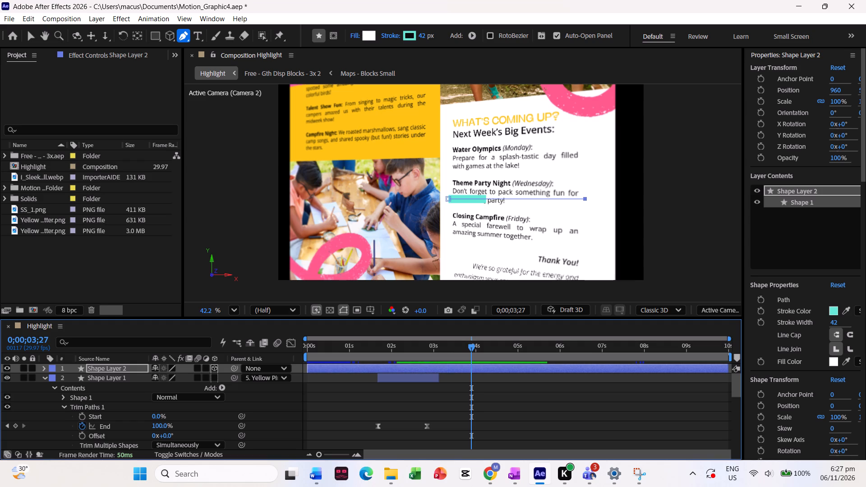
Move both endpoints of the highlight line so it follows the slant of the "Don't forget to pack something fun for" text.
click(31, 37)
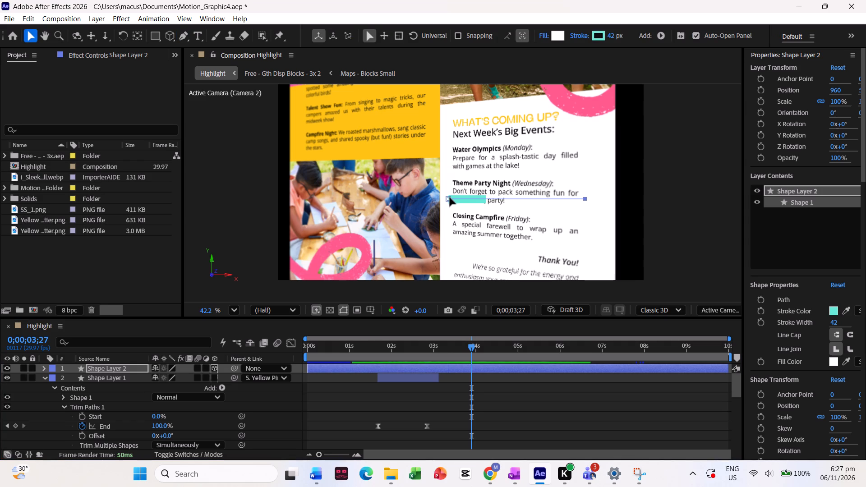
drag(448, 198, 449, 190)
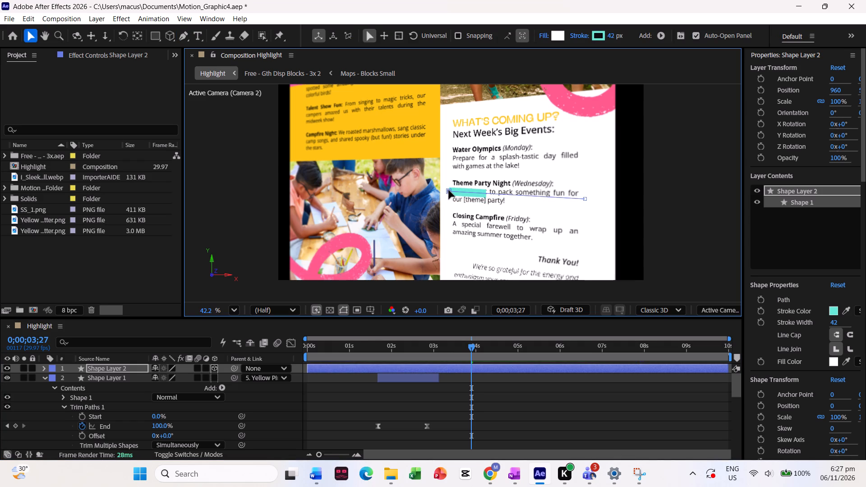
drag(586, 199, 584, 195)
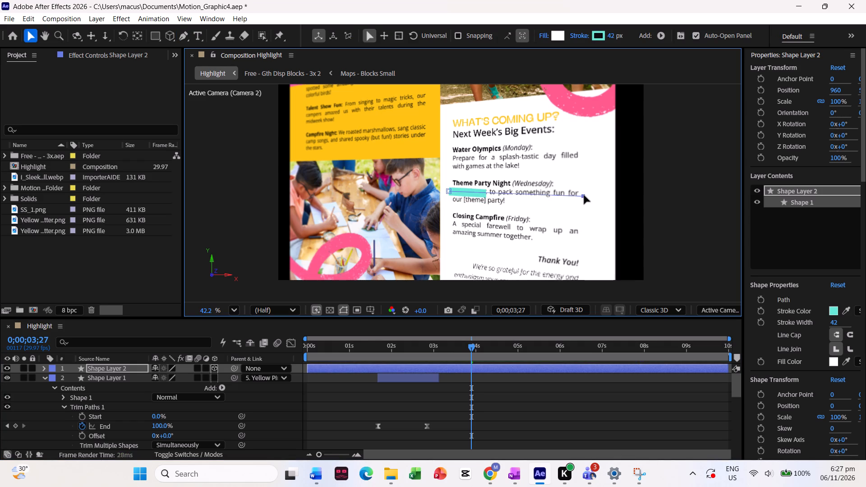
drag(584, 195, 580, 190)
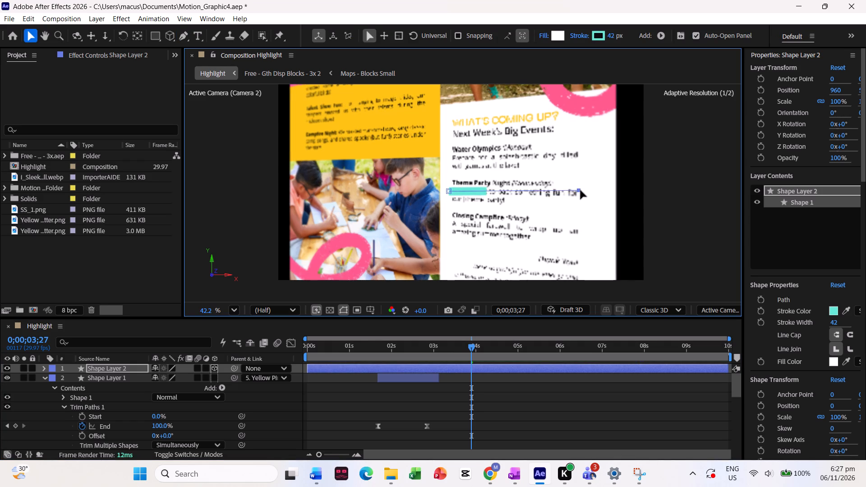
drag(580, 190, 583, 194)
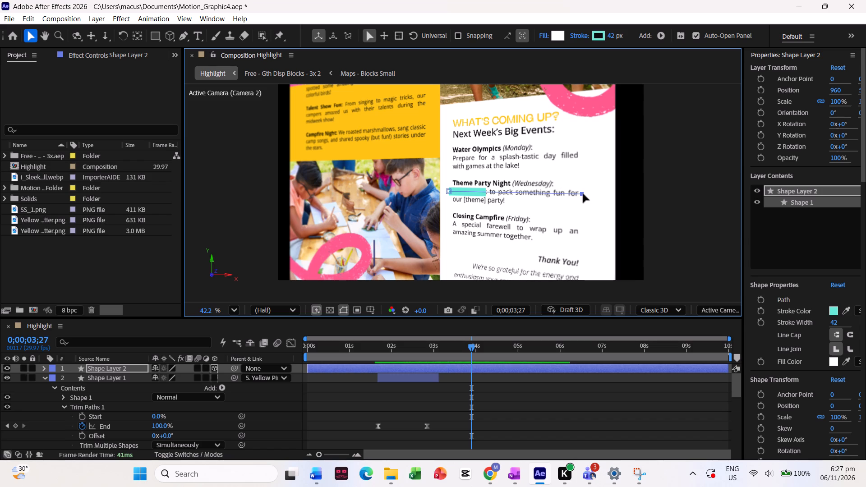
Change the highlight line's stroke colour to bright yellow F5FF00.
click(598, 36)
click(489, 304)
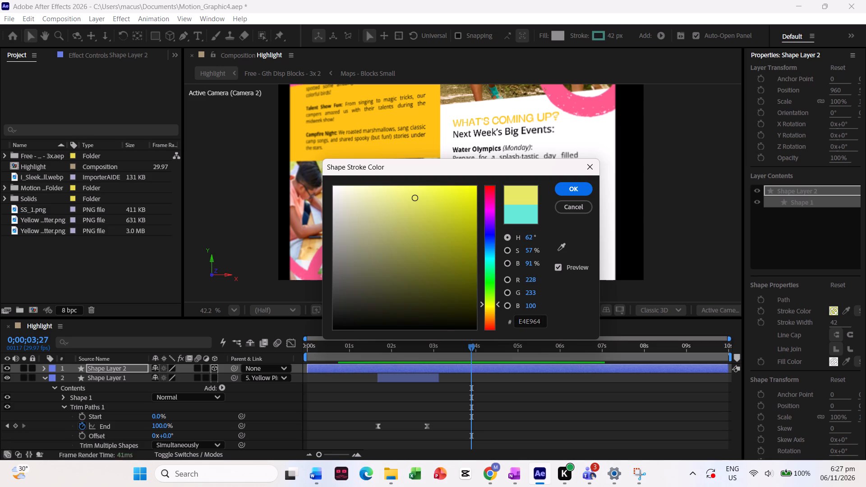
drag(438, 215, 508, 173)
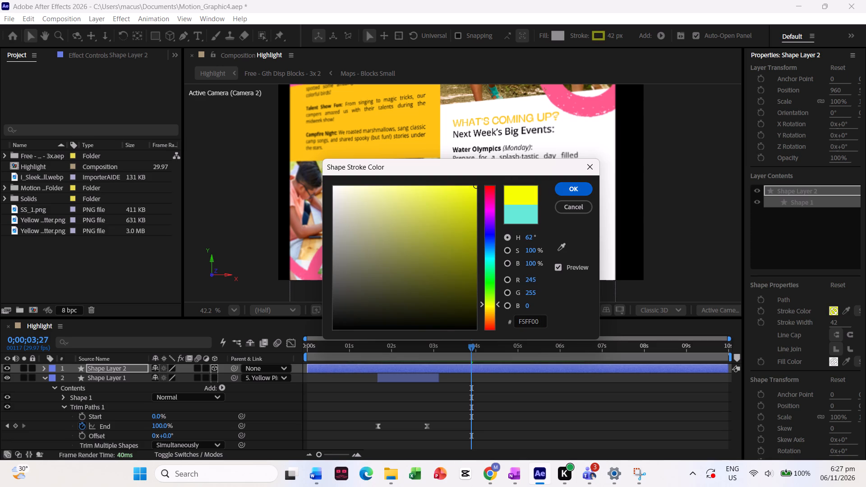
click(581, 186)
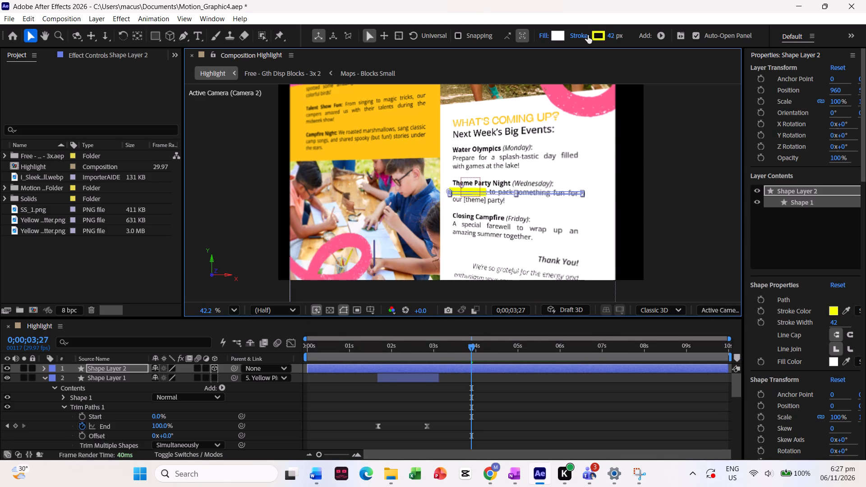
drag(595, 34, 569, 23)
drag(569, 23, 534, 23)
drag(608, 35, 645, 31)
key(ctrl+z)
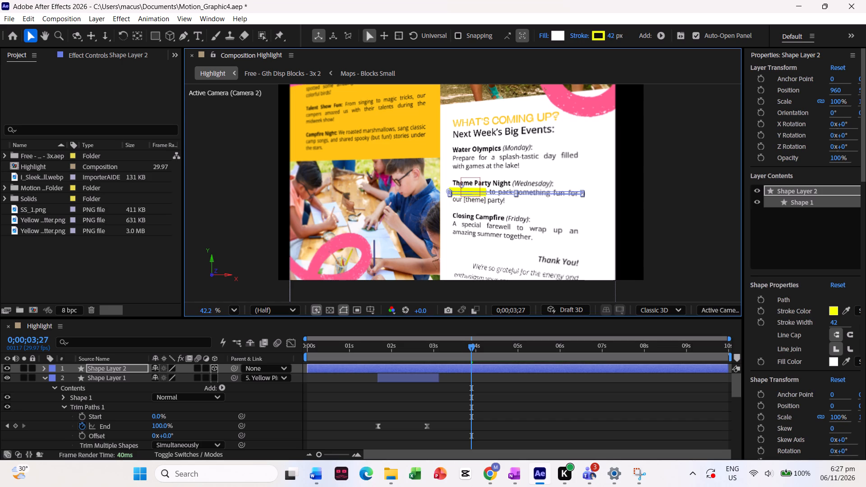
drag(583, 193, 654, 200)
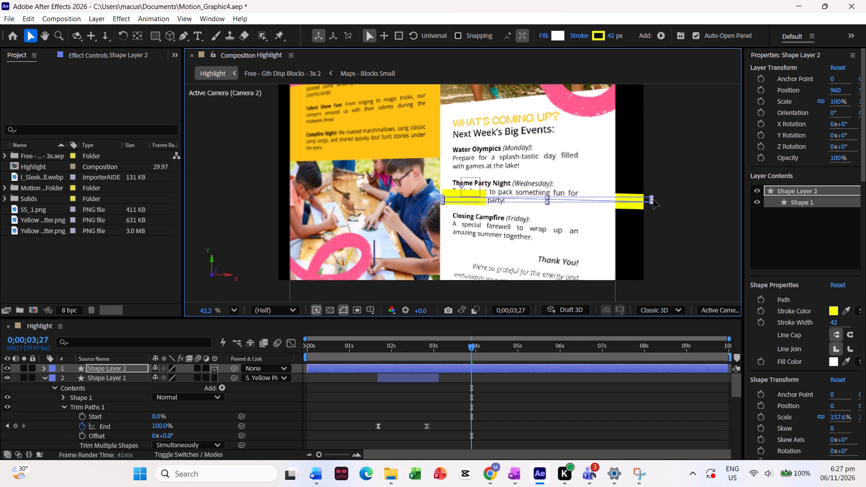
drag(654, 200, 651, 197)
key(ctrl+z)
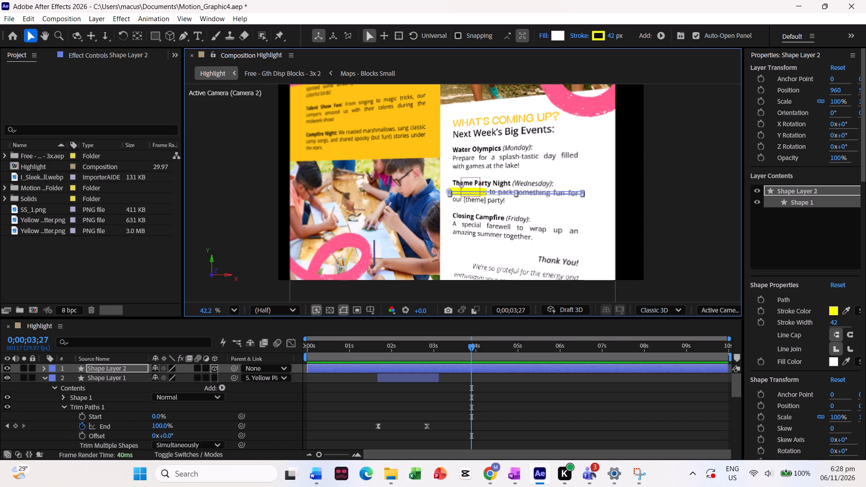
Turn Shape Layer 2 back into a 2D layer and move its yellow line over the "Don't forget to pack something fun for" text.
click(217, 363)
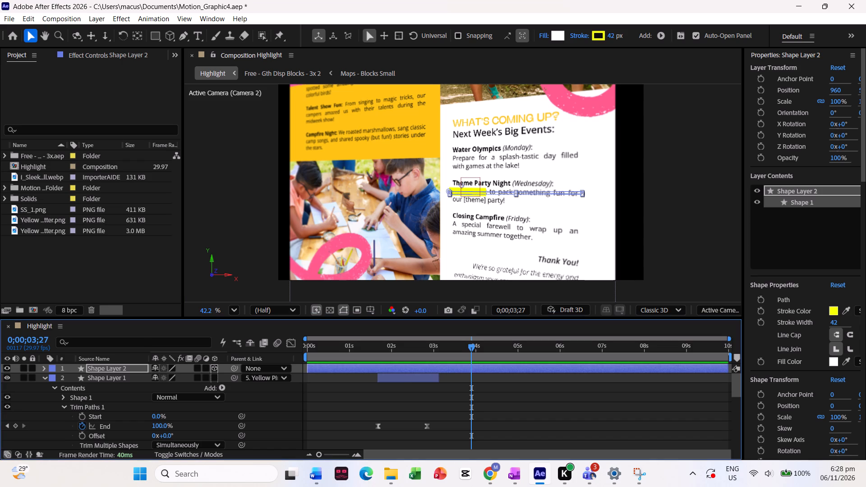
click(214, 369)
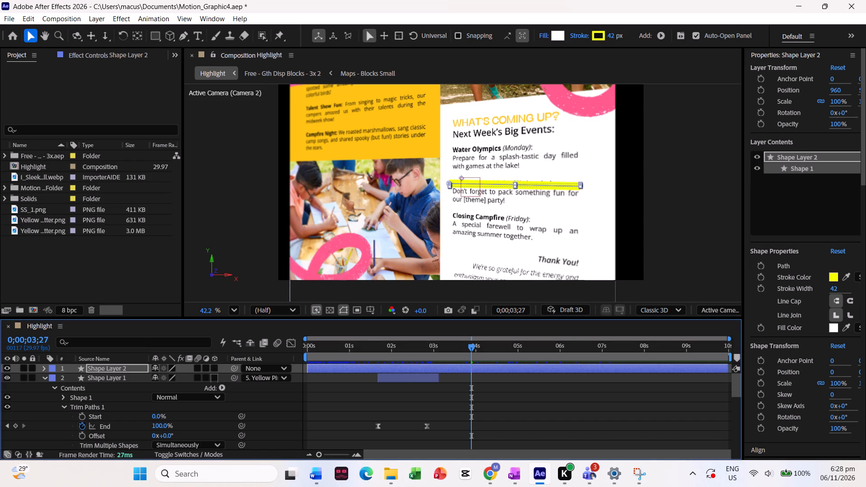
drag(534, 186, 537, 193)
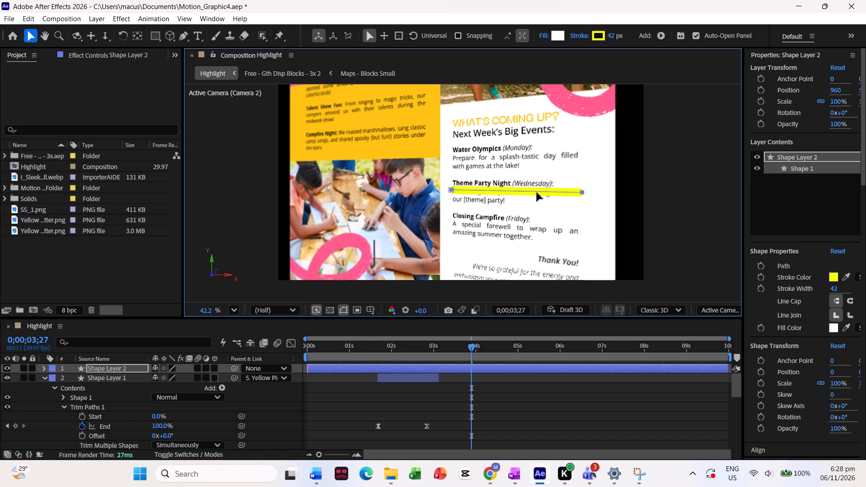
drag(537, 193, 532, 192)
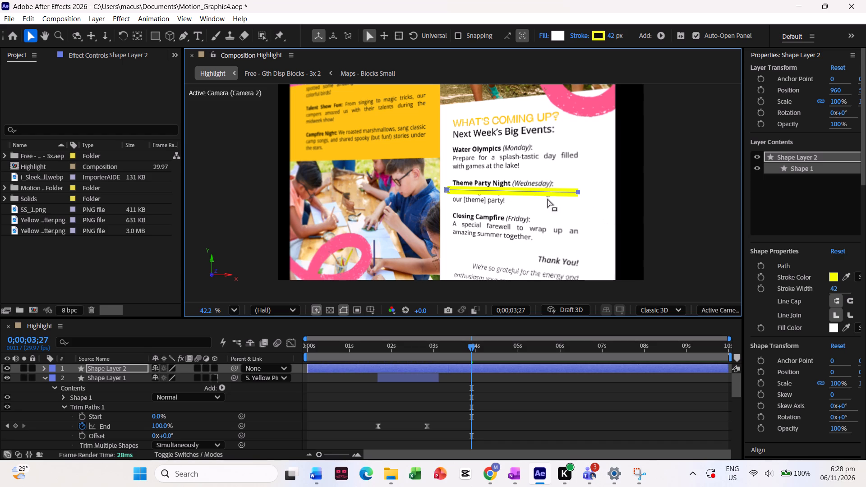
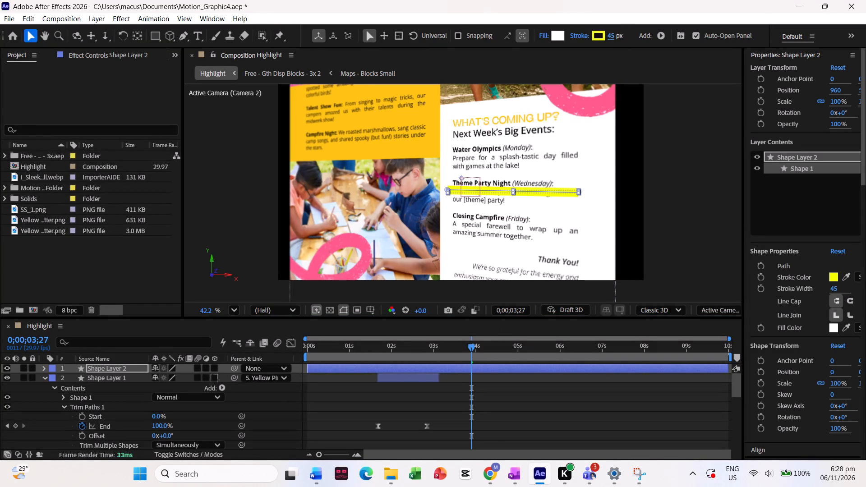
Trim the start of Shape Layer 2 so the yellow highlight begins at about 0;00;03;26.
drag(307, 368, 469, 373)
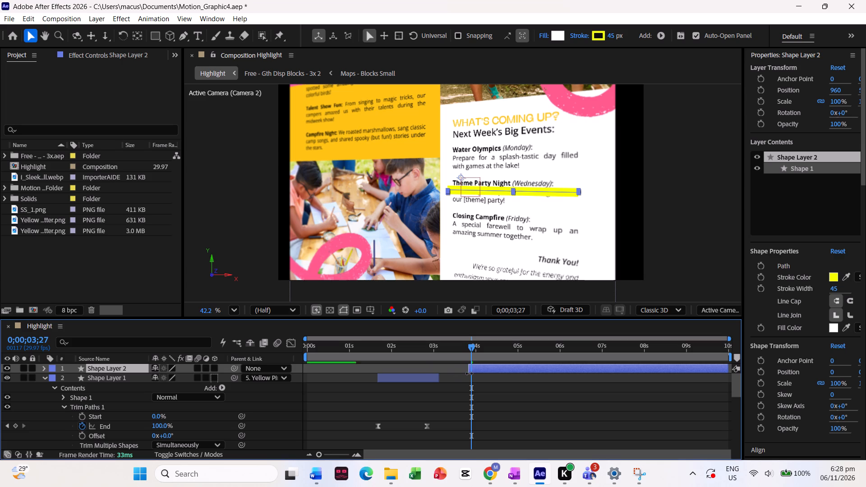
drag(469, 373, 470, 375)
drag(470, 375, 470, 376)
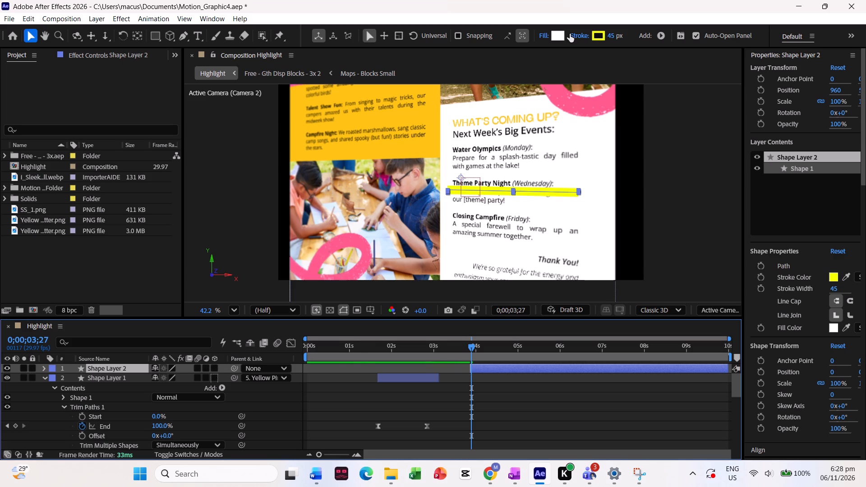
Add a Trim Paths operator to Shape Layer 2.
click(661, 32)
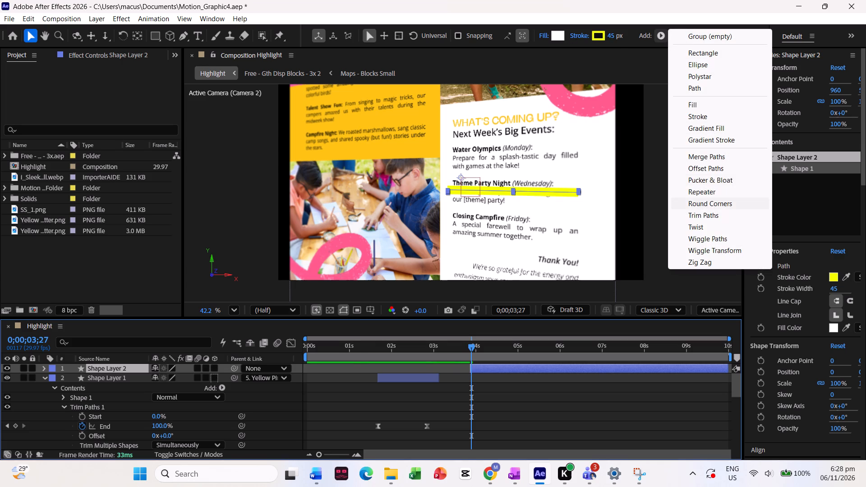
click(700, 212)
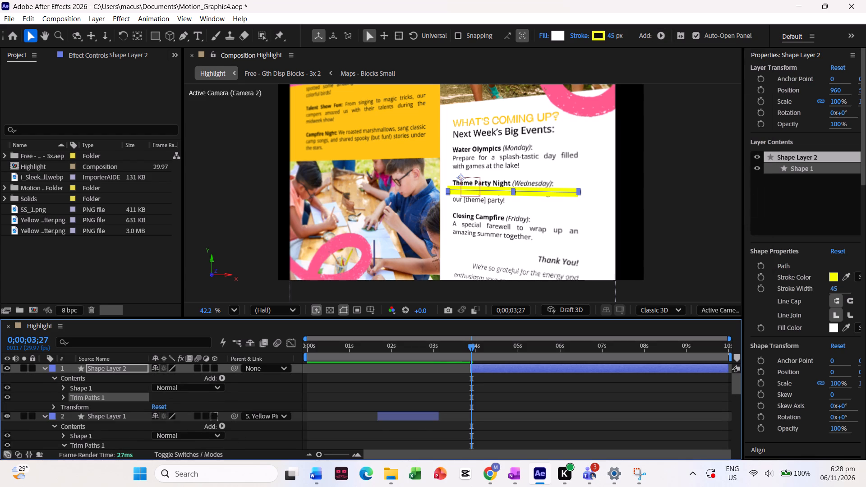
Set the blending mode of Shape Layer 2 to Multiply.
right_click(123, 368)
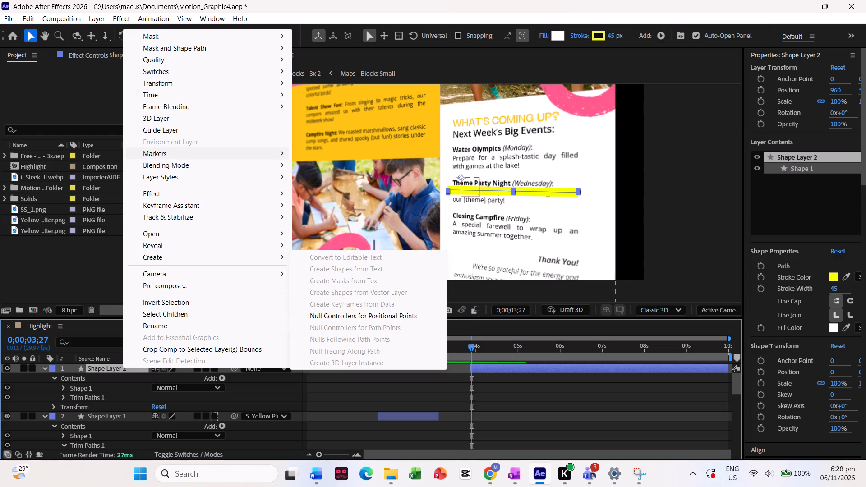
click(248, 165)
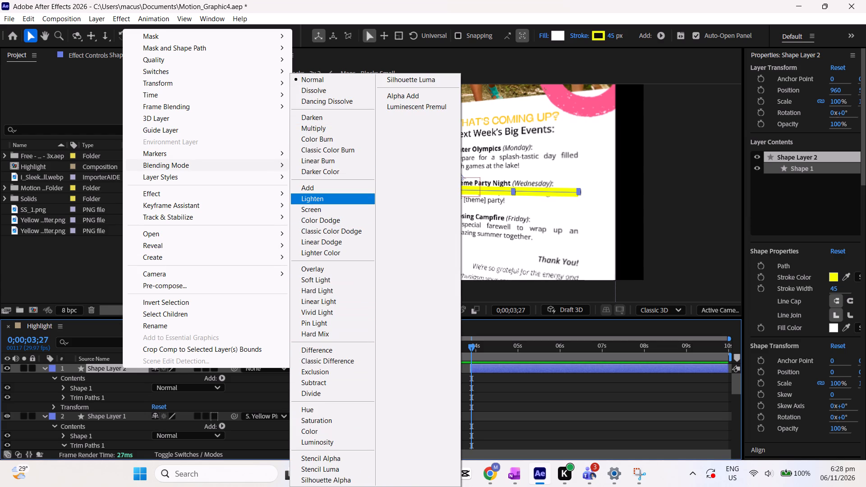
click(333, 127)
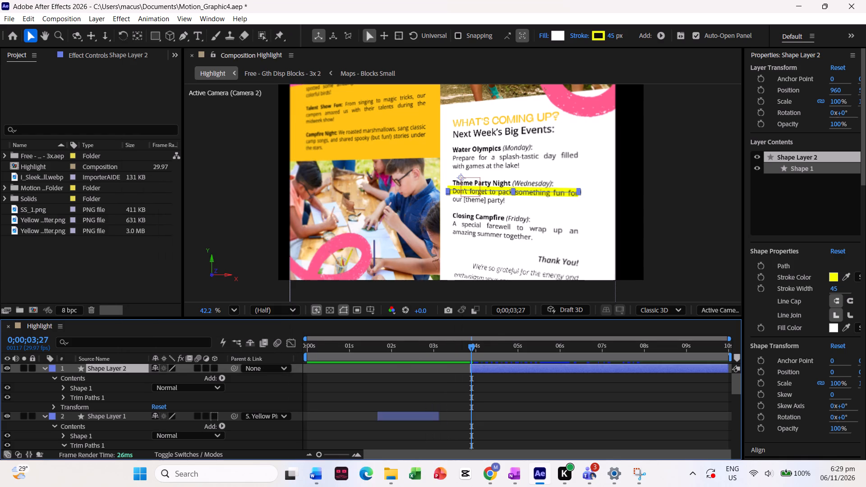
Keyframe the Trim Paths End of Shape Layer 2 at 0% at 0;00;03;26.
click(470, 345)
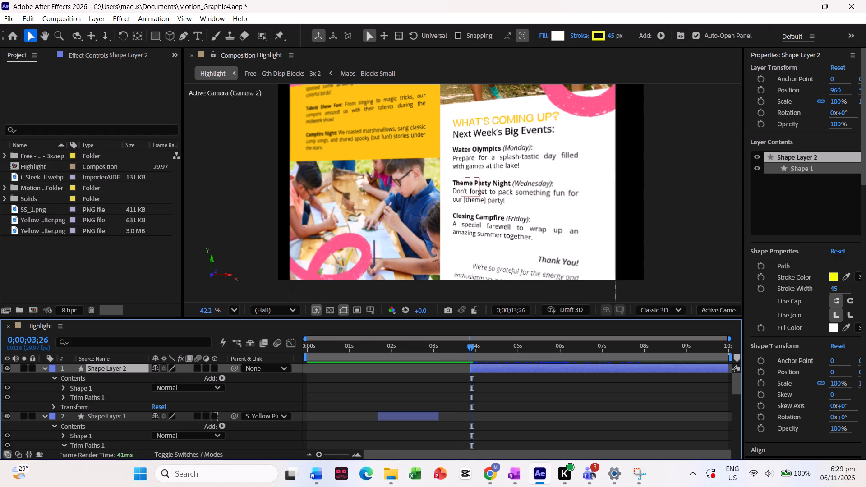
click(64, 397)
click(82, 418)
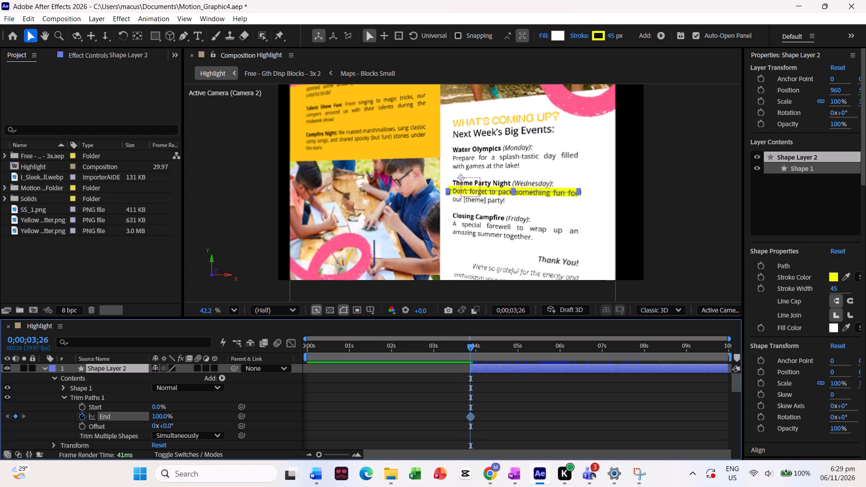
click(156, 416)
key(0)
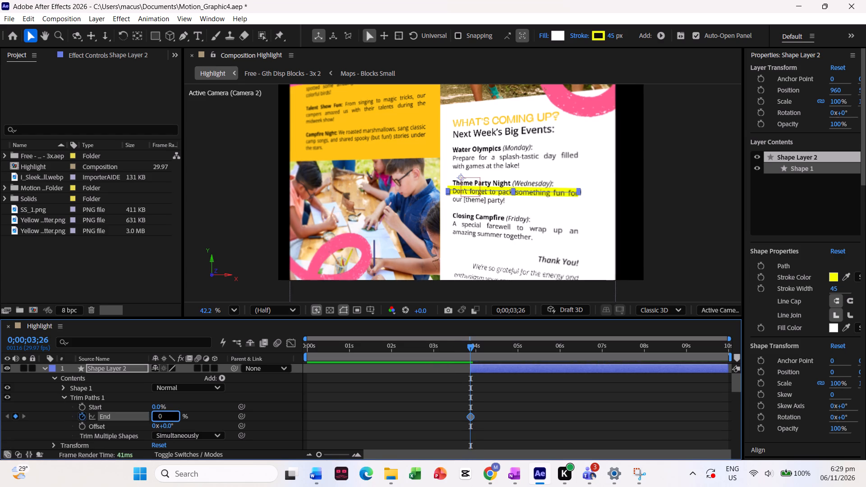
key(Return)
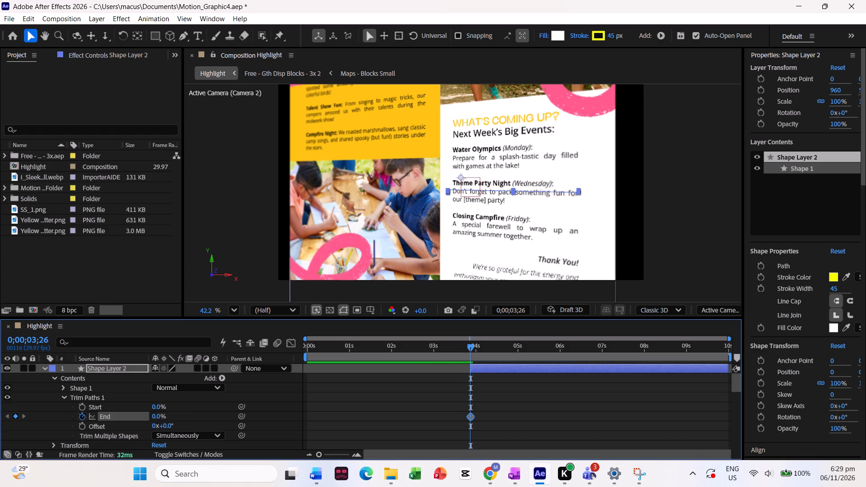
Add a Trim Paths End keyframe of 100% at 0;00;05;00 on Shape Layer 2.
drag(470, 349, 533, 349)
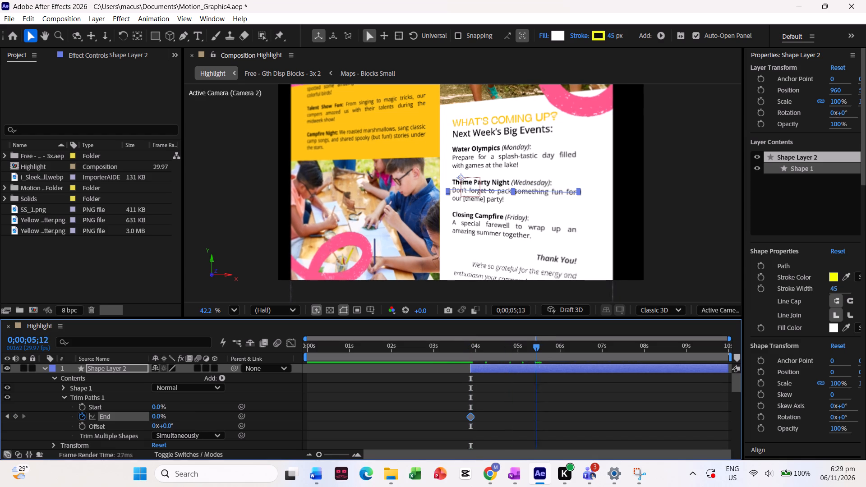
drag(533, 349, 516, 350)
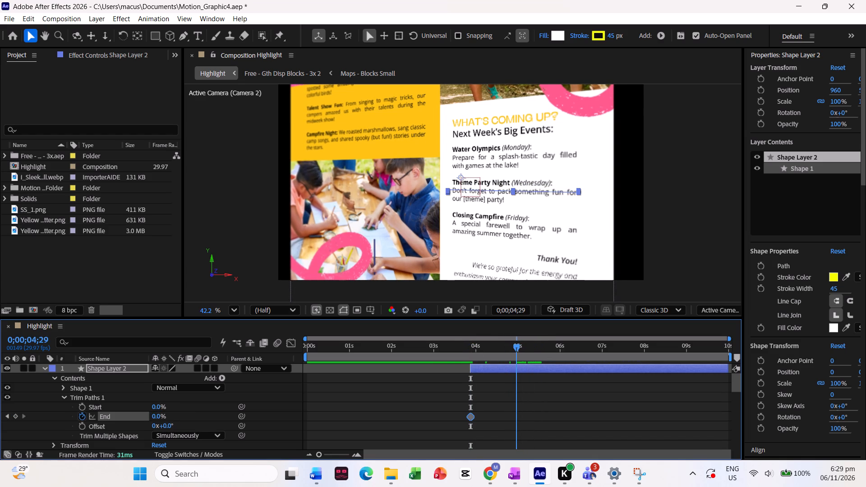
drag(516, 350, 518, 350)
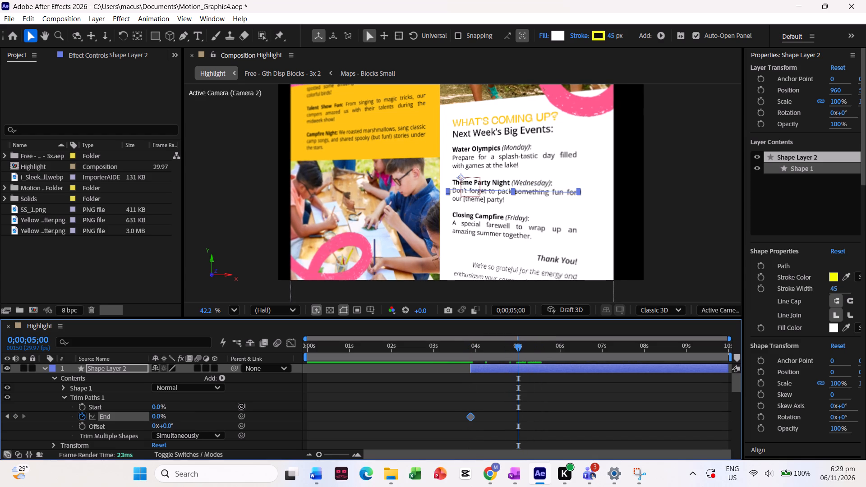
click(157, 416)
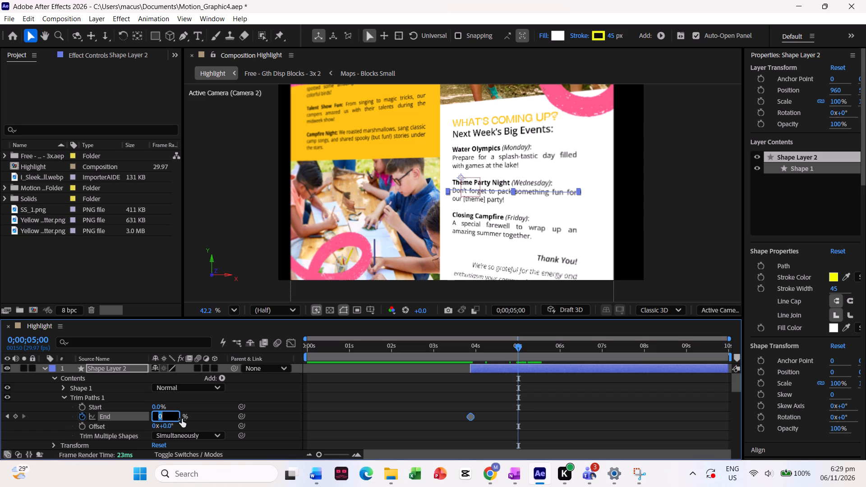
text(100)
key(Return)
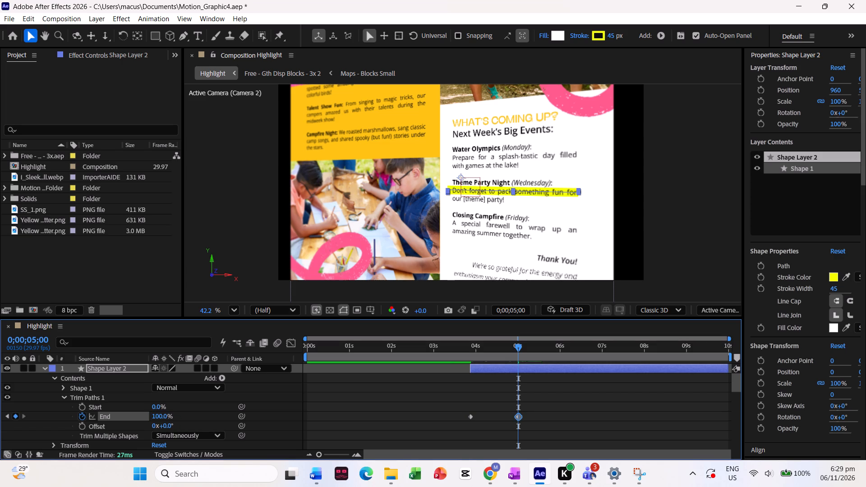
Apply Easy Ease to both Trim Paths End keyframes of Shape Layer 2.
drag(538, 418, 446, 417)
key(F9)
Reshape the speed curve of the End animation so the stroke starts fast and slows gradually into the last keyframe.
click(290, 344)
drag(505, 371, 529, 381)
drag(510, 376, 485, 376)
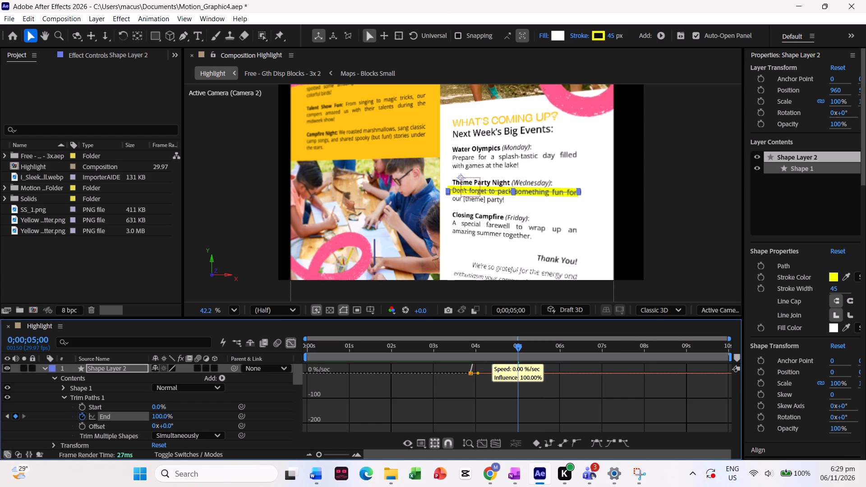
drag(485, 376, 471, 377)
drag(492, 373, 479, 373)
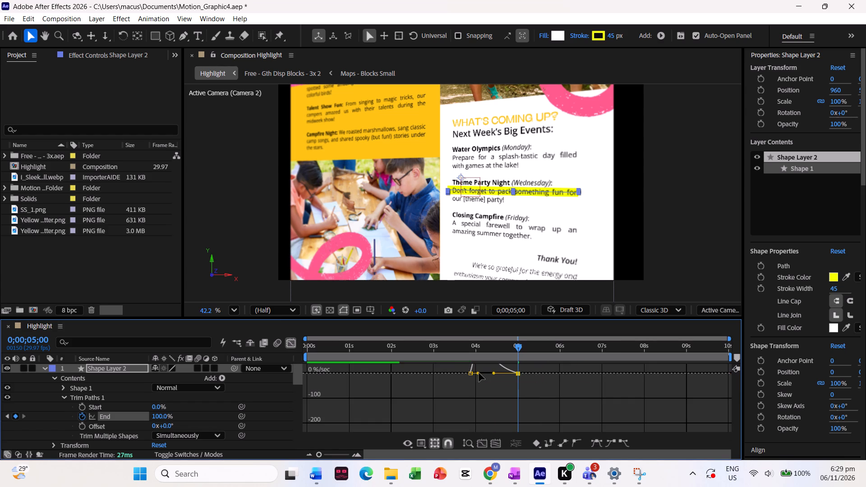
click(283, 346)
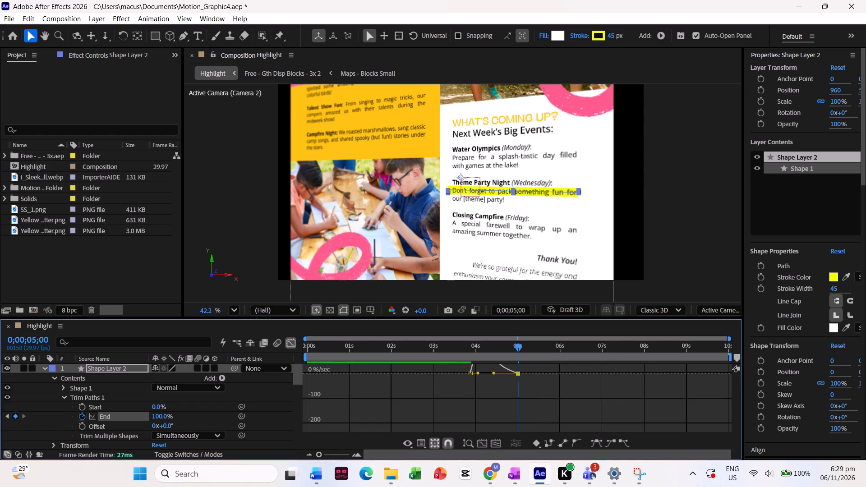
click(291, 343)
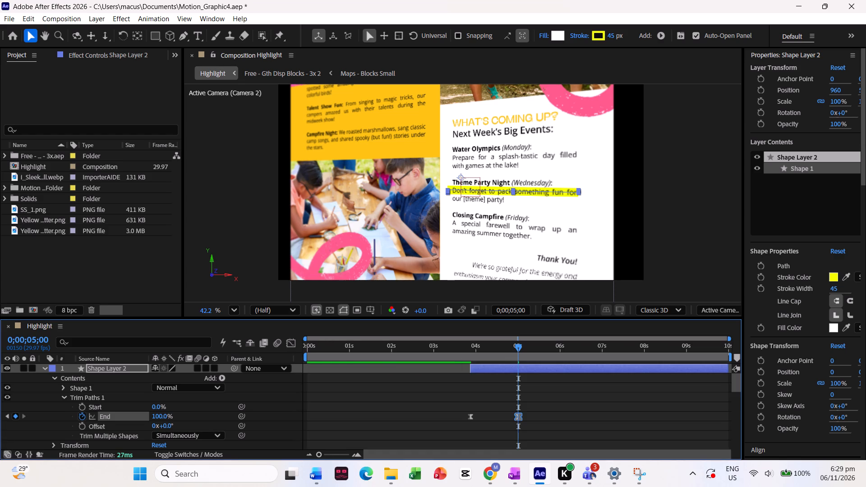
Preview the animation from about 0;00;03;04 and from the start, checking the yellow highlight stroke and the overall timing.
drag(519, 347, 440, 351)
key(space)
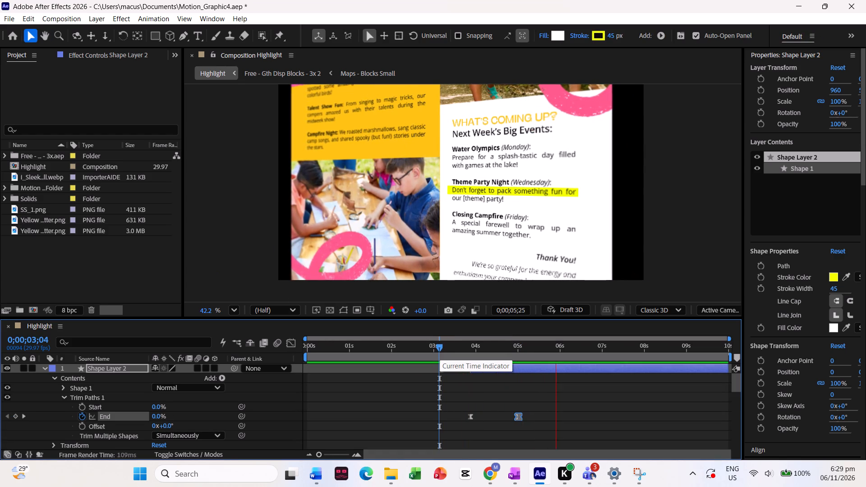
key(space)
key(space)
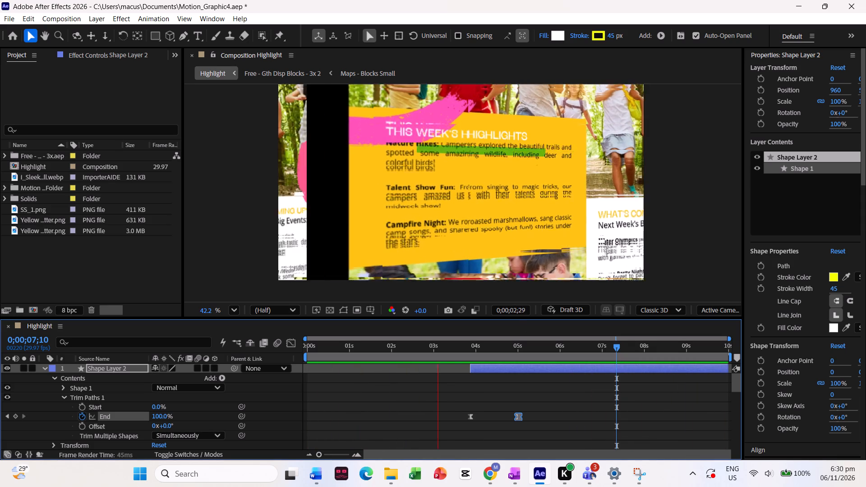
key(space)
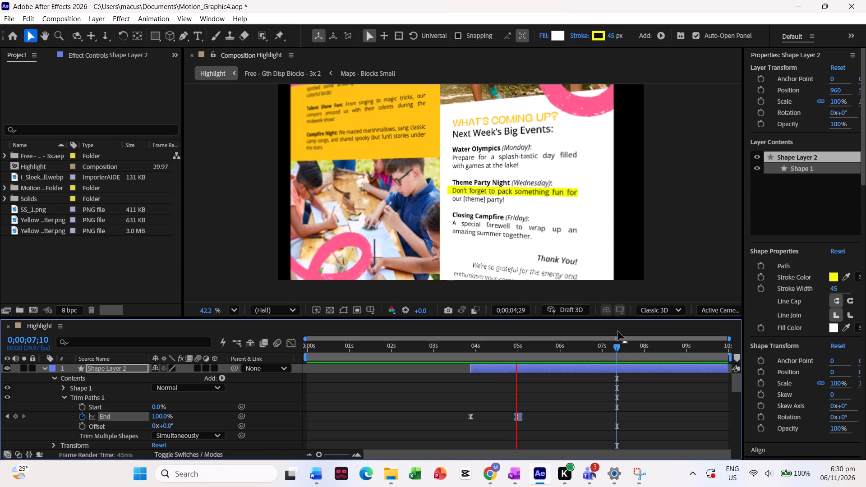
drag(513, 349, 312, 337)
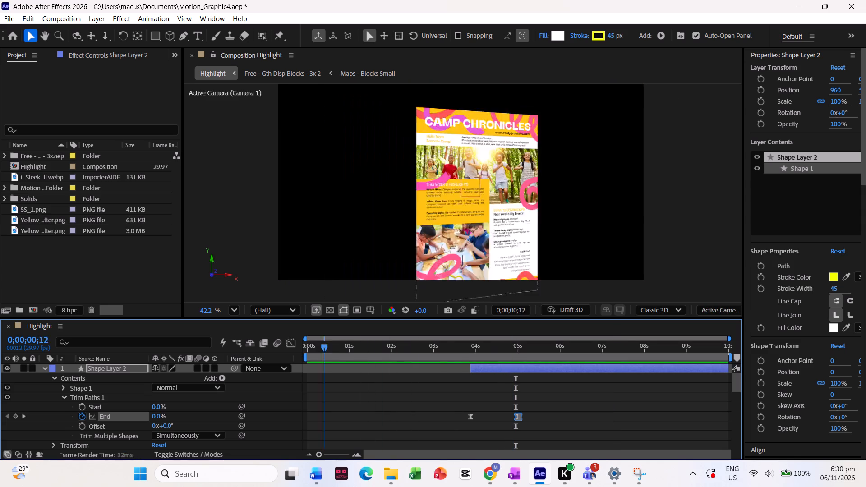
drag(312, 337, 289, 339)
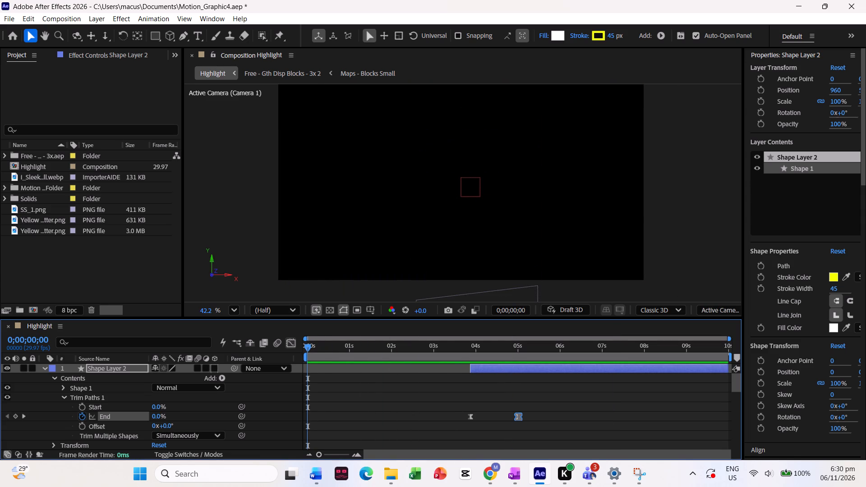
key(space)
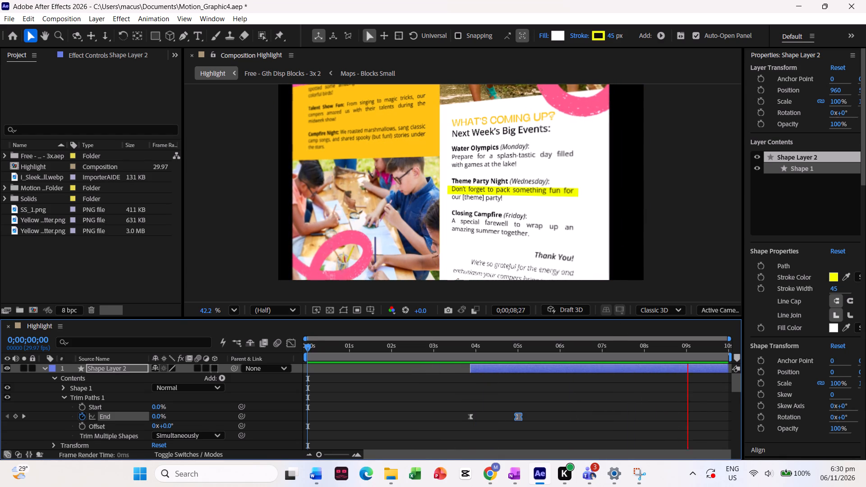
key(space)
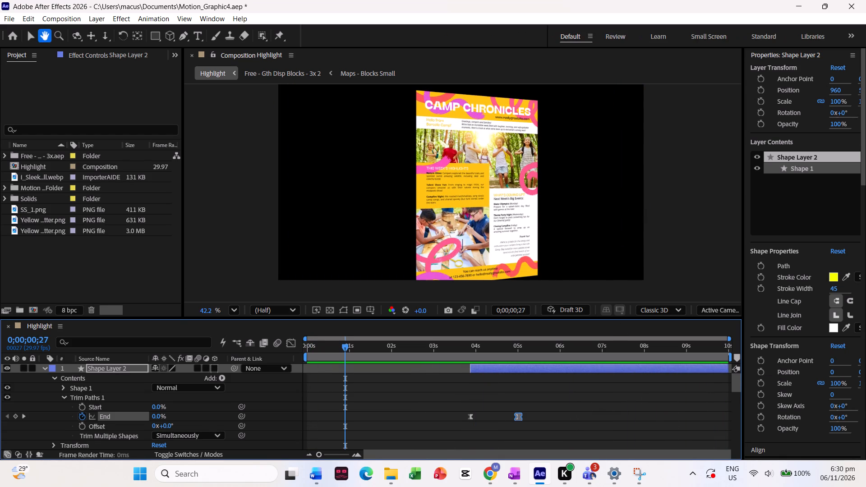
drag(729, 339, 663, 349)
key(space)
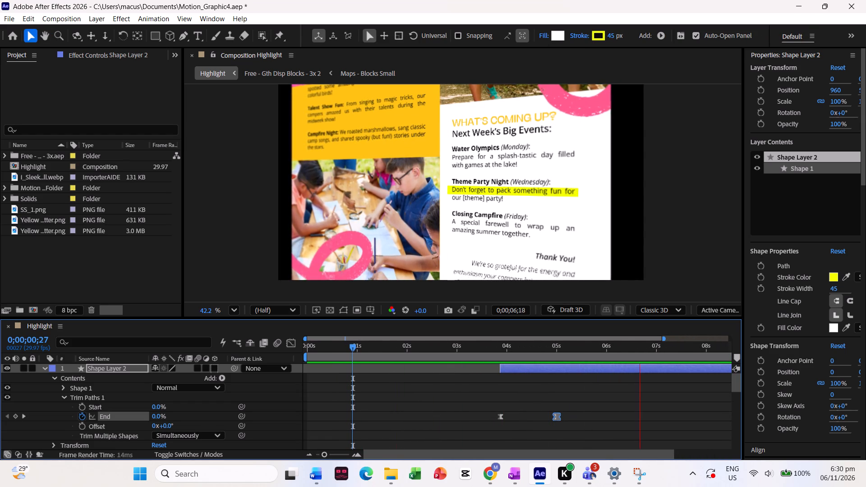
key(space)
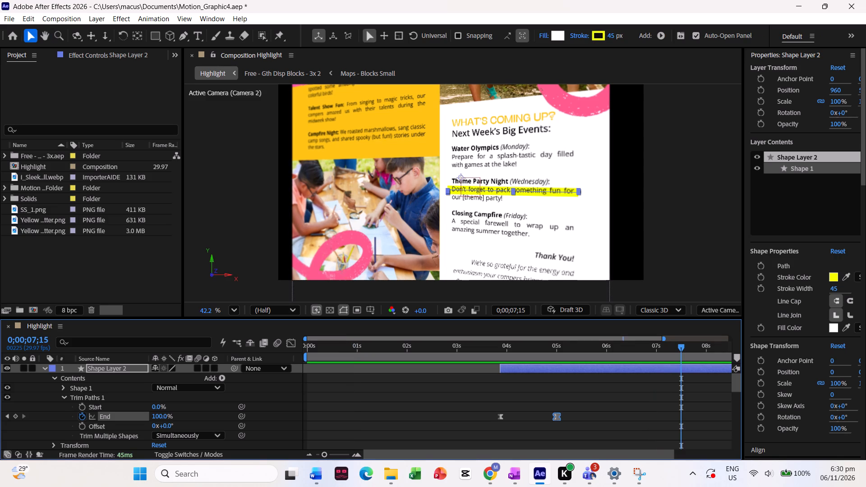
drag(679, 348, 289, 293)
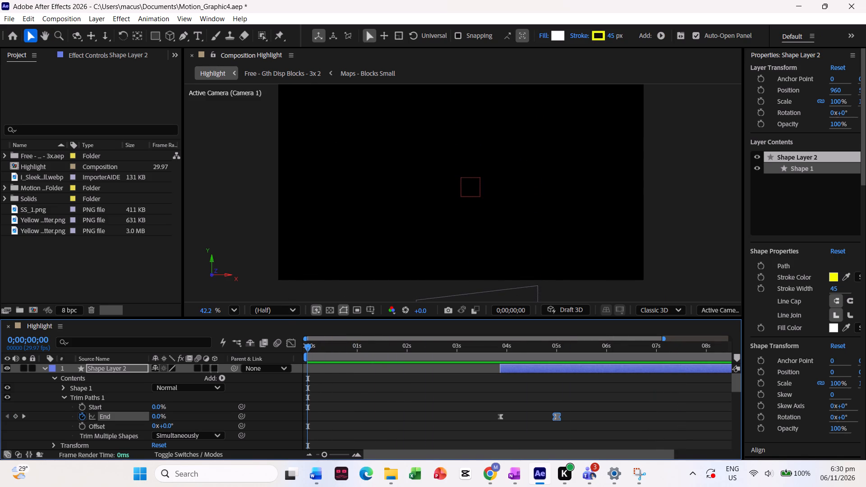
scroll(240, 441, down, 4)
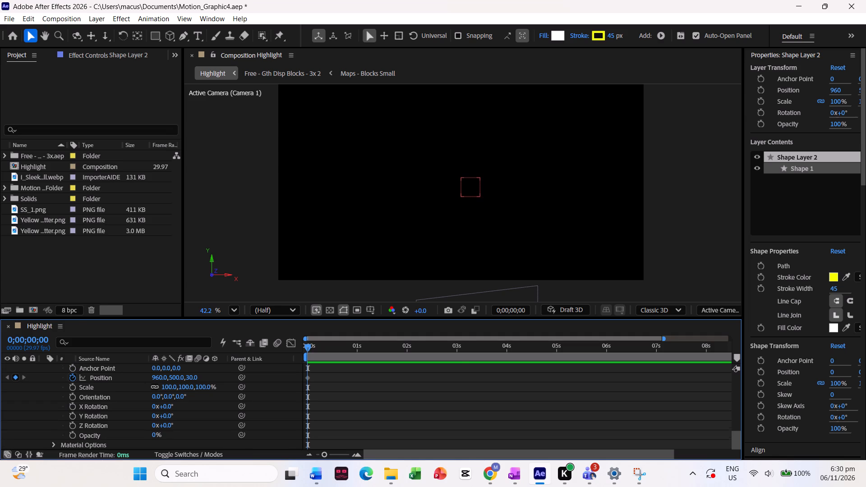
Collapse Shape Layer 2, Shape Layer 1 and the lower Null 1 in the timeline so only their keyframed properties show.
scroll(61, 381, up, 6)
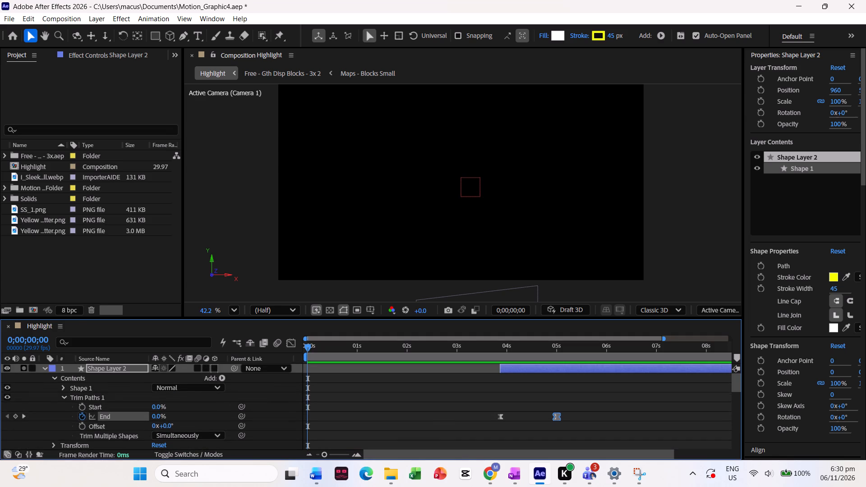
key(u)
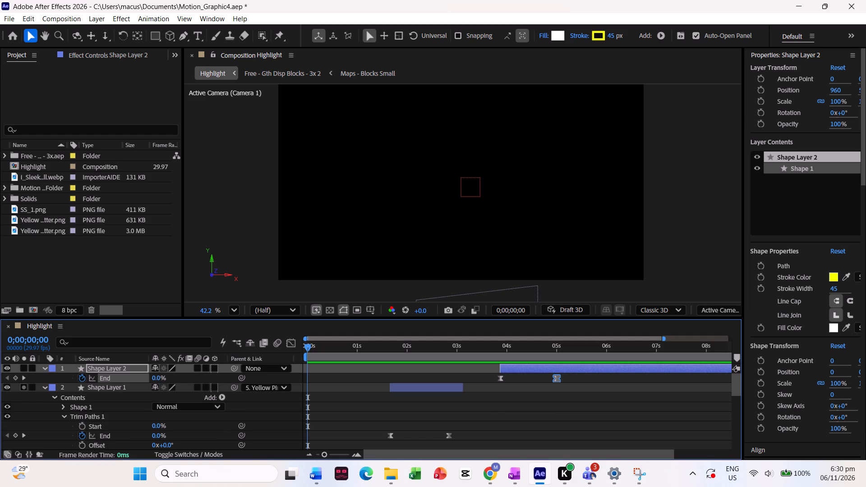
click(93, 388)
key(u)
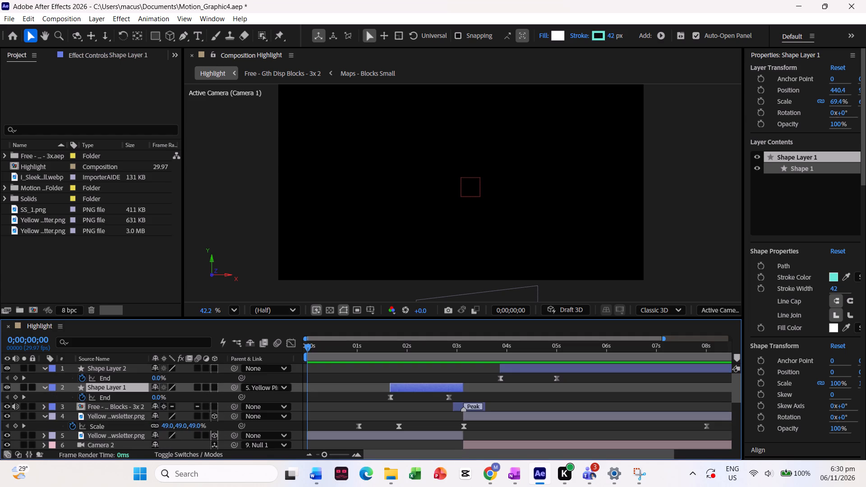
scroll(93, 388, down, 7)
scroll(93, 388, up, 1)
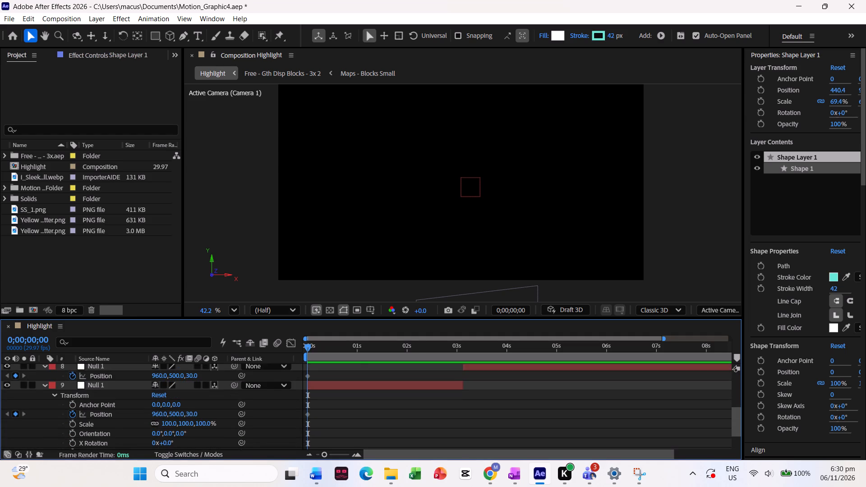
scroll(93, 388, up, 1)
click(95, 418)
key(u)
scroll(95, 418, down, 2)
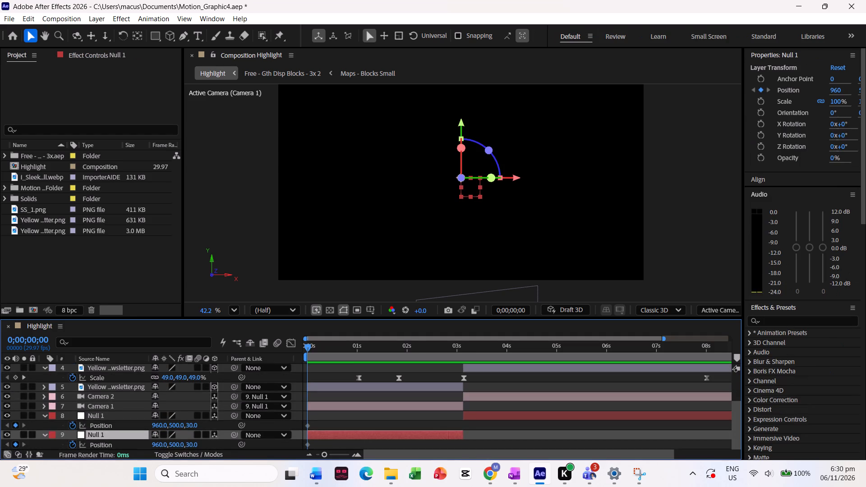
Create a solid layer named BG at 1920 x 1080 px, keeping the default dark gray colour.
right_click(63, 446)
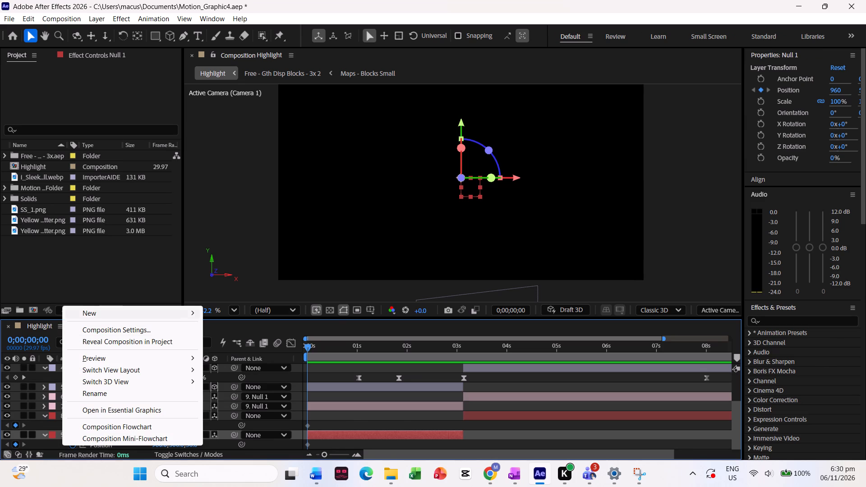
click(160, 316)
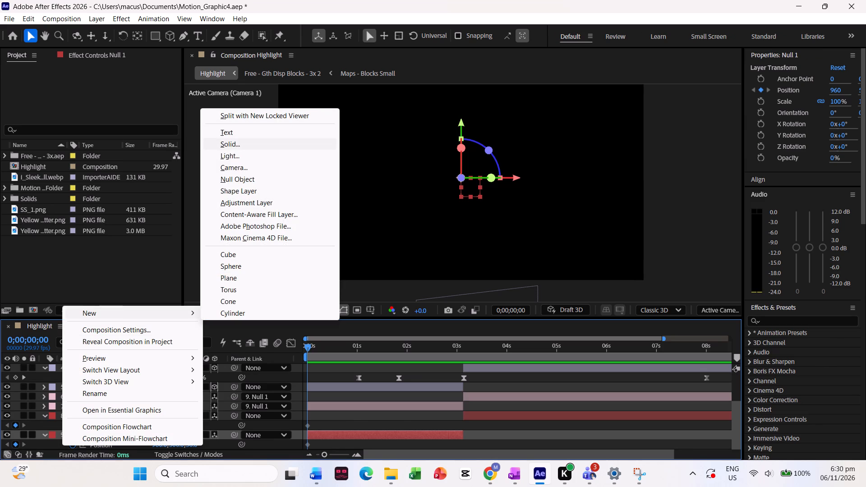
click(266, 145)
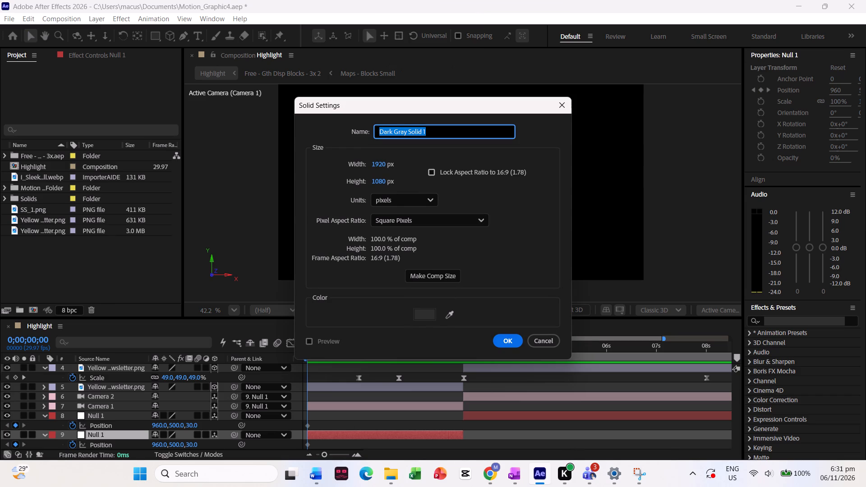
text(BG)
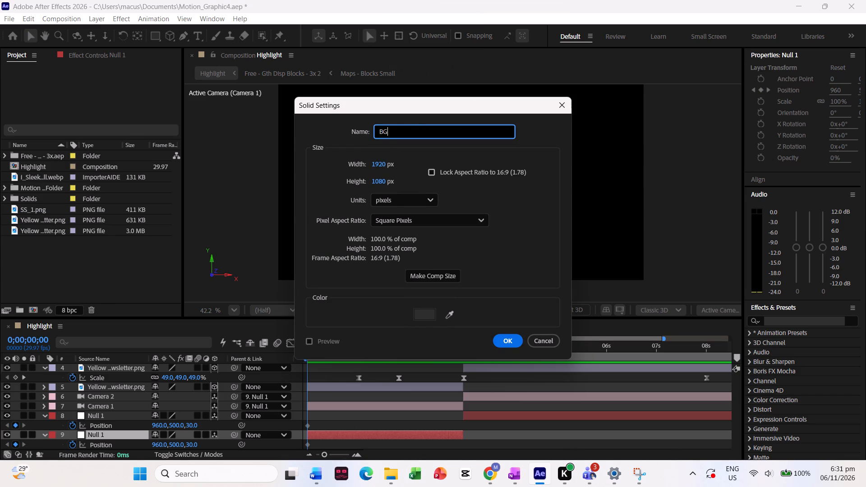
click(380, 162)
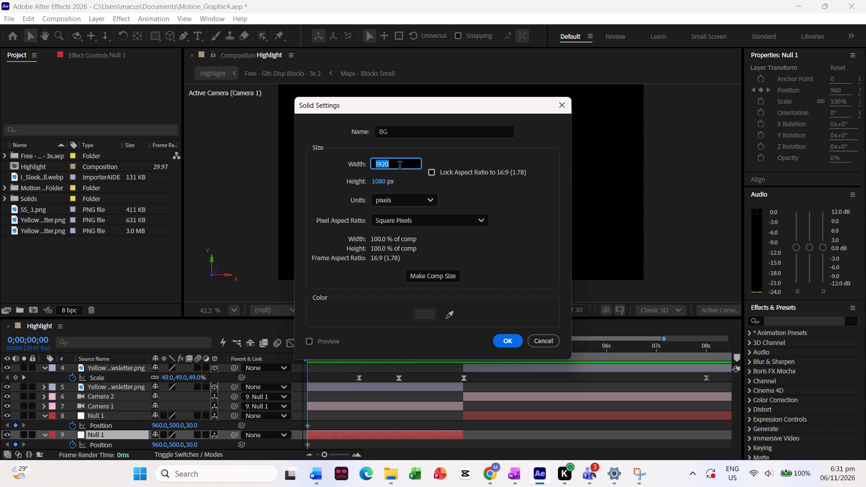
click(504, 221)
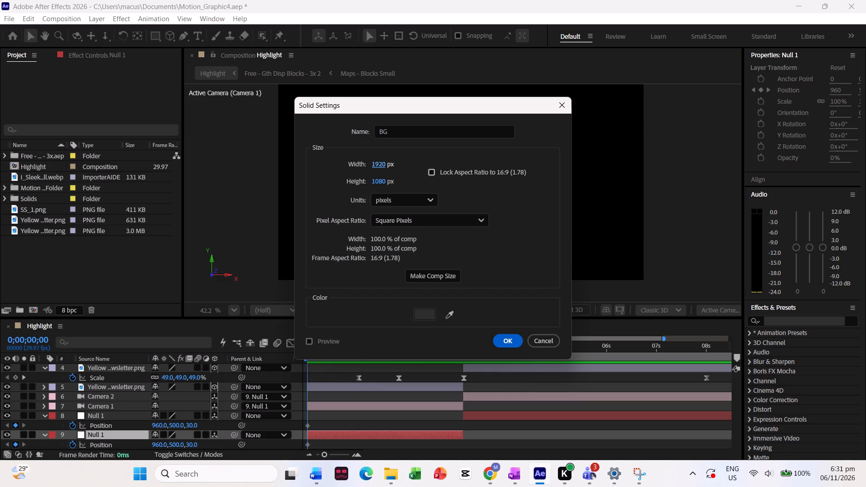
click(507, 340)
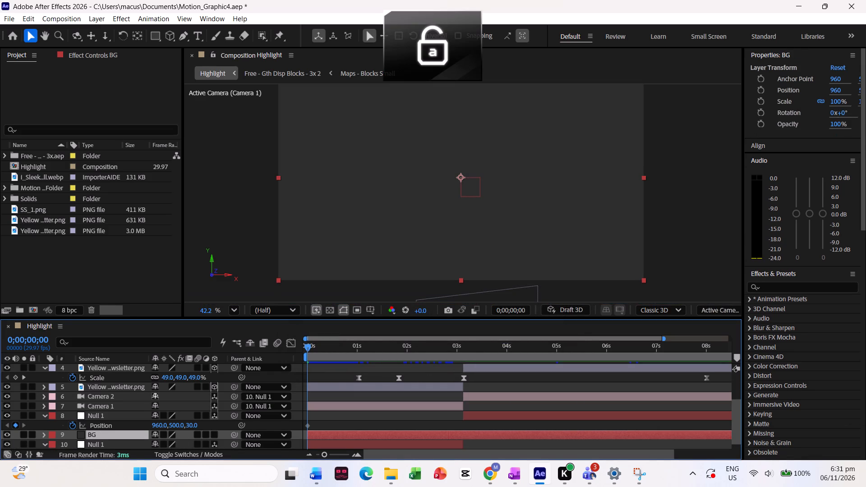
Preview the opening of the animation against the BG solid, then return the playhead to 0;00;00;00.
scroll(140, 403, down, 2)
key(space)
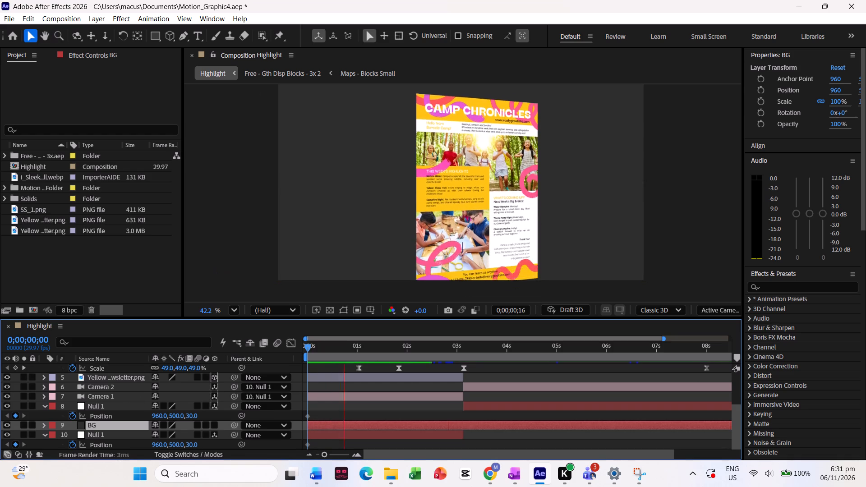
key(space)
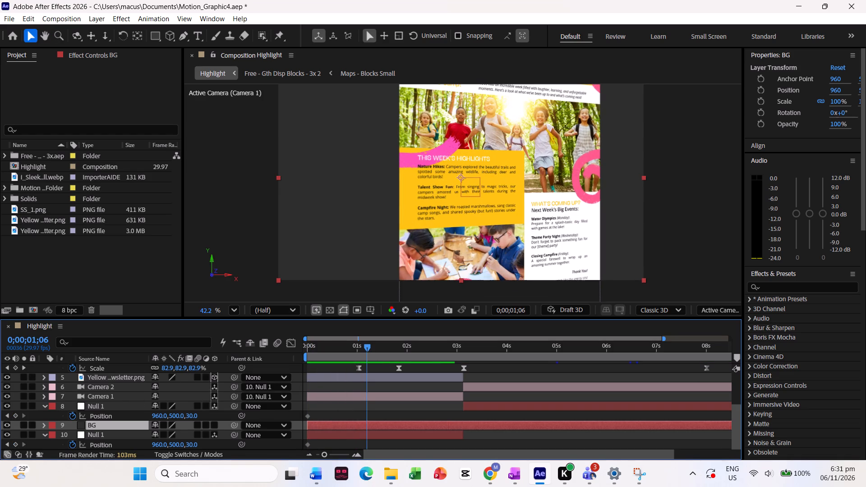
drag(366, 349, 268, 355)
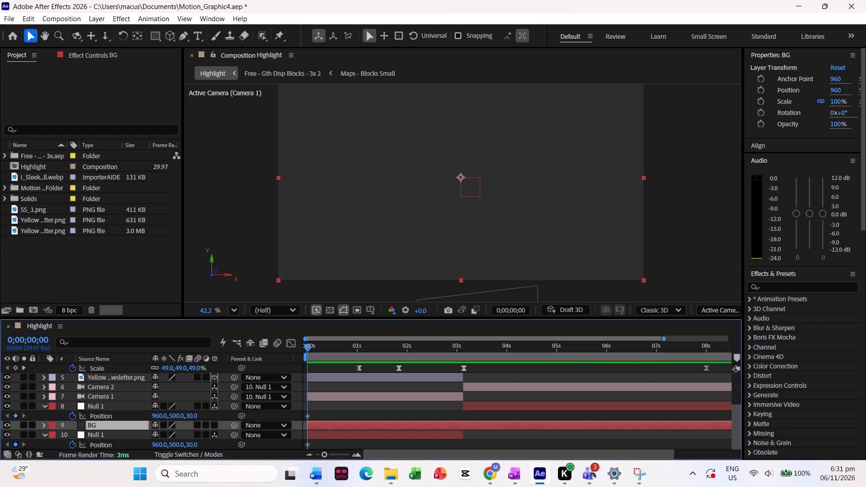
Switch to OneNote and read the gradient moving background steps on the TRICKS page.
click(518, 475)
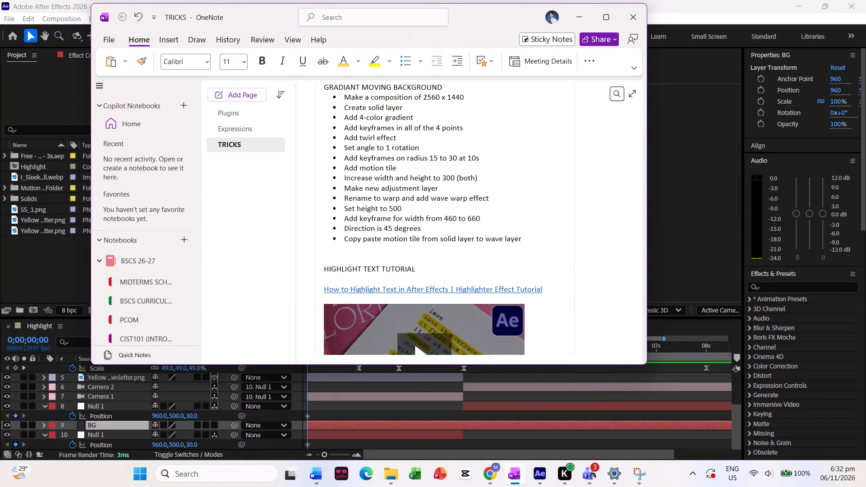
Back in After Effects, apply the 4-Color Gradient effect to the BG layer and preview it up to about 0;00;00;22.
click(788, 286)
key(4)
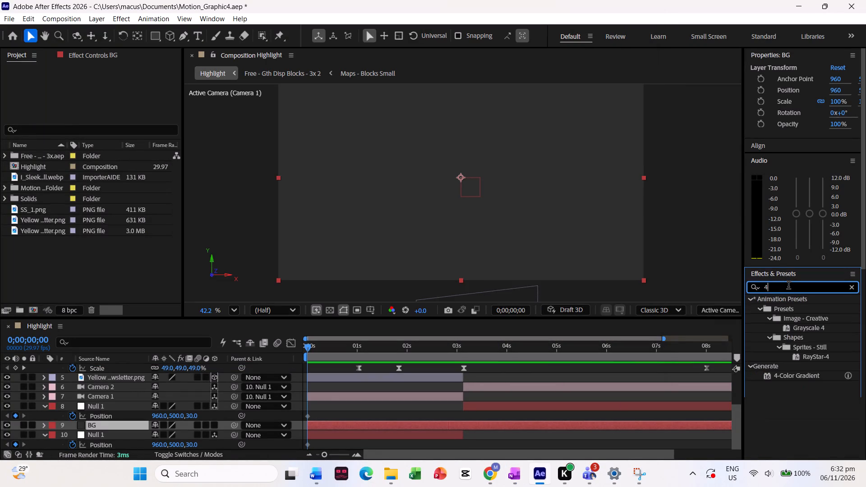
text(-colo)
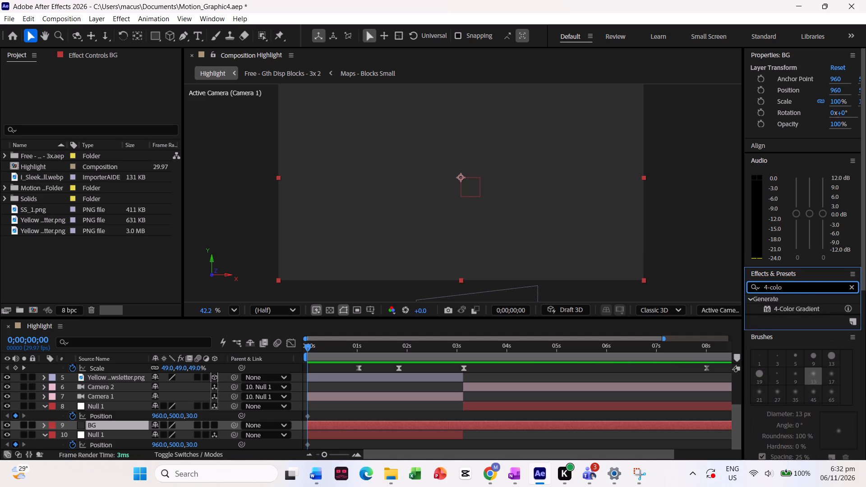
drag(805, 308, 167, 425)
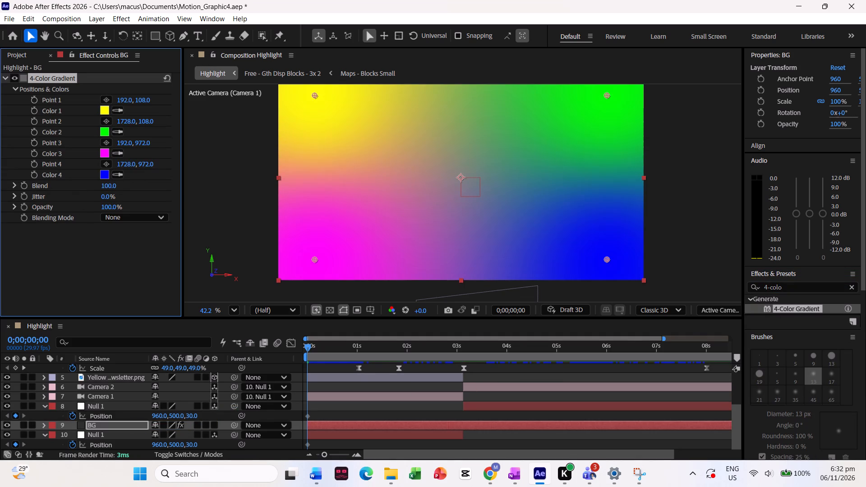
key(space)
key(space)
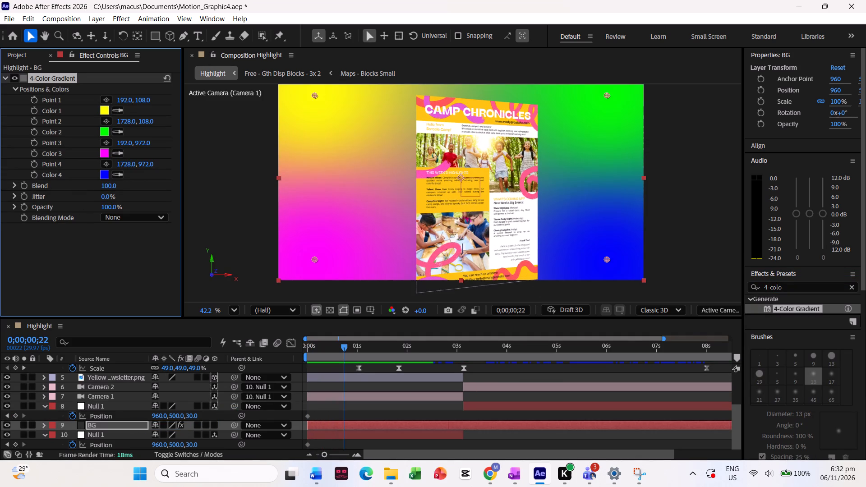
Set Color 1 of the BG layer's 4-Color Gradient to white (FFFFFF).
click(102, 108)
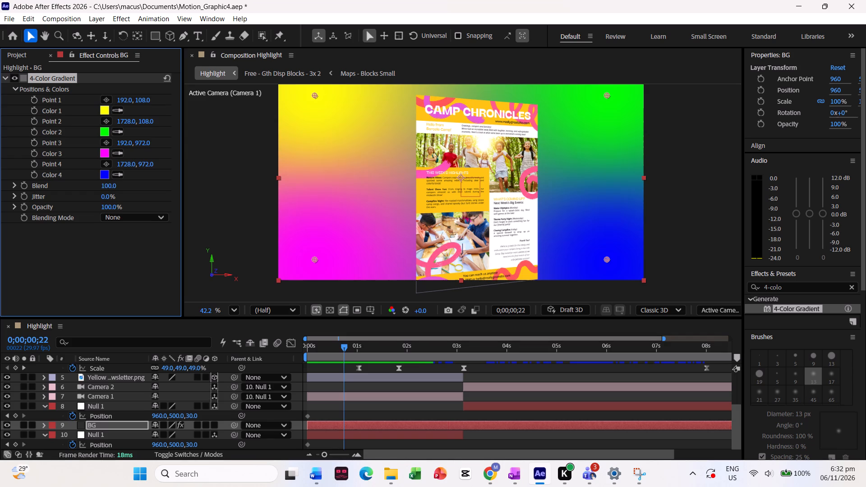
click(105, 110)
click(105, 110)
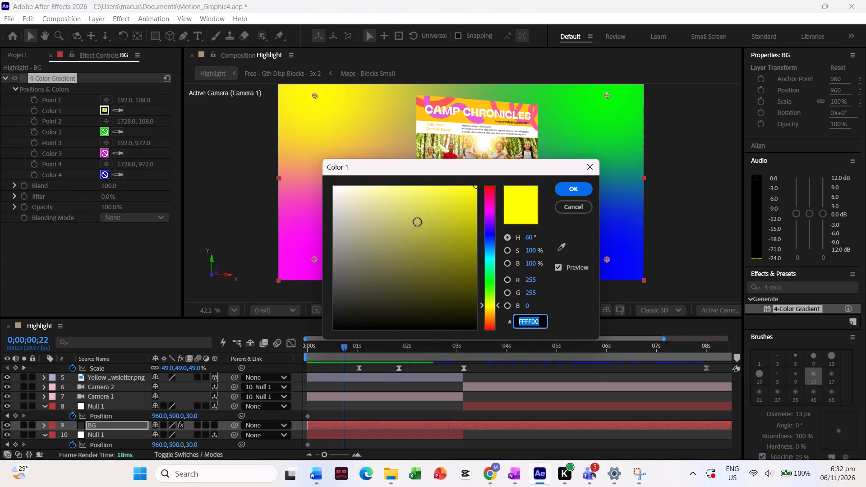
drag(475, 190, 295, 173)
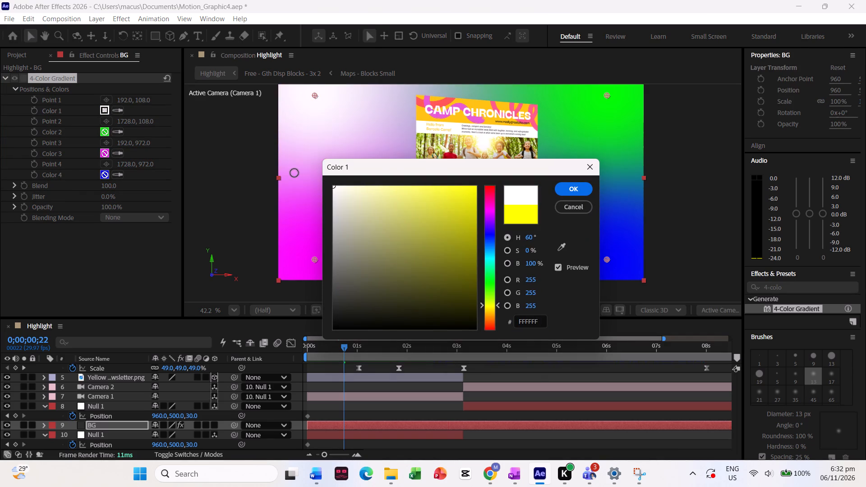
drag(295, 173, 293, 174)
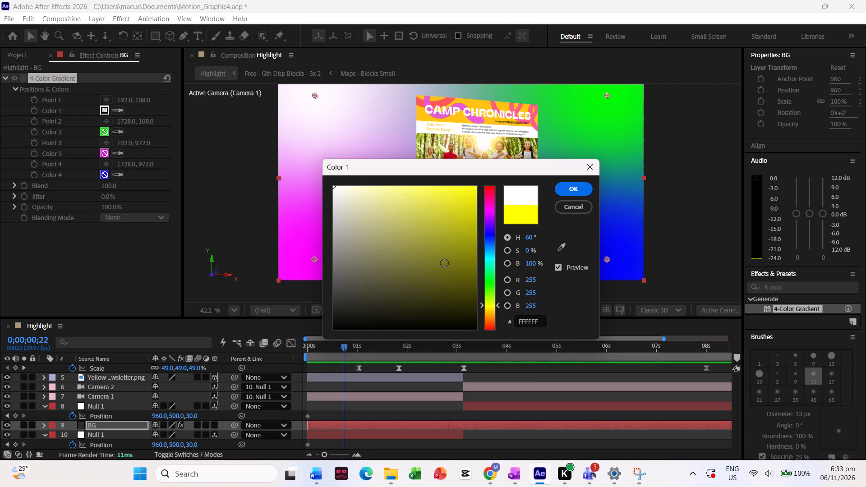
click(576, 192)
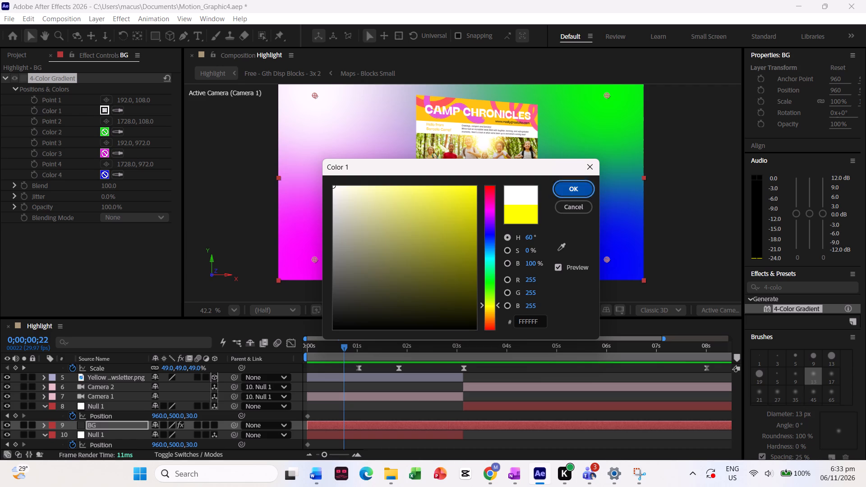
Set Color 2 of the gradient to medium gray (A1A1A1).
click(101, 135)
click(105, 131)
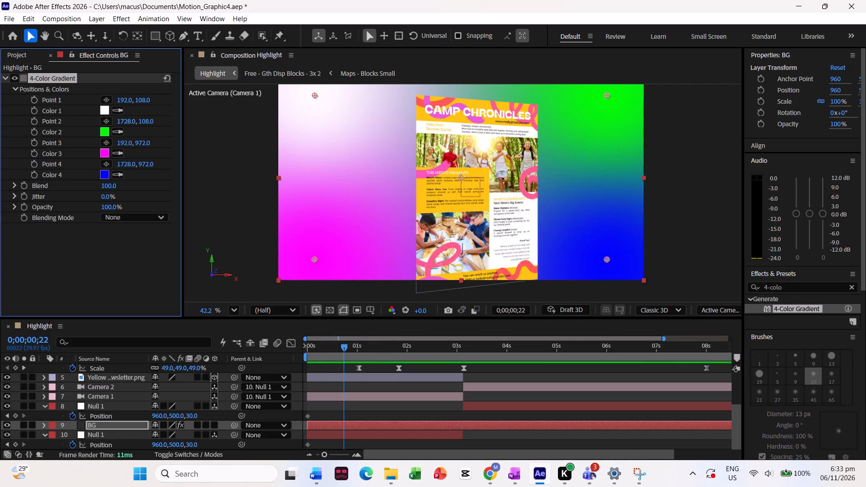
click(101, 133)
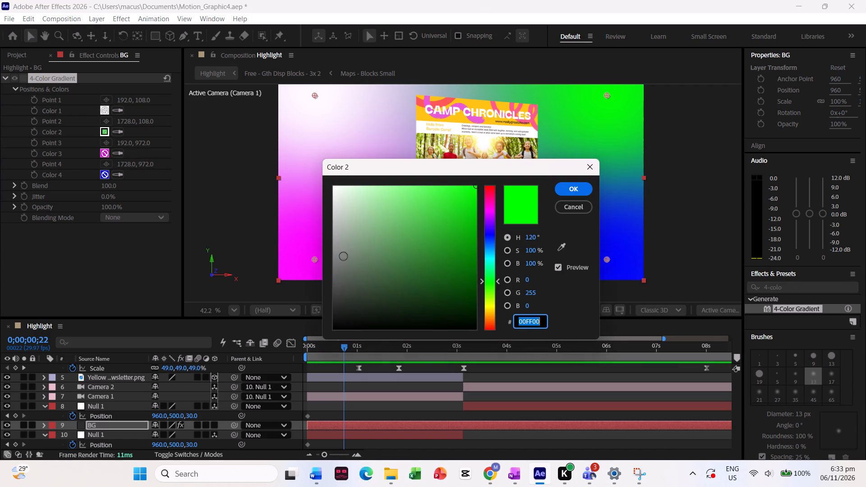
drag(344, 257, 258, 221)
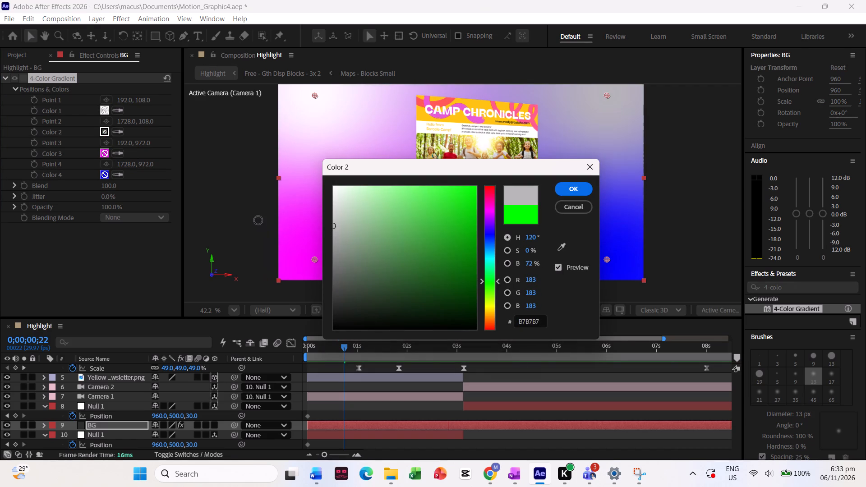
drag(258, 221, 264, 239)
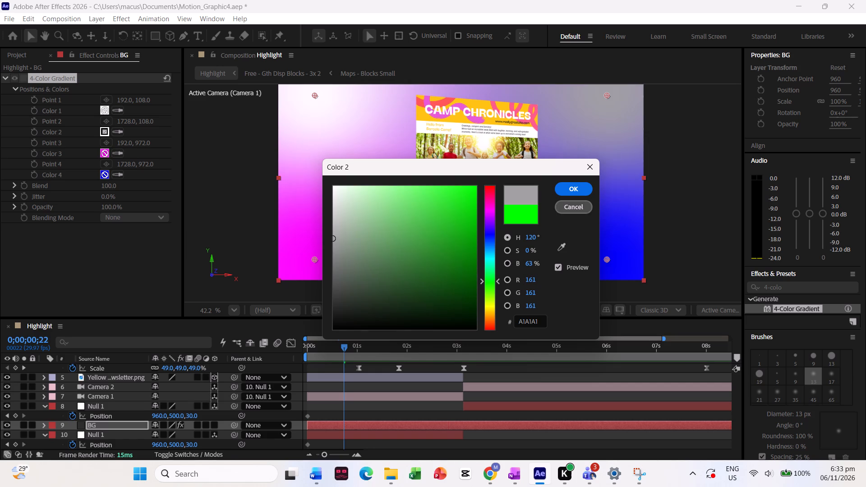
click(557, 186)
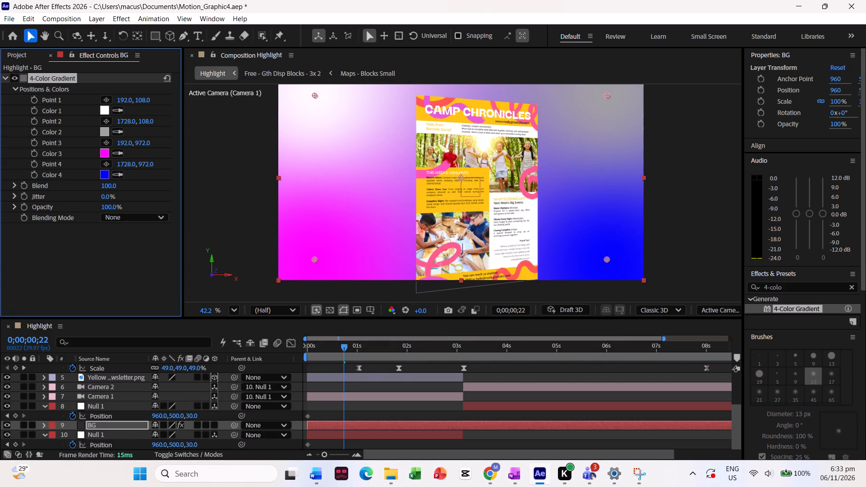
Set Color 3 of the gradient to a dark gray.
click(106, 155)
drag(318, 269, 341, 291)
drag(341, 291, 329, 389)
drag(335, 316, 328, 295)
click(571, 193)
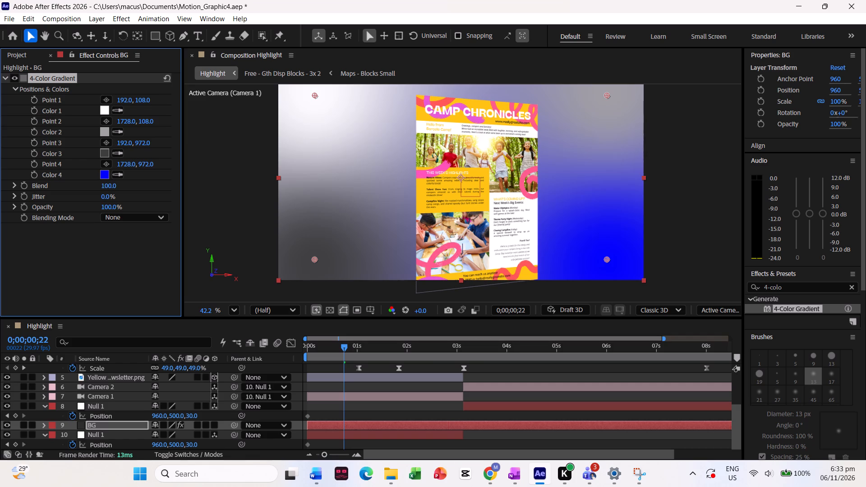
Change Color 2 of the gradient to black.
click(107, 131)
drag(355, 249, 304, 384)
click(565, 192)
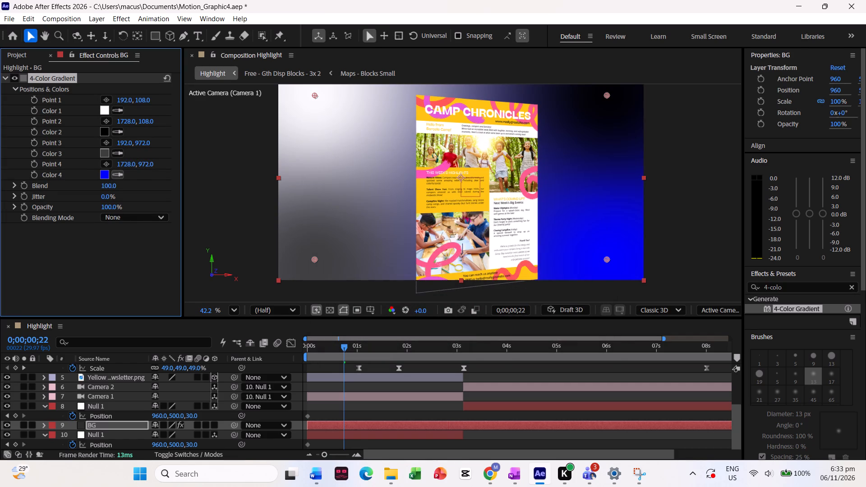
Set Color 4 of the gradient to light gray (BBBBBB).
click(106, 174)
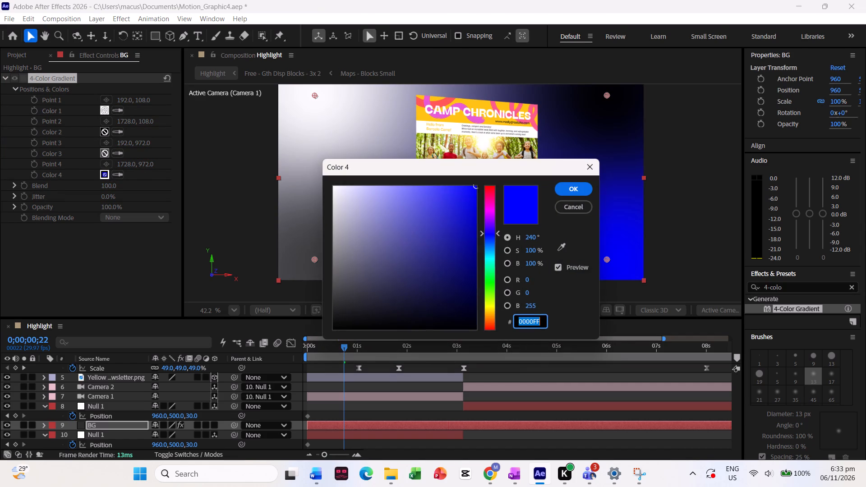
drag(365, 201, 318, 224)
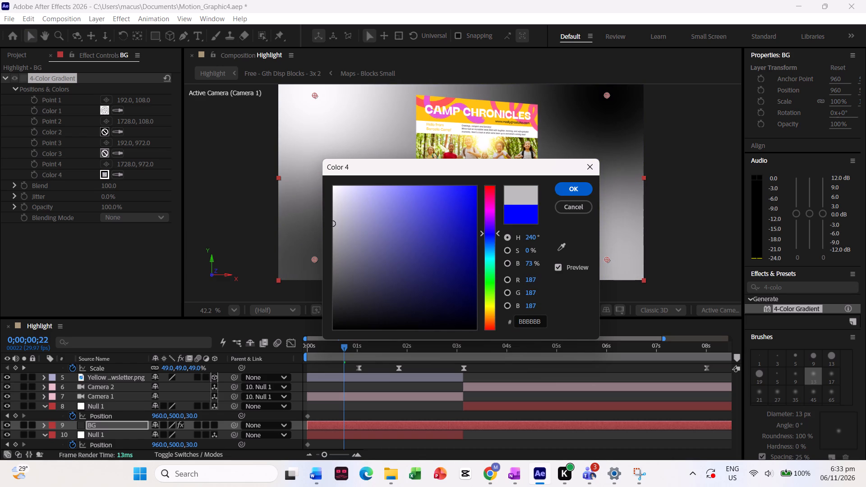
click(576, 188)
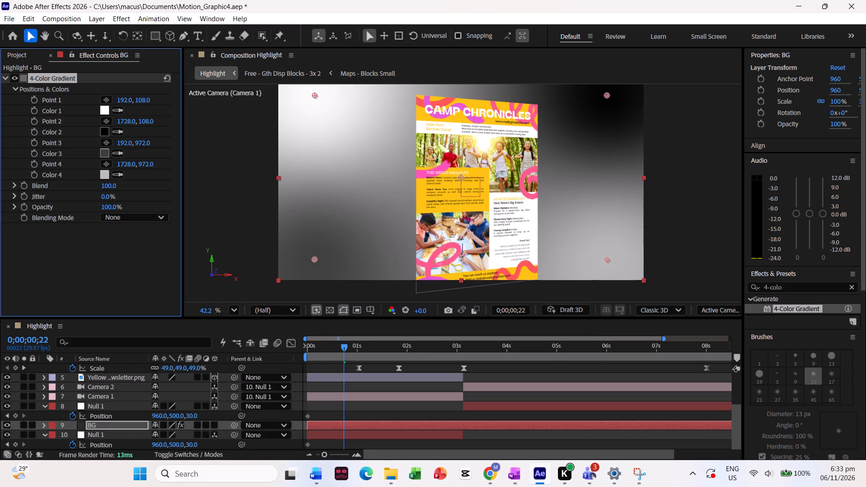
Start position keyframes for Points 1, 2, 3 and 4 of the BG layer's 4-Color Gradient at 0;00;00;00.
drag(345, 350, 273, 352)
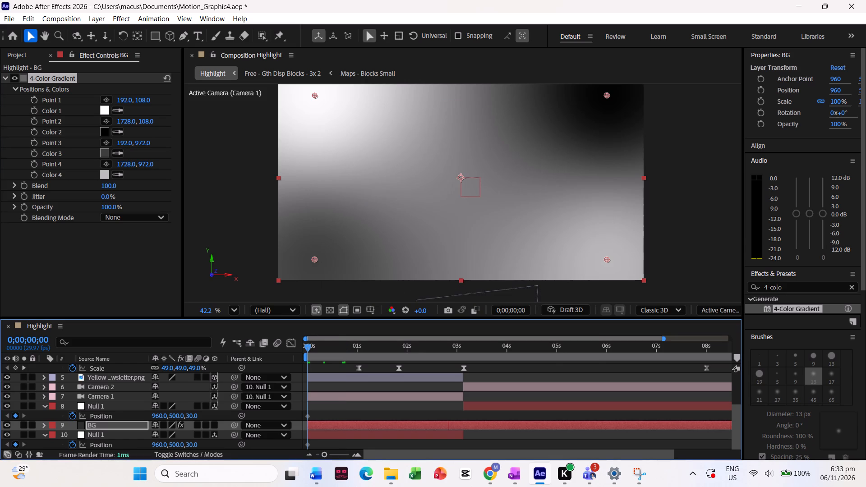
scroll(442, 395, down, 1)
scroll(442, 395, up, 1)
scroll(442, 395, down, 1)
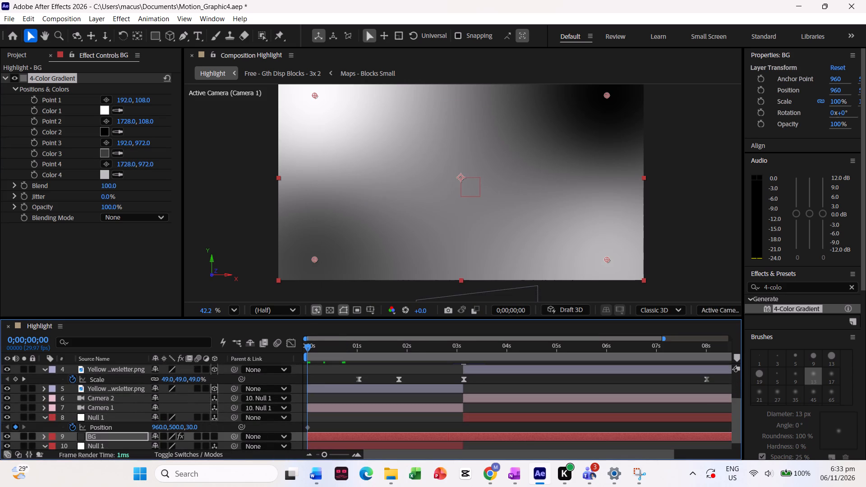
scroll(442, 395, down, 2)
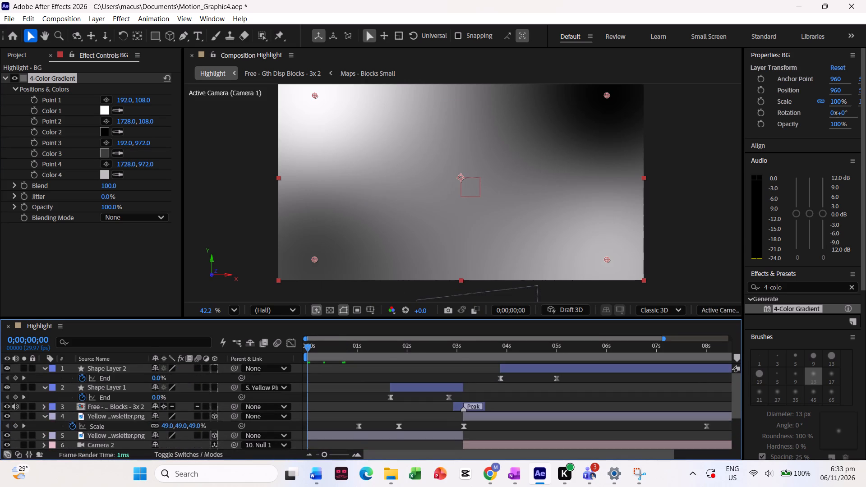
scroll(442, 395, down, 1)
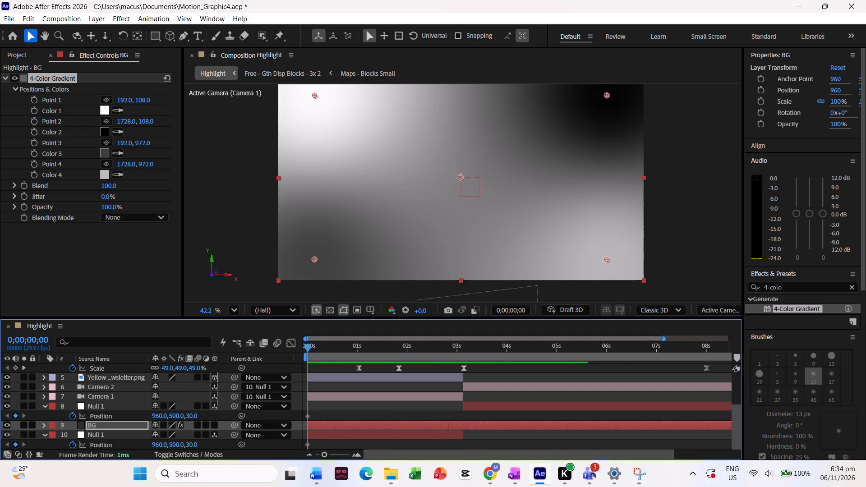
click(35, 100)
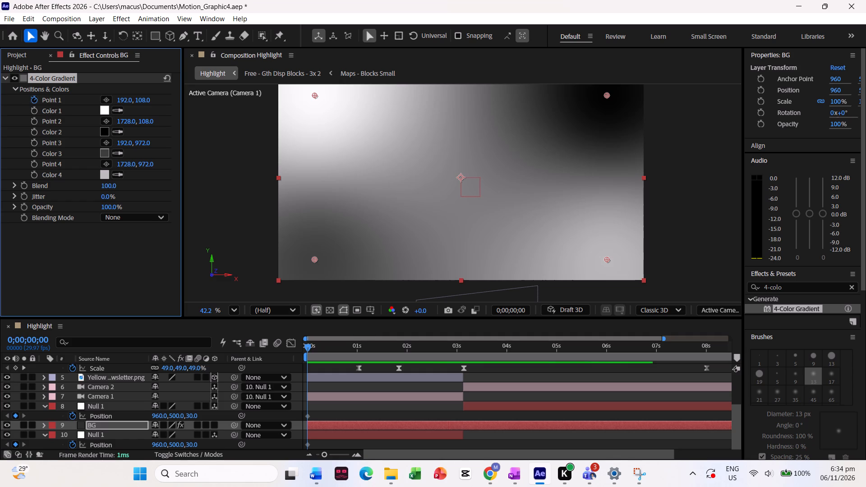
drag(306, 347, 658, 353)
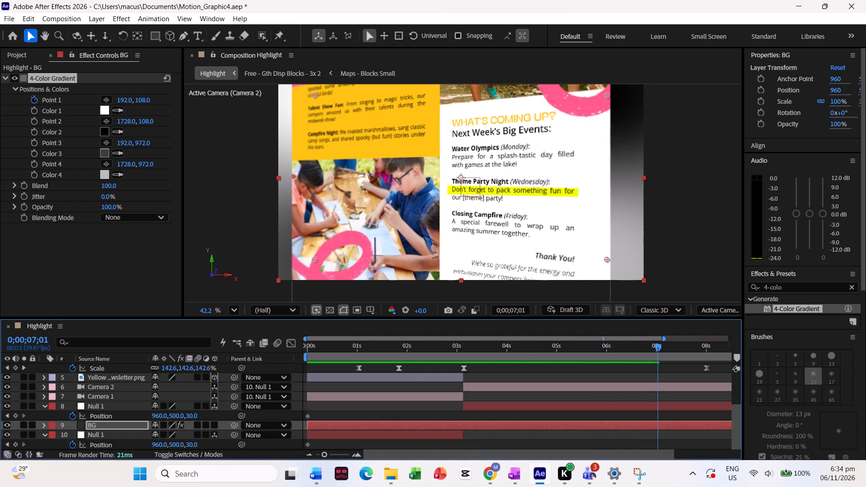
drag(658, 353, 290, 312)
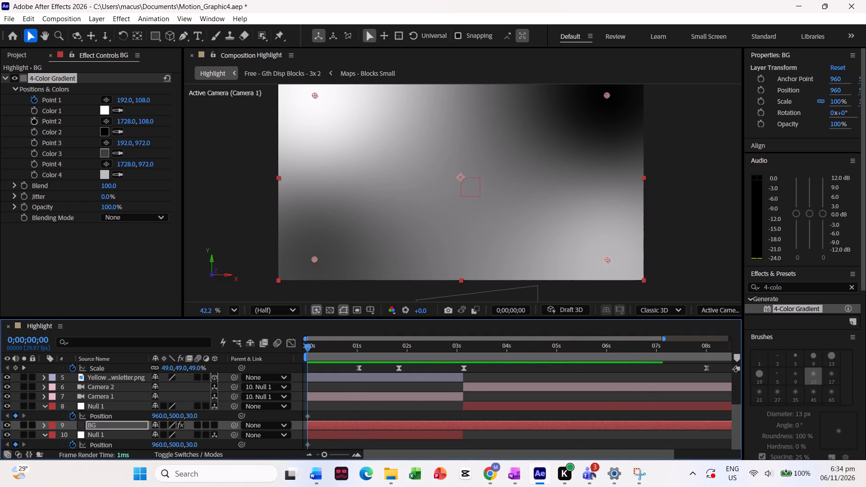
click(37, 122)
click(35, 151)
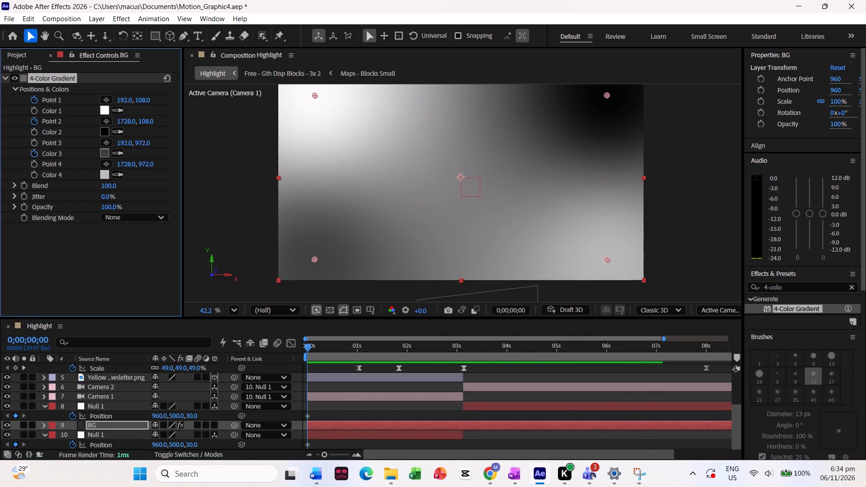
key(ctrl+z)
click(32, 144)
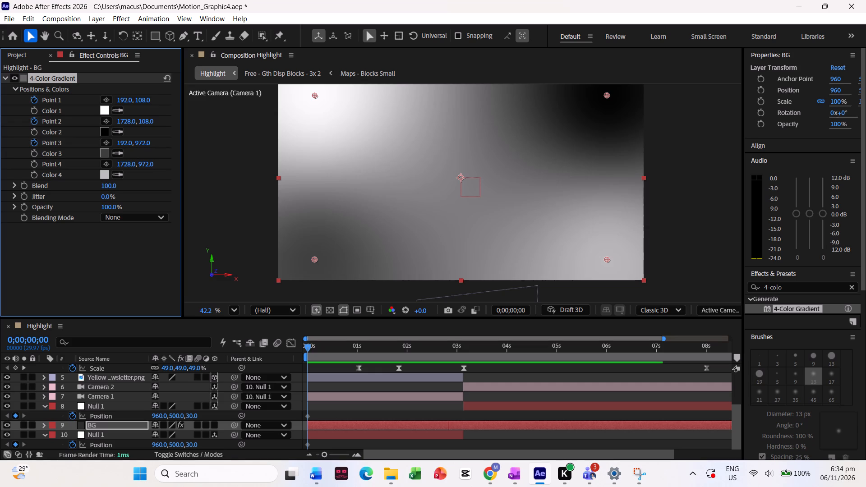
click(35, 165)
At 0;00;07;03, reposition gradient Points 1 to 4 to about (1562, 423), (680, 788), (1484, 934) and (538, 339).
drag(308, 349, 654, 337)
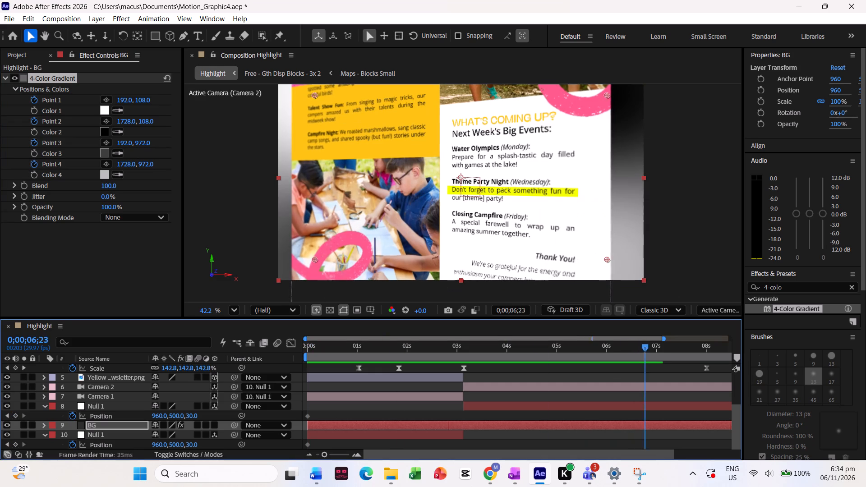
drag(654, 337, 663, 338)
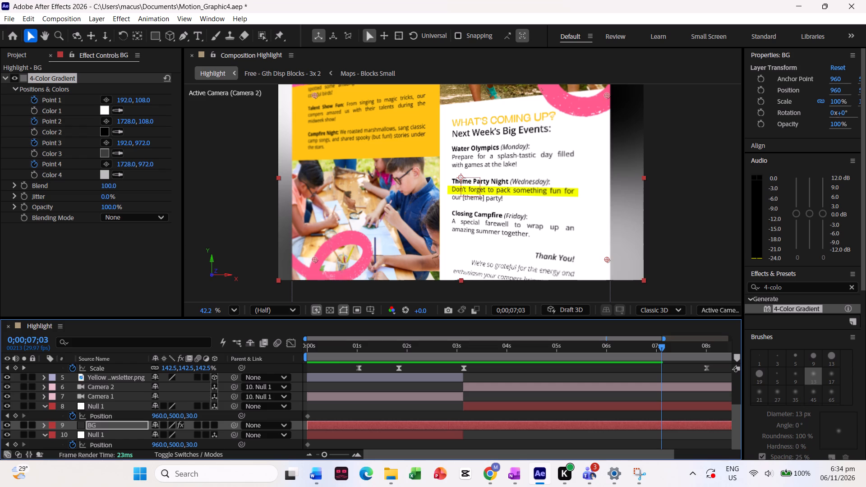
drag(315, 96, 380, 129)
drag(605, 95, 601, 97)
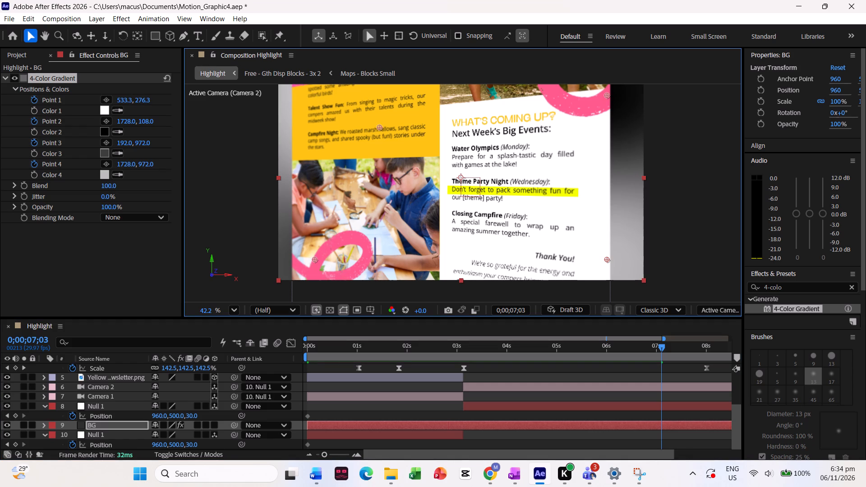
drag(601, 97, 405, 224)
drag(379, 126, 382, 126)
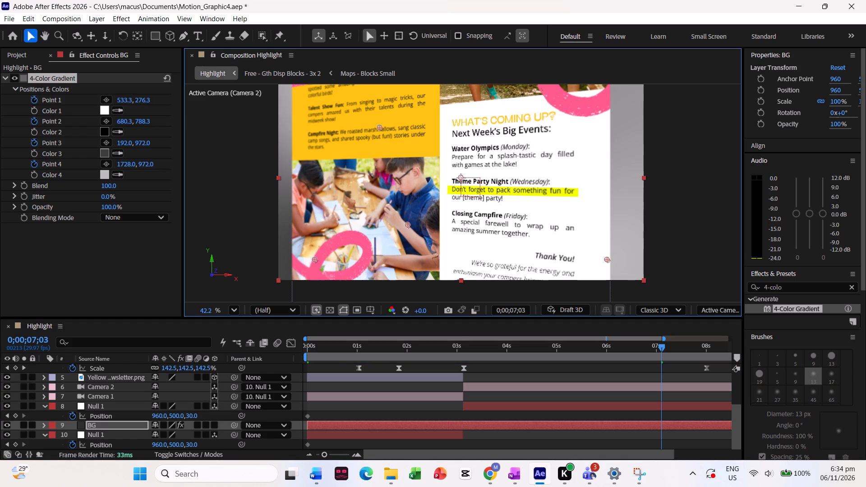
drag(382, 126, 575, 154)
drag(606, 259, 380, 139)
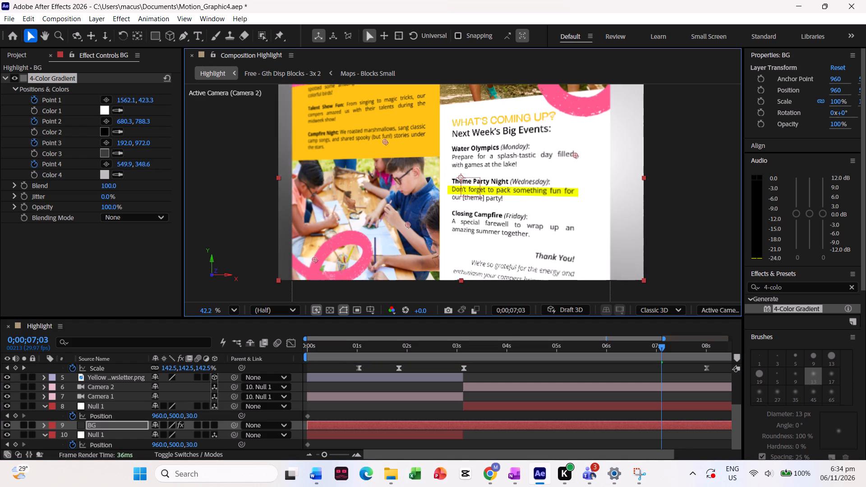
drag(380, 139, 379, 139)
drag(313, 260, 557, 255)
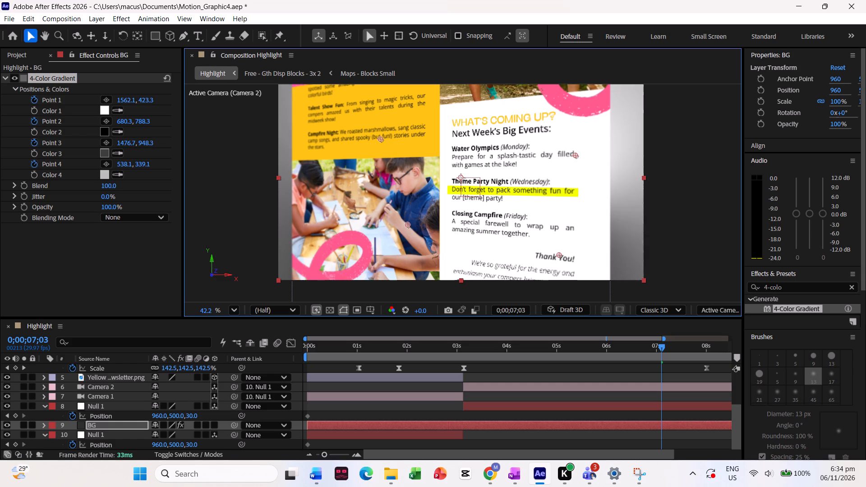
drag(557, 255, 559, 253)
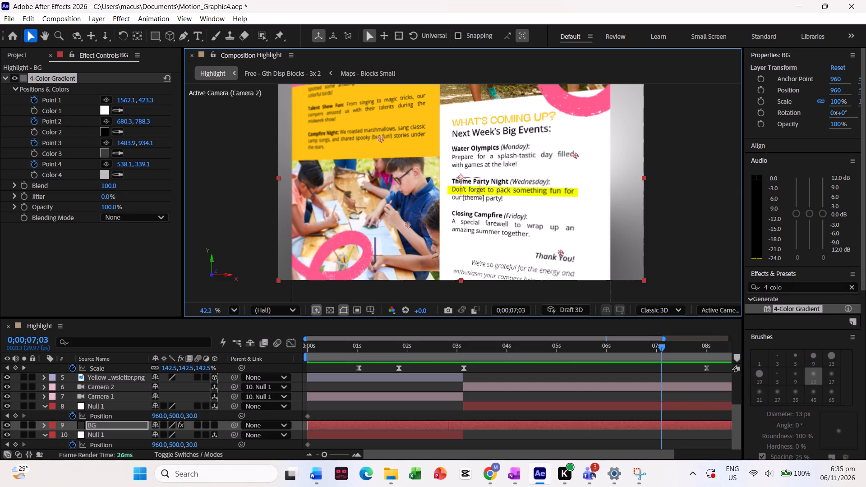
Play the Highlight composition from the start to preview the moving gradient background.
drag(662, 347, 320, 349)
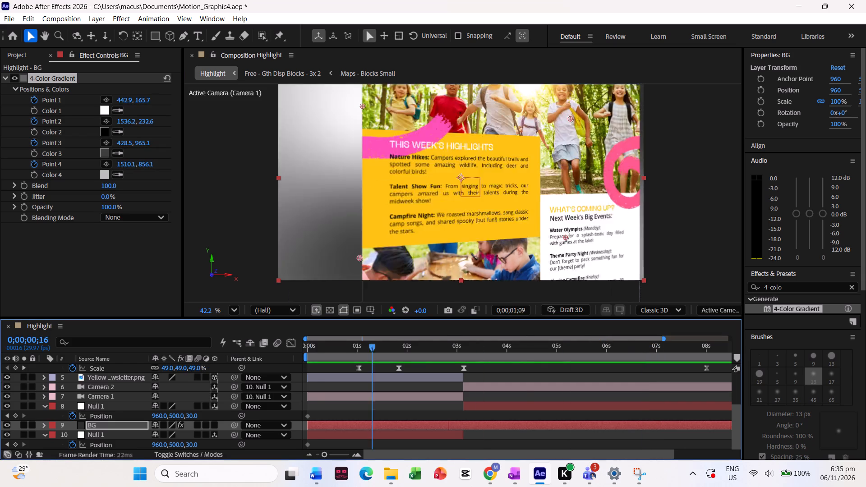
drag(320, 349, 242, 347)
key(space)
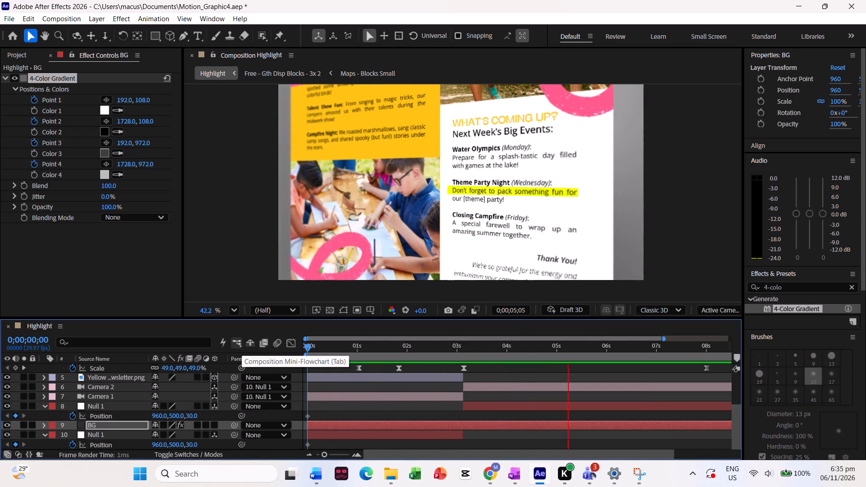
key(space)
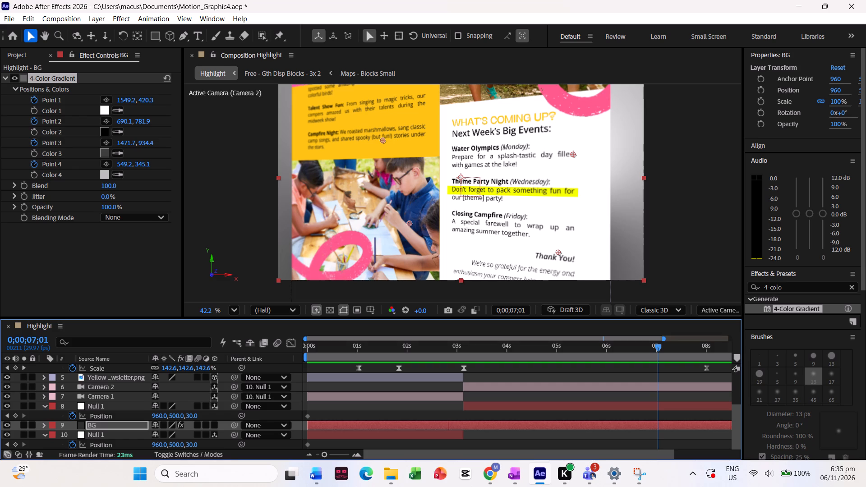
Consult the gradient moving background notes in OneNote and apply the Twirl (Legacy) effect to the BG layer in After Effects.
click(516, 481)
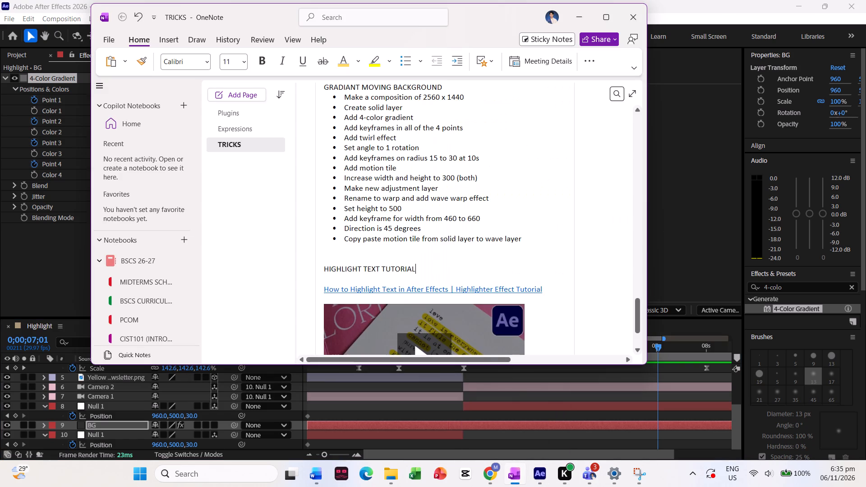
click(516, 481)
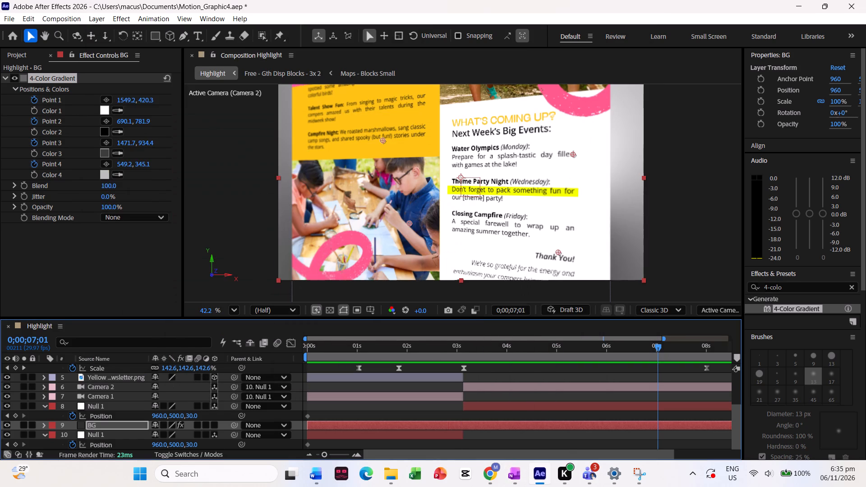
drag(814, 289, 732, 291)
text(twirl)
key(Return)
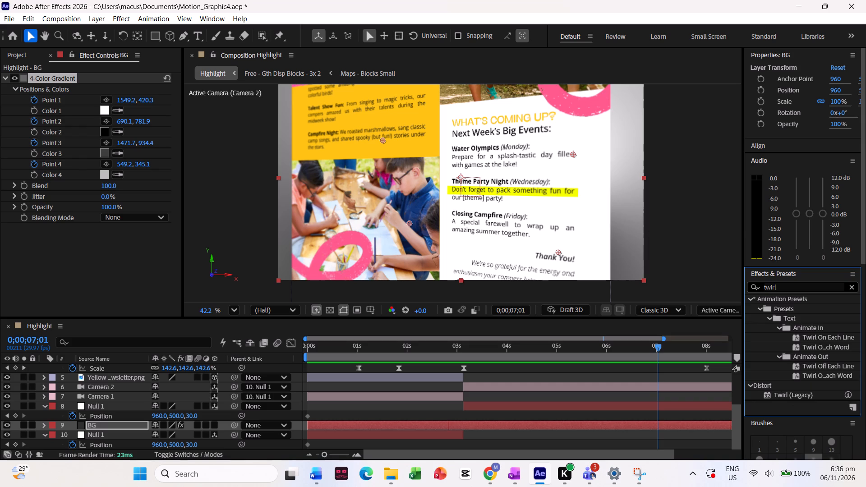
drag(777, 396, 121, 425)
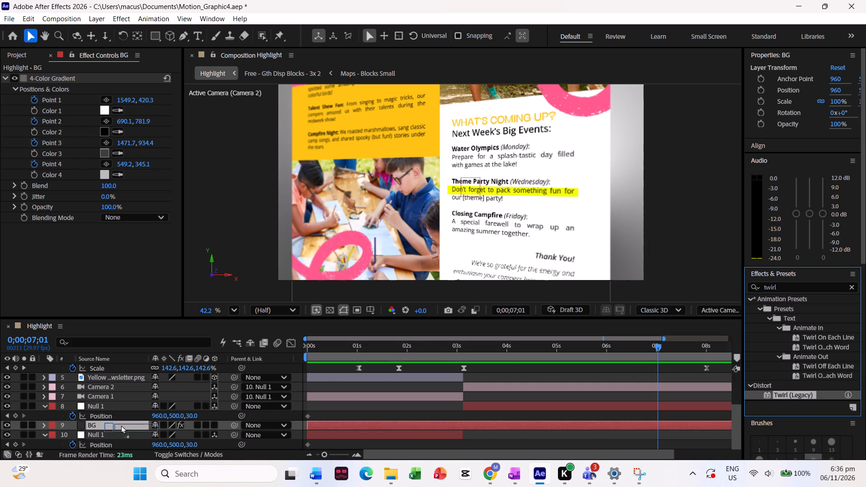
drag(121, 425, 124, 427)
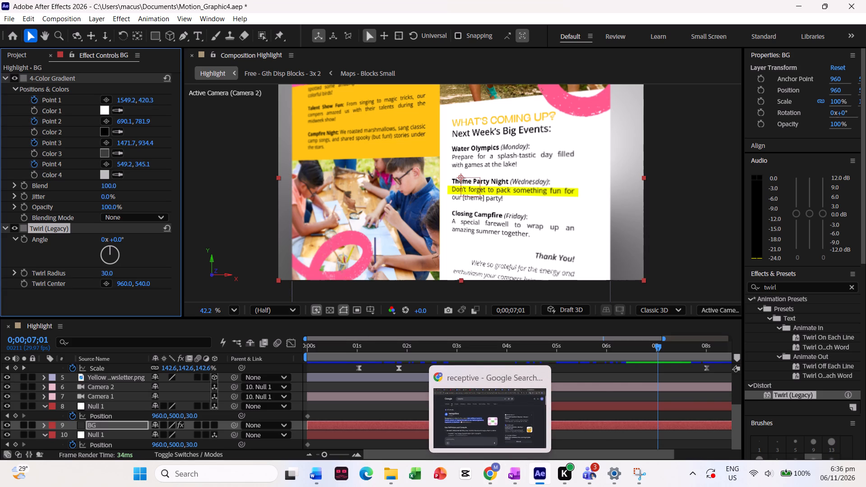
Switch to OneNote to check the gradient moving background notes for the twirl settings, and return to After Effects.
click(512, 476)
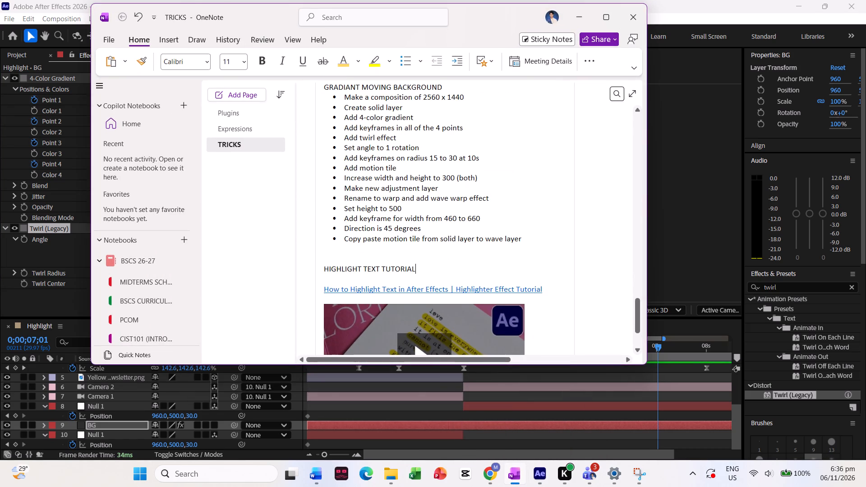
click(512, 478)
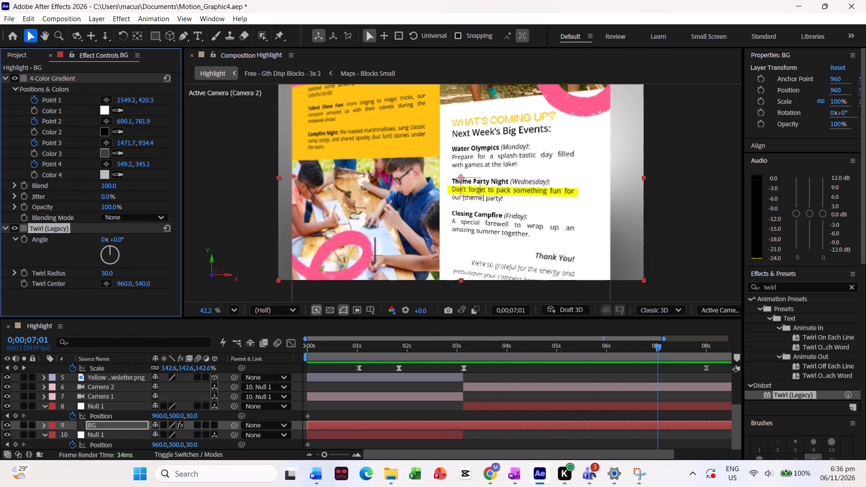